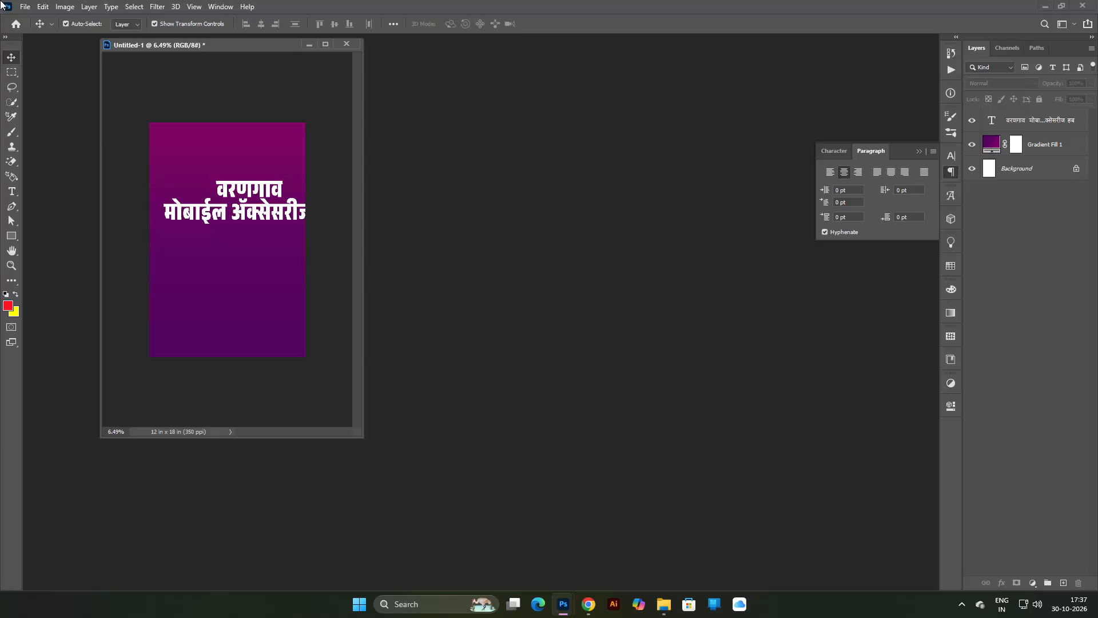
Enlarge the first heading line, वरणगाव, to 159 pt.
{"action": "left_click_drag", "start_coordinate": [277, 49], "coordinate": [280, 53]}
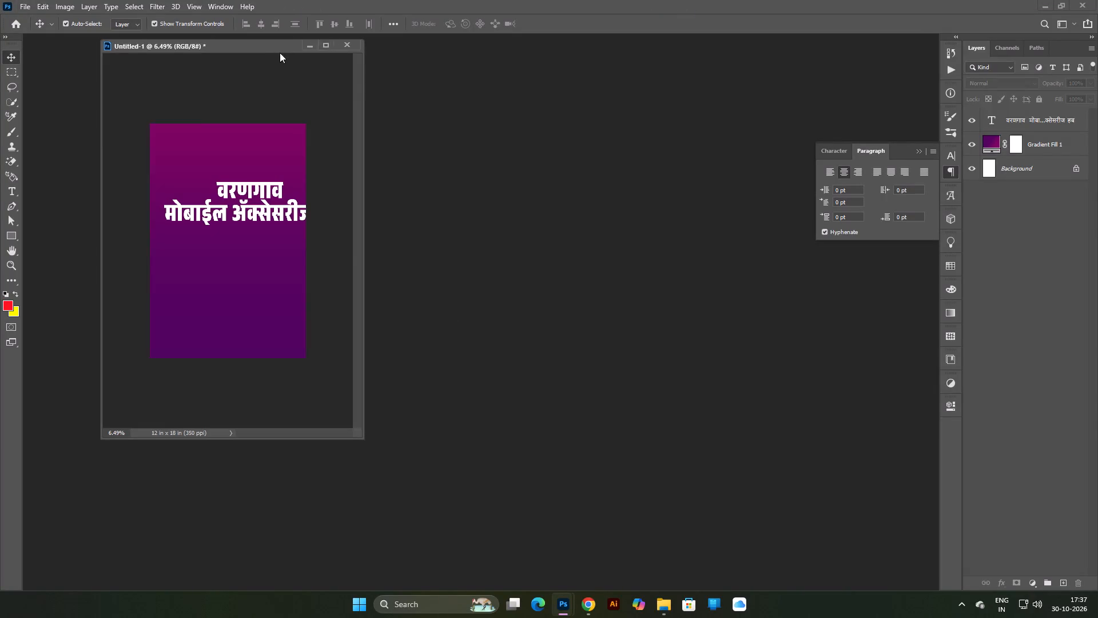
{"action": "left_click_drag", "start_coordinate": [280, 53], "coordinate": [461, 114]}
{"action": "scroll", "coordinate": [445, 244], "scroll_direction": "up", "scroll_amount": 4}
{"action": "scroll", "coordinate": [445, 248], "scroll_direction": "down", "scroll_amount": 2}
{"action": "triple_click", "coordinate": [443, 241]}
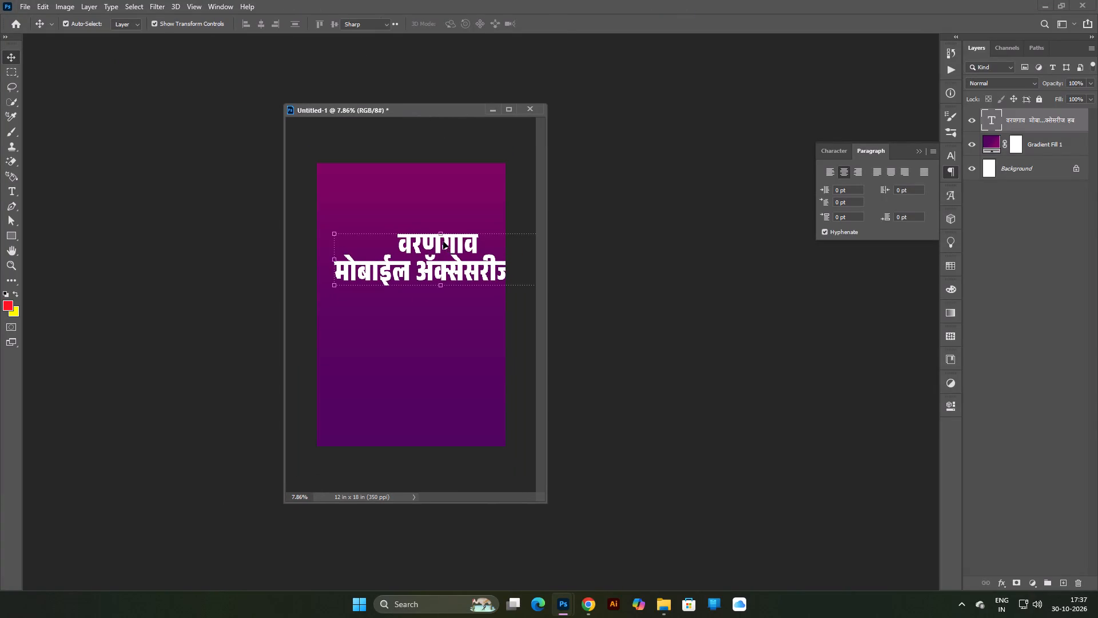
{"action": "triple_click", "coordinate": [427, 240]}
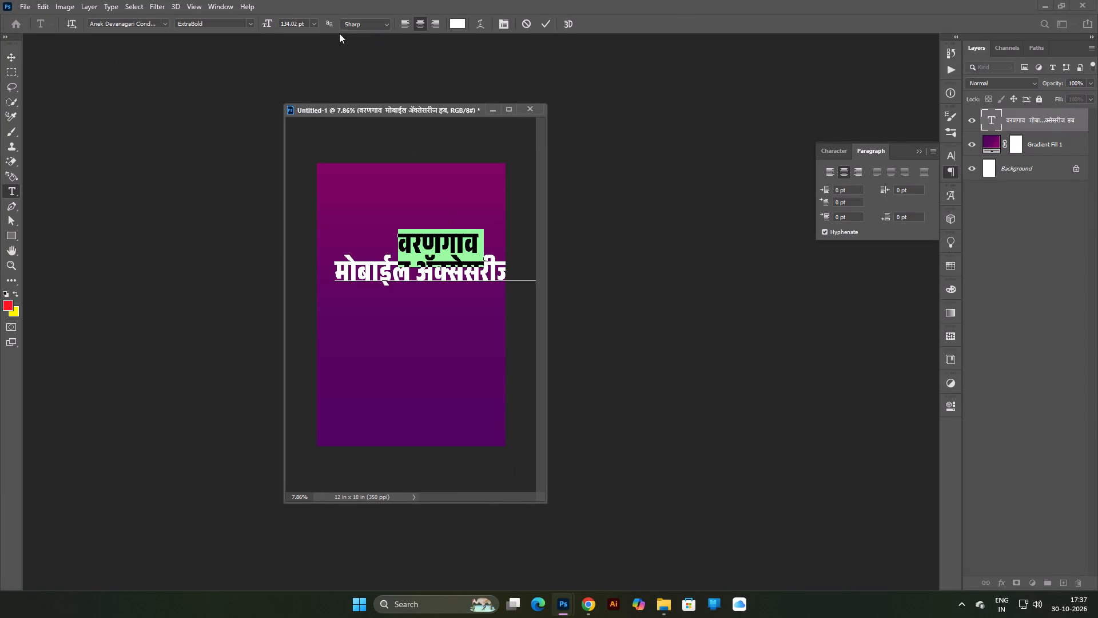
{"action": "left_click_drag", "start_coordinate": [269, 25], "coordinate": [357, 49]}
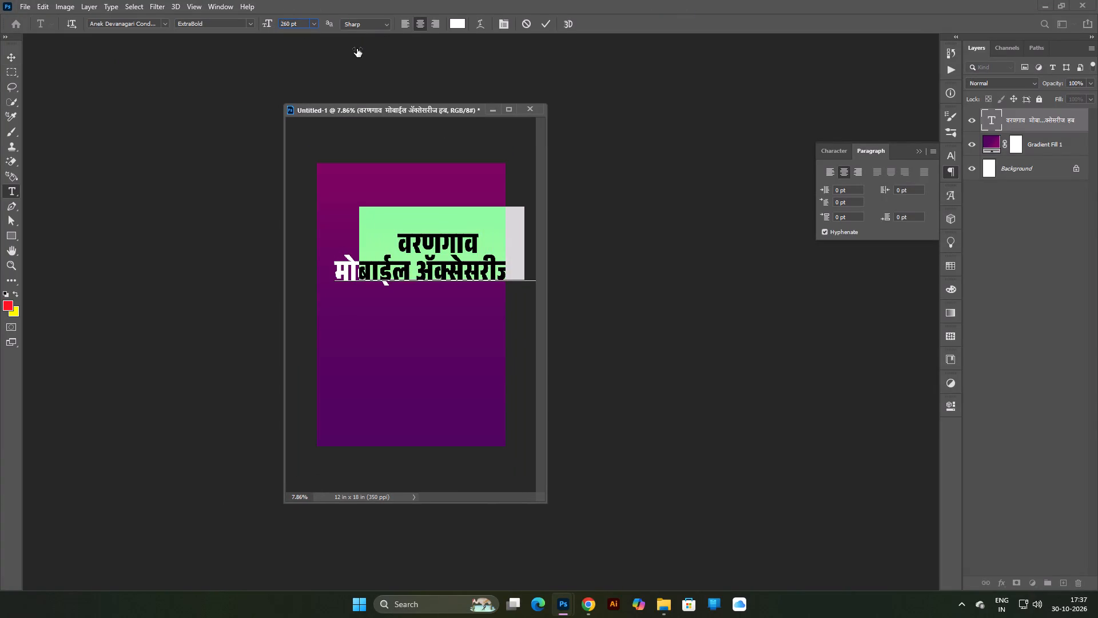
{"action": "left_click_drag", "start_coordinate": [357, 49], "coordinate": [283, 48]}
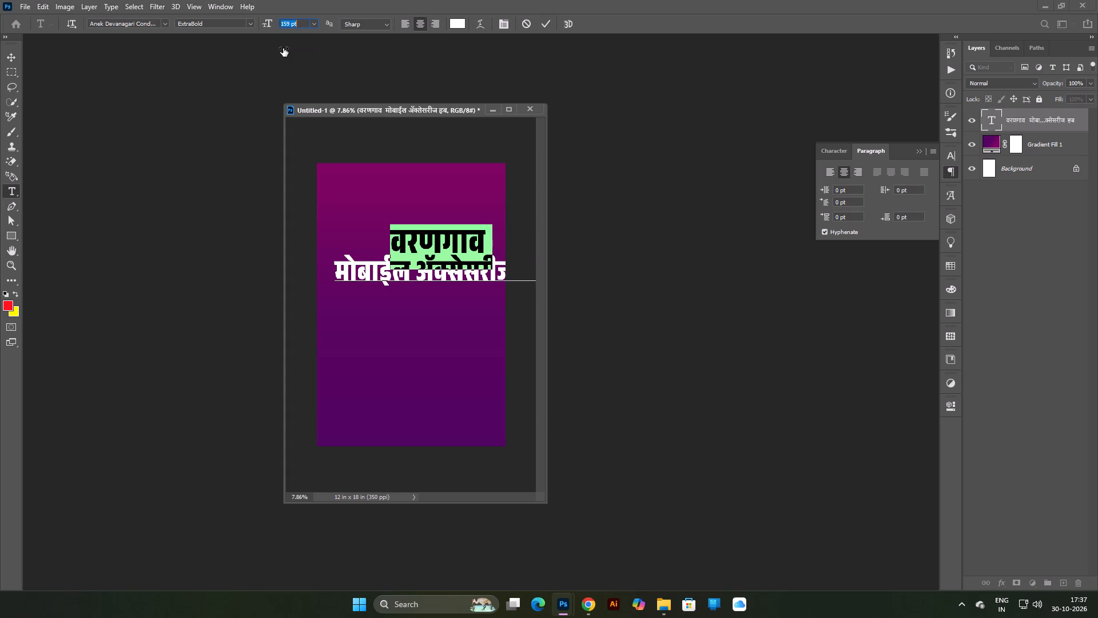
Set the first heading line in Anek Devanagari ExtraBold and enlarge it further so it dominates the second line.
{"action": "left_click", "coordinate": [156, 24]}
{"action": "type", "text": "anek"}
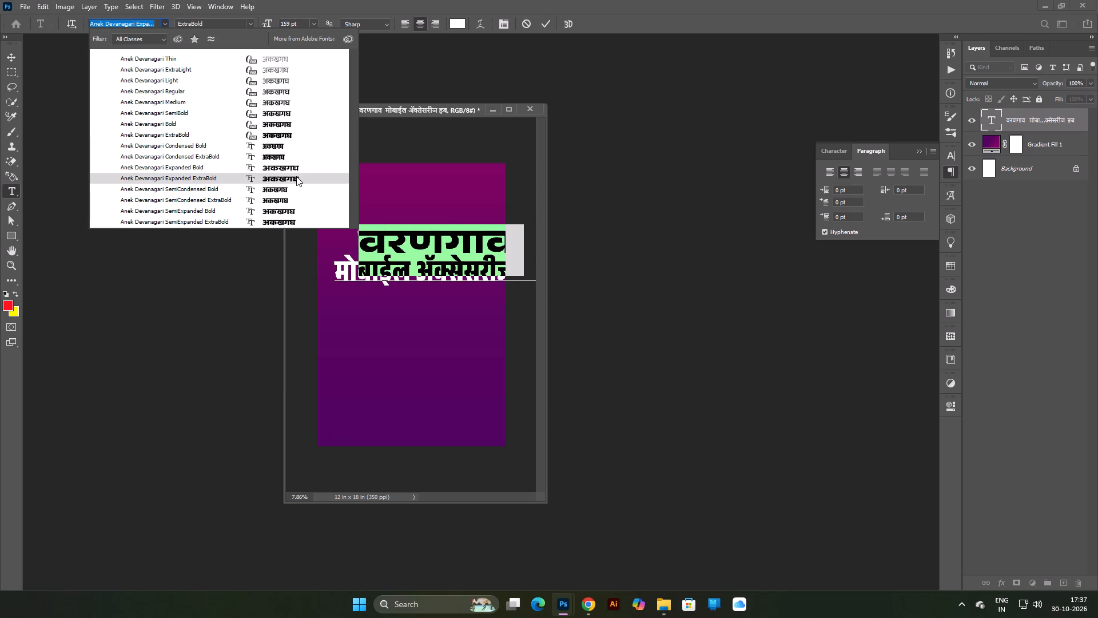
{"action": "left_click", "coordinate": [299, 137]}
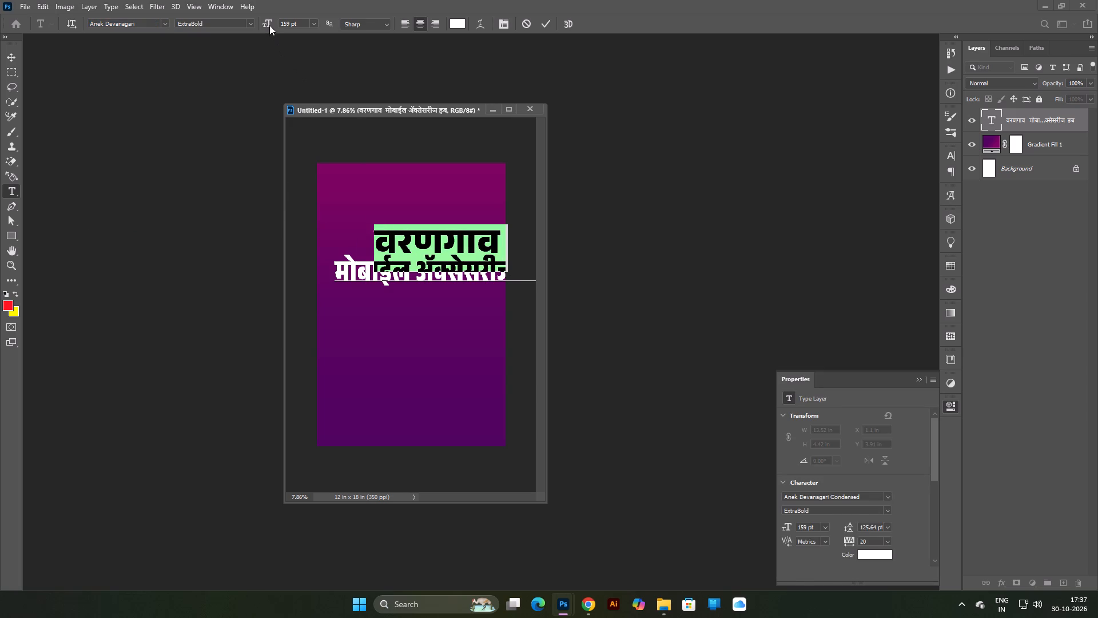
{"action": "left_click_drag", "start_coordinate": [269, 24], "coordinate": [289, 39]}
{"action": "left_click", "coordinate": [11, 53]}
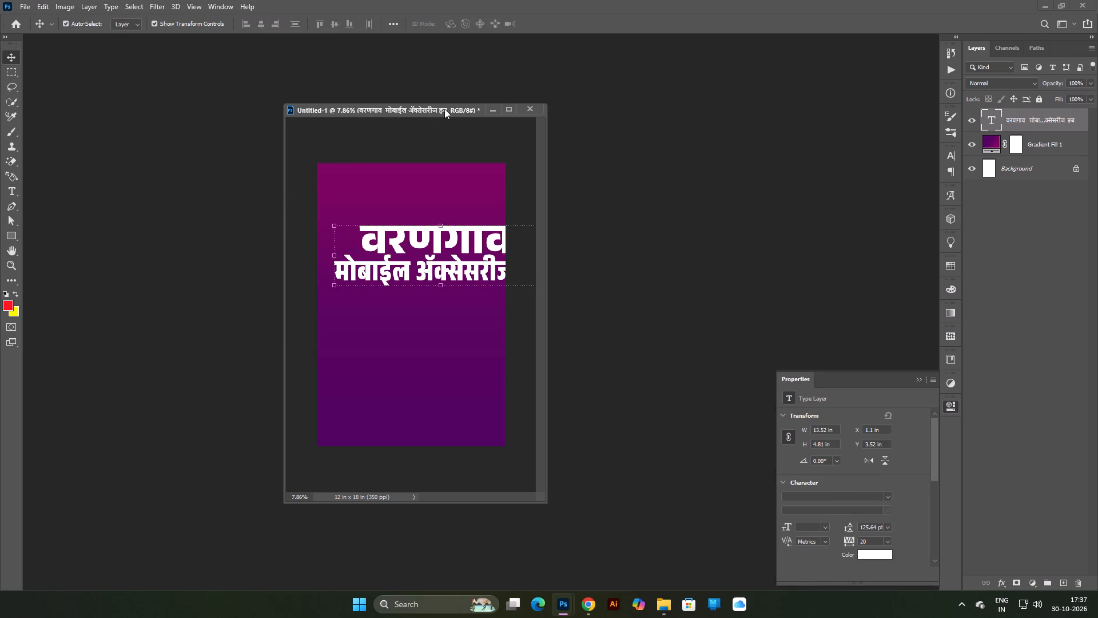
Dock the floating poster document as a tab in the main workspace.
{"action": "left_click_drag", "start_coordinate": [447, 108], "coordinate": [504, 37]}
{"action": "left_click", "coordinate": [781, 181]}
{"action": "scroll", "coordinate": [513, 292], "scroll_direction": "down", "scroll_amount": 5}
{"action": "scroll", "coordinate": [491, 278], "scroll_direction": "up", "scroll_amount": 3}
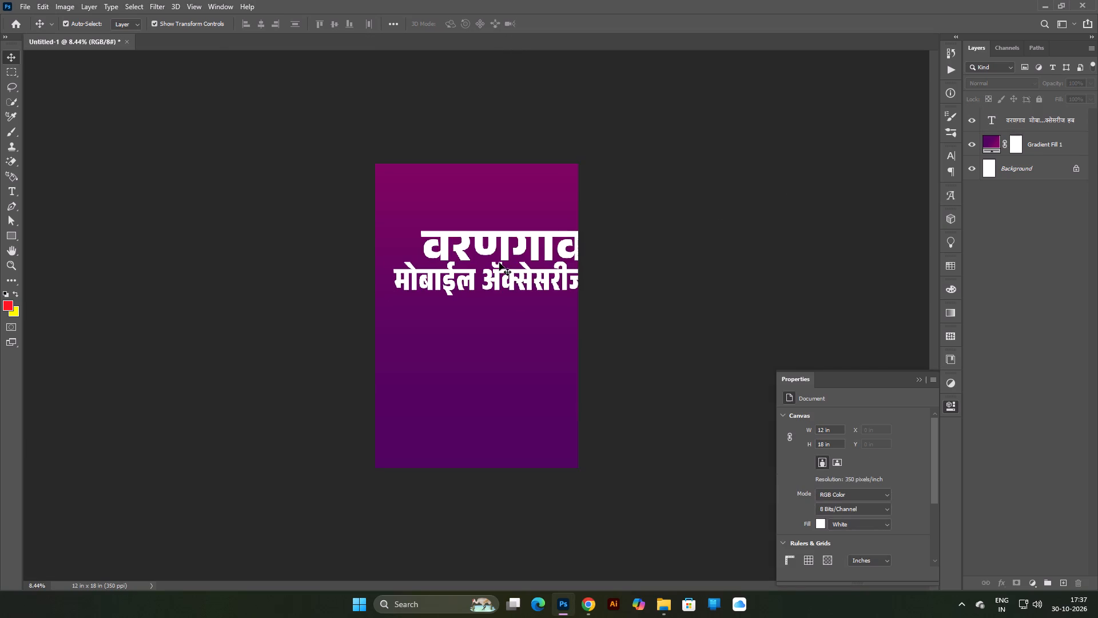
Scale the two-line heading down to 71.40% and place it inside the upper part of the poster.
{"action": "scroll", "coordinate": [499, 263], "scroll_direction": "up", "scroll_amount": 8}
{"action": "key", "text": "space"}
{"action": "key", "text": "space"}
{"action": "key", "text": "space"}
{"action": "left_click_drag", "start_coordinate": [541, 216], "coordinate": [486, 245]}
{"action": "left_click_drag", "start_coordinate": [475, 237], "coordinate": [405, 217]}
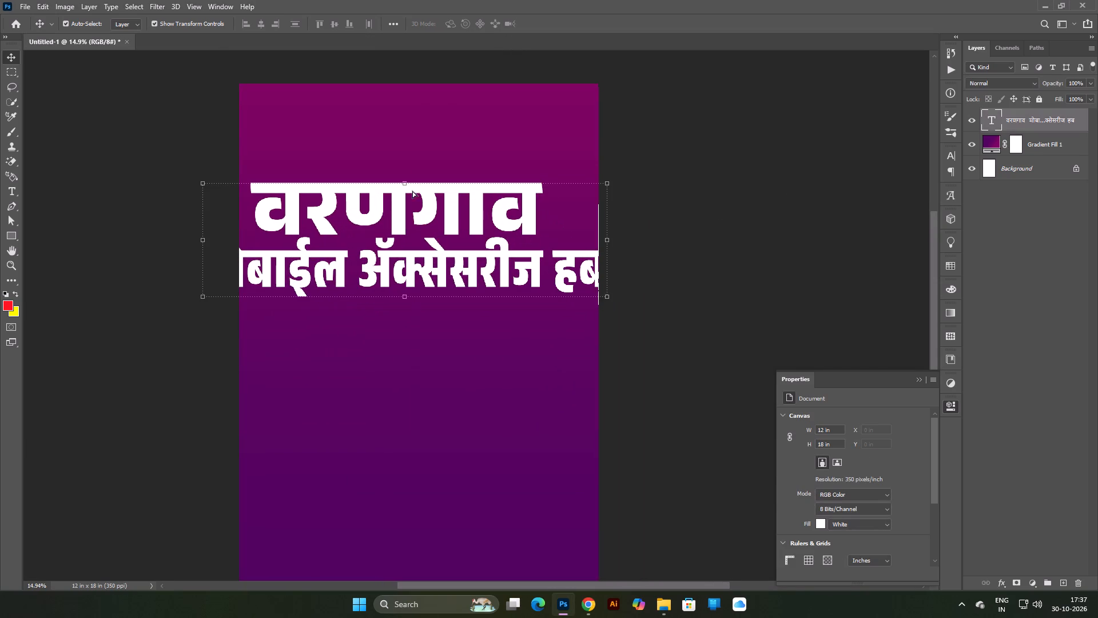
{"action": "left_click", "coordinate": [404, 178]}
{"action": "left_click_drag", "start_coordinate": [407, 170], "coordinate": [405, 211]}
{"action": "left_click_drag", "start_coordinate": [424, 262], "coordinate": [442, 197]}
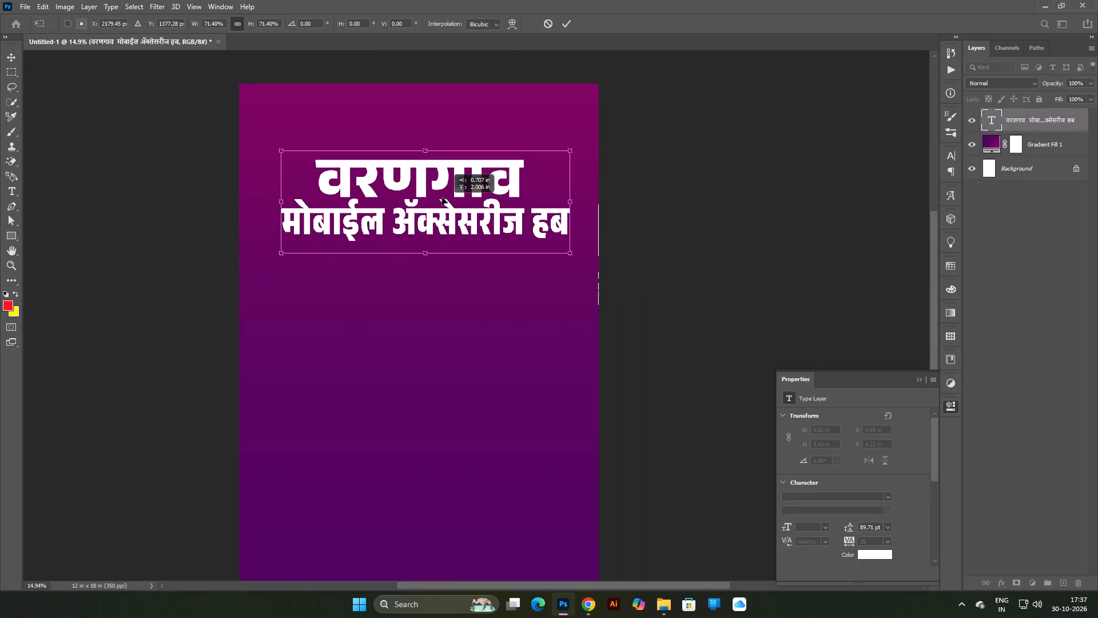
{"action": "left_click_drag", "start_coordinate": [442, 197], "coordinate": [441, 197]}
{"action": "scroll", "coordinate": [441, 195], "scroll_direction": "down", "scroll_amount": 11}
{"action": "scroll", "coordinate": [610, 197], "scroll_direction": "up", "scroll_amount": 1}
{"action": "key", "text": "Return"}
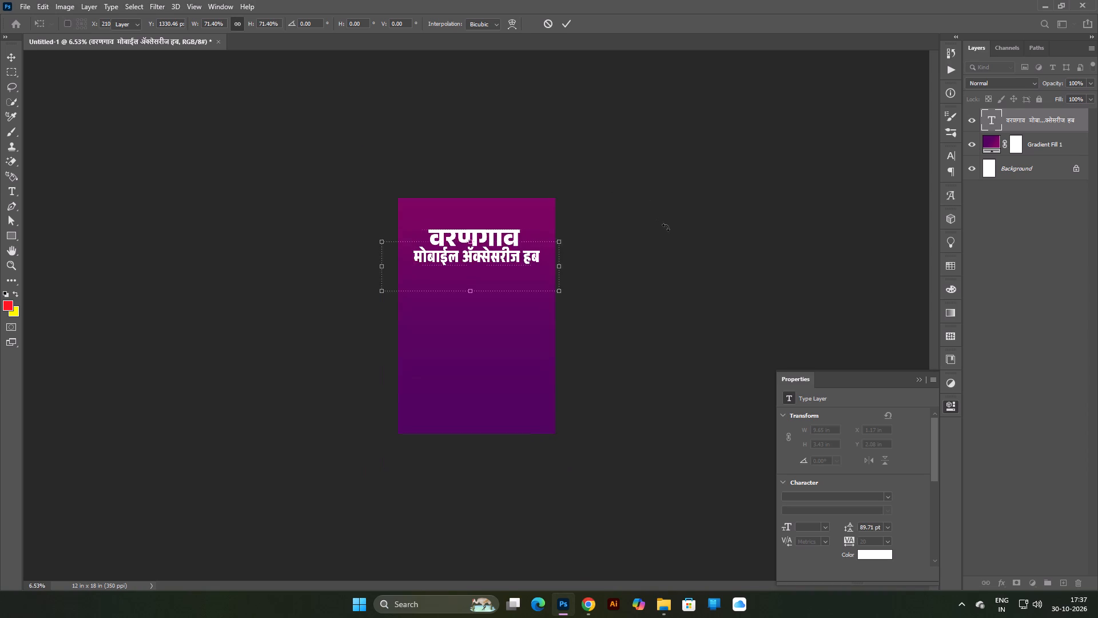
Move the heading slightly up and snap it to the poster's vertical centre line, at about Y 1.84 in.
{"action": "left_click", "coordinate": [666, 227]}
{"action": "scroll", "coordinate": [447, 237], "scroll_direction": "up", "scroll_amount": 4}
{"action": "scroll", "coordinate": [566, 208], "scroll_direction": "up", "scroll_amount": 7}
{"action": "key", "text": "space"}
{"action": "key", "text": "space"}
{"action": "key", "text": "space"}
{"action": "key", "text": "space"}
{"action": "key", "text": "space"}
{"action": "left_click_drag", "start_coordinate": [433, 137], "coordinate": [552, 257]}
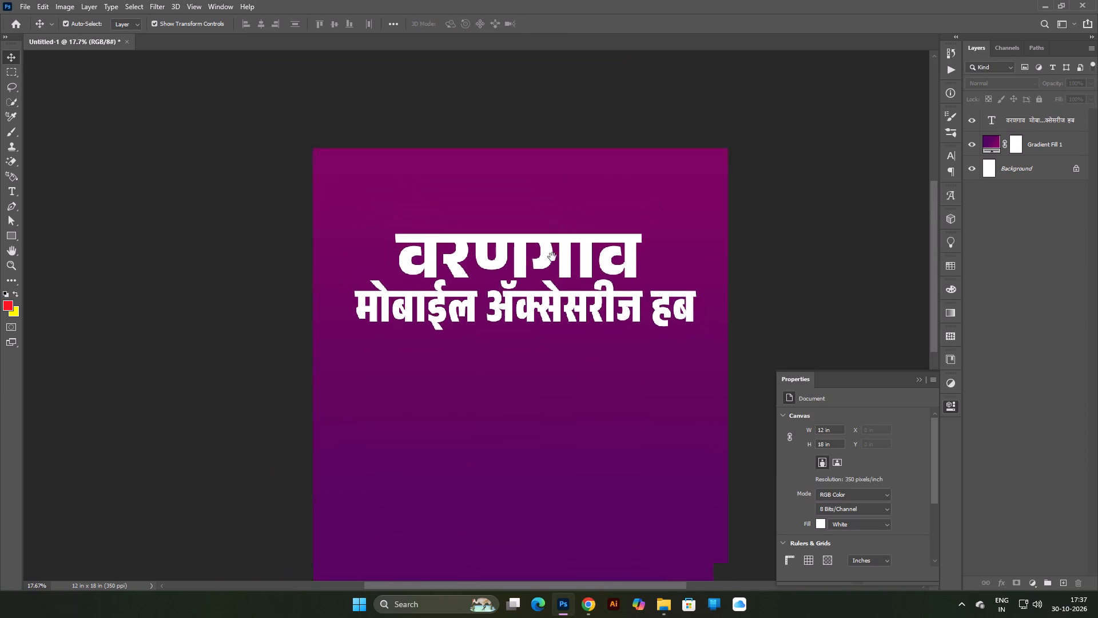
{"action": "left_click_drag", "start_coordinate": [552, 257], "coordinate": [553, 257]}
{"action": "left_click_drag", "start_coordinate": [536, 253], "coordinate": [536, 245]}
Increase the leading between the two heading lines to 96.68 pt.
{"action": "double_click", "coordinate": [536, 245]}
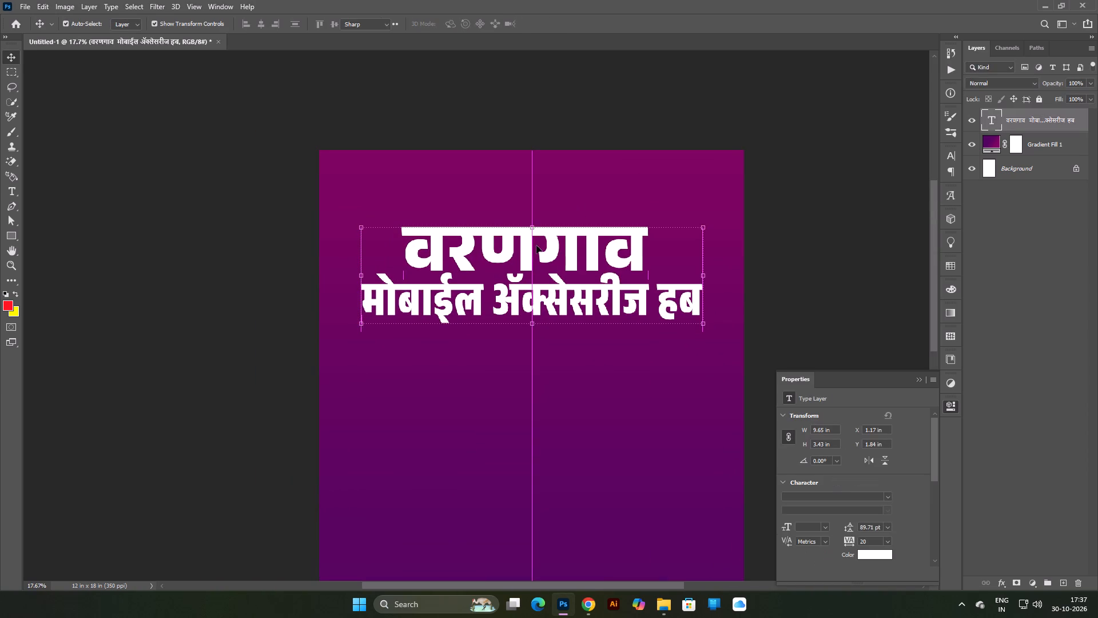
{"action": "triple_click", "coordinate": [526, 262]}
{"action": "triple_click", "coordinate": [526, 262]}
{"action": "left_click", "coordinate": [526, 262]}
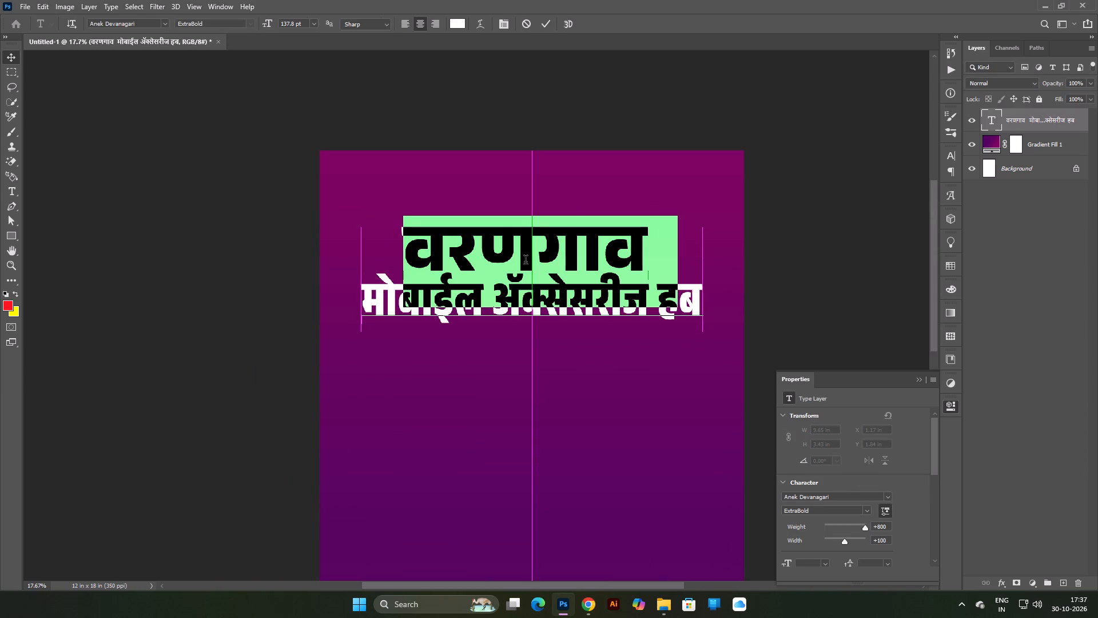
{"action": "key", "text": "alt+Down"}
{"action": "key", "text": "alt+Down"}
{"action": "key", "text": "alt+Down"}
{"action": "key", "text": "alt+Down"}
{"action": "key", "text": "alt+Down"}
{"action": "key", "text": "alt+Down"}
{"action": "key", "text": "alt+Down"}
{"action": "key", "text": "alt+Down"}
{"action": "key", "text": "alt+Down"}
{"action": "key", "text": "alt+Down"}
{"action": "key", "text": "alt+Down"}
{"action": "key", "text": "alt+Down"}
{"action": "key", "text": "alt+Down"}
{"action": "key", "text": "alt+Down"}
{"action": "key", "text": "alt+Down"}
{"action": "key", "text": "alt+Down"}
{"action": "key", "text": "alt+Down"}
{"action": "key", "text": "alt+Down"}
{"action": "key", "text": "alt+Down"}
{"action": "key", "text": "alt+Down"}
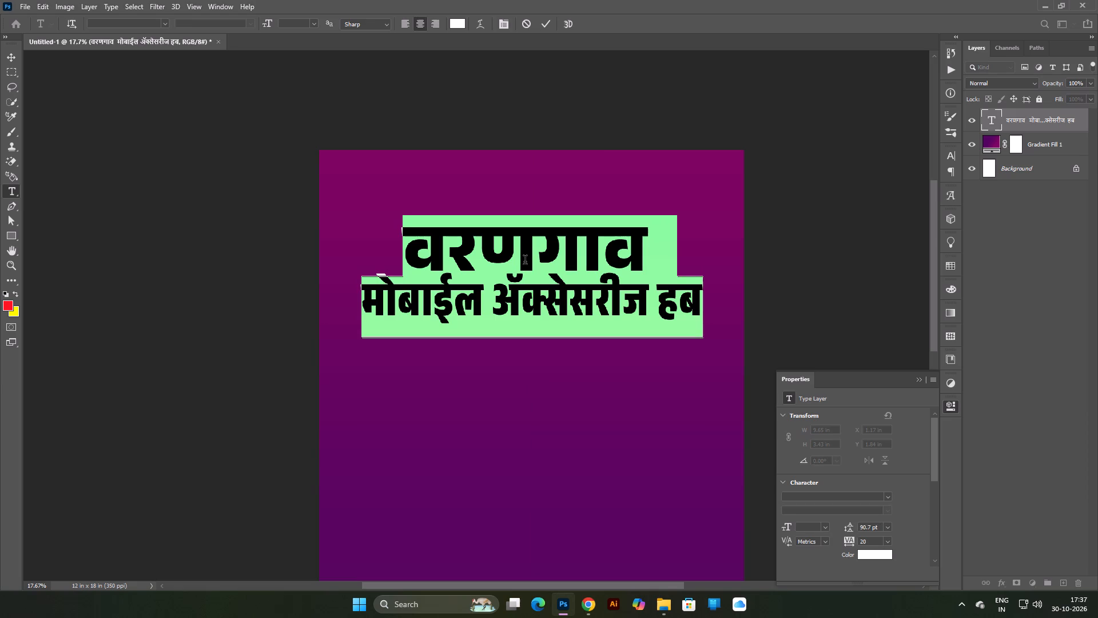
{"action": "key", "text": "Return"}
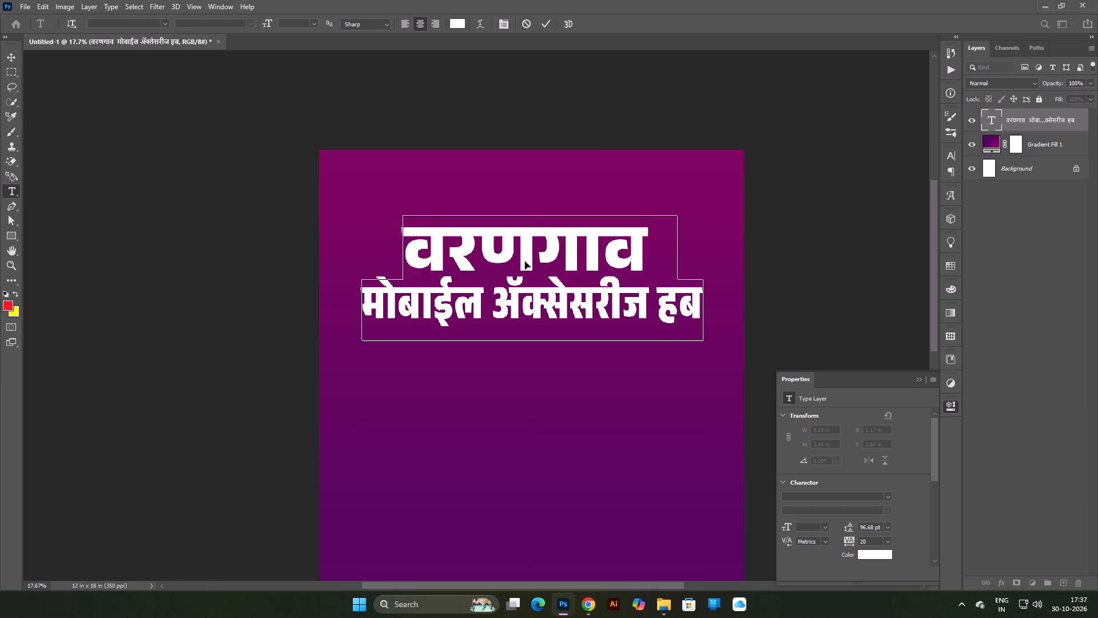
{"action": "scroll", "coordinate": [524, 242], "scroll_direction": "down", "scroll_amount": 6}
{"action": "scroll", "coordinate": [526, 244], "scroll_direction": "up", "scroll_amount": 4}
{"action": "left_click", "coordinate": [683, 263]}
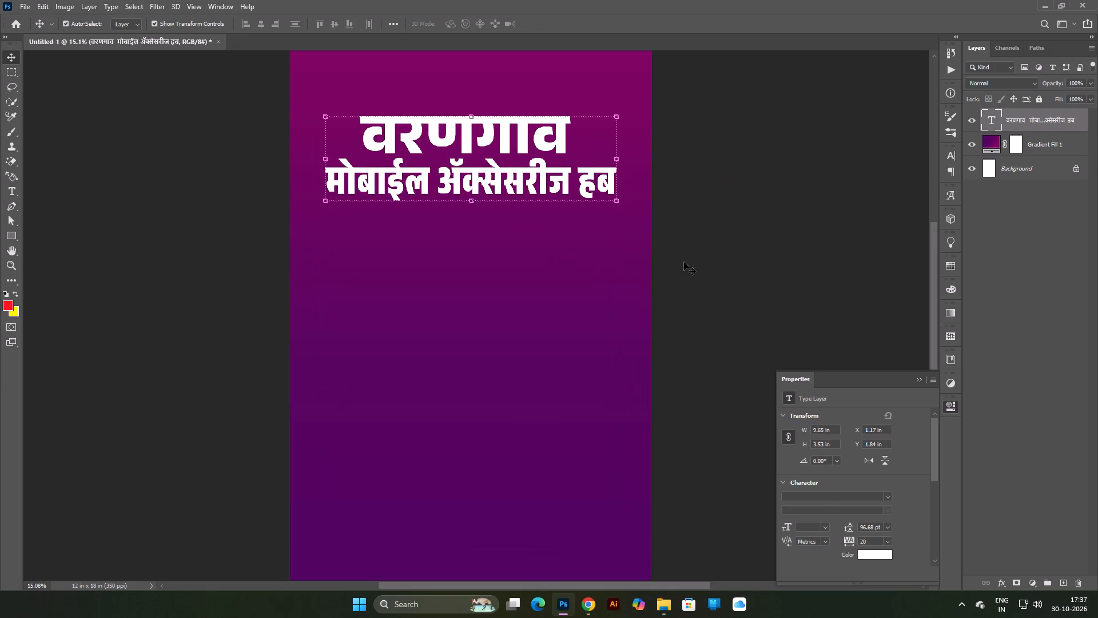
Change only the second heading line, मोबाईल अ‍ॅक्सेसरीज हब, to the Bold style of Anek Devanagari Condensed.
{"action": "scroll", "coordinate": [469, 160], "scroll_direction": "down", "scroll_amount": 4}
{"action": "scroll", "coordinate": [468, 160], "scroll_direction": "up", "scroll_amount": 11}
{"action": "key", "text": "space"}
{"action": "key", "text": "space"}
{"action": "key", "text": "space"}
{"action": "left_click_drag", "start_coordinate": [451, 169], "coordinate": [492, 250]}
{"action": "double_click", "coordinate": [494, 253]}
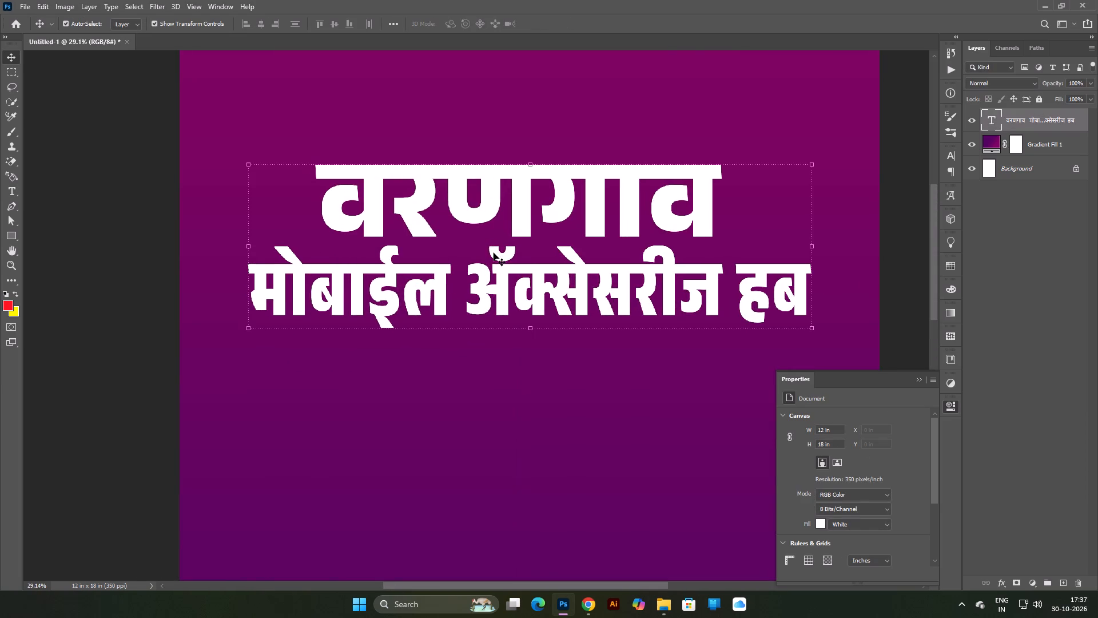
{"action": "triple_click", "coordinate": [497, 279]}
{"action": "triple_click", "coordinate": [476, 295]}
{"action": "double_click", "coordinate": [476, 295]}
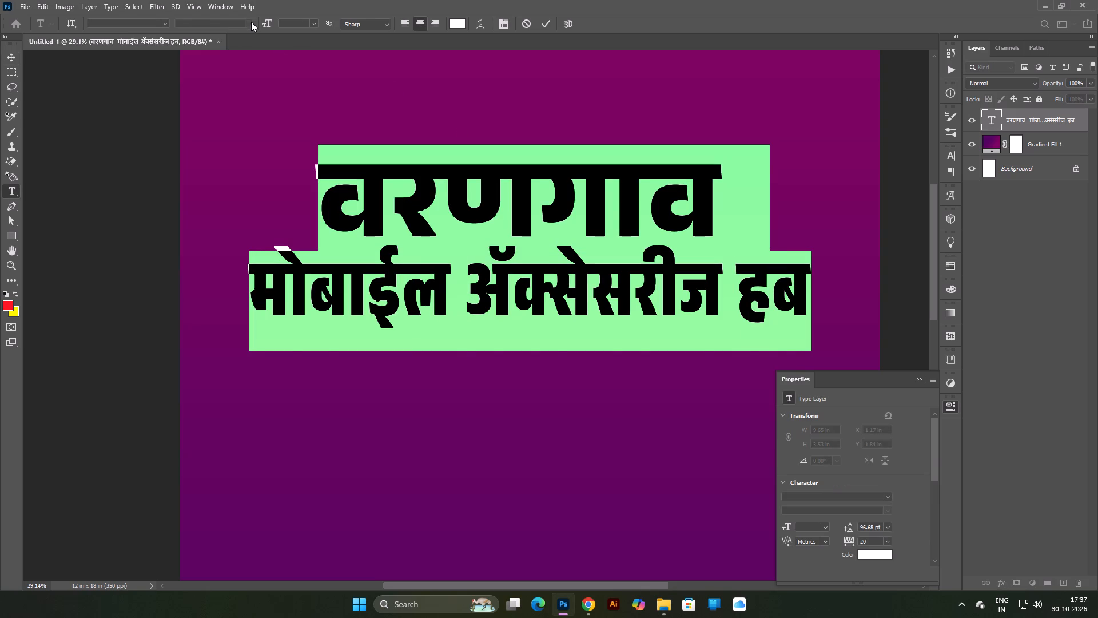
{"action": "triple_click", "coordinate": [438, 293]}
{"action": "triple_click", "coordinate": [438, 293]}
{"action": "left_click", "coordinate": [515, 215]}
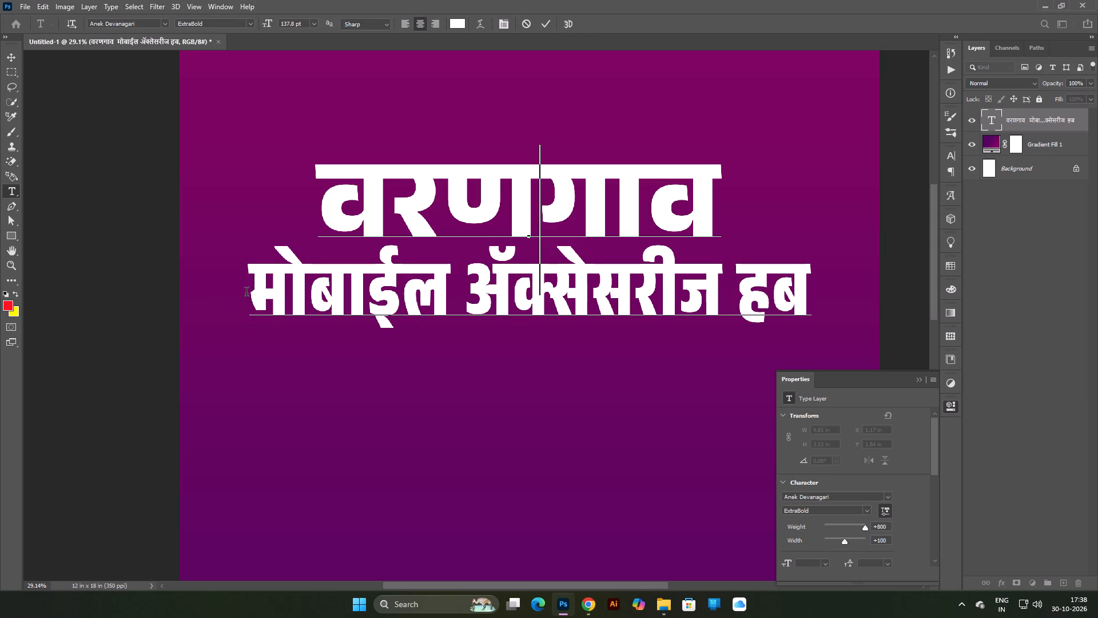
{"action": "left_click_drag", "start_coordinate": [246, 294], "coordinate": [871, 306]}
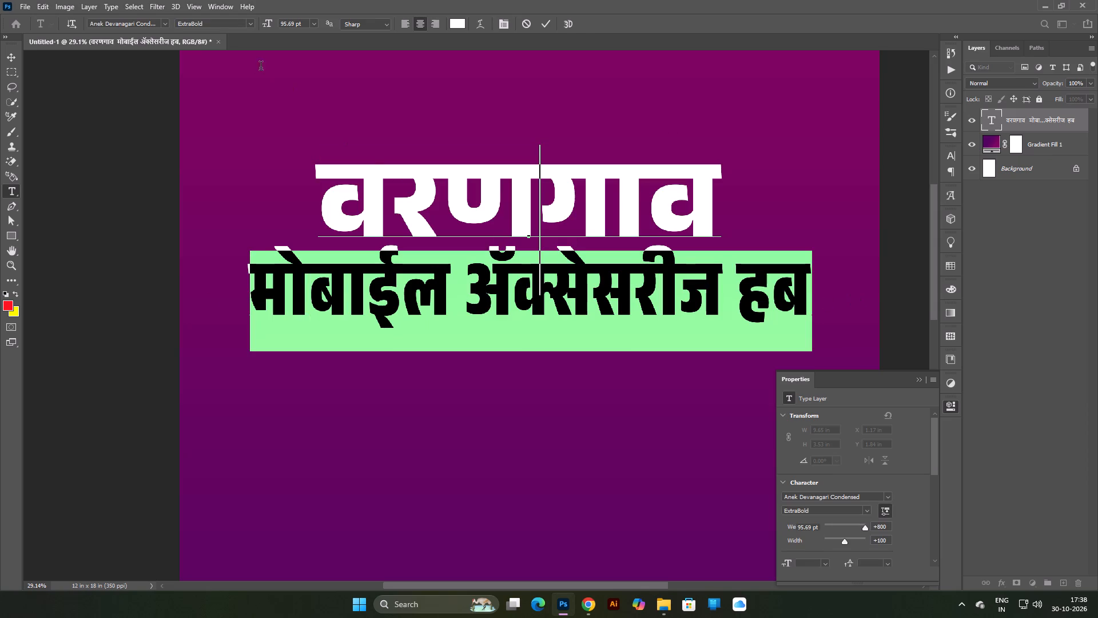
{"action": "left_click", "coordinate": [247, 21]}
{"action": "left_click", "coordinate": [229, 34]}
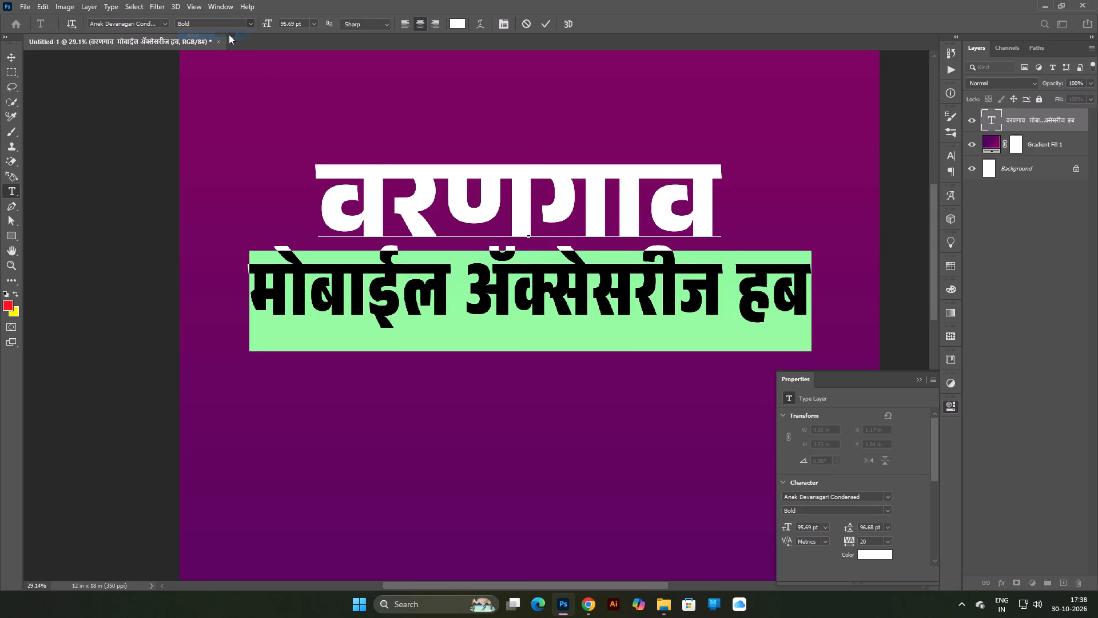
{"action": "left_click", "coordinate": [11, 57]}
{"action": "left_click", "coordinate": [83, 62]}
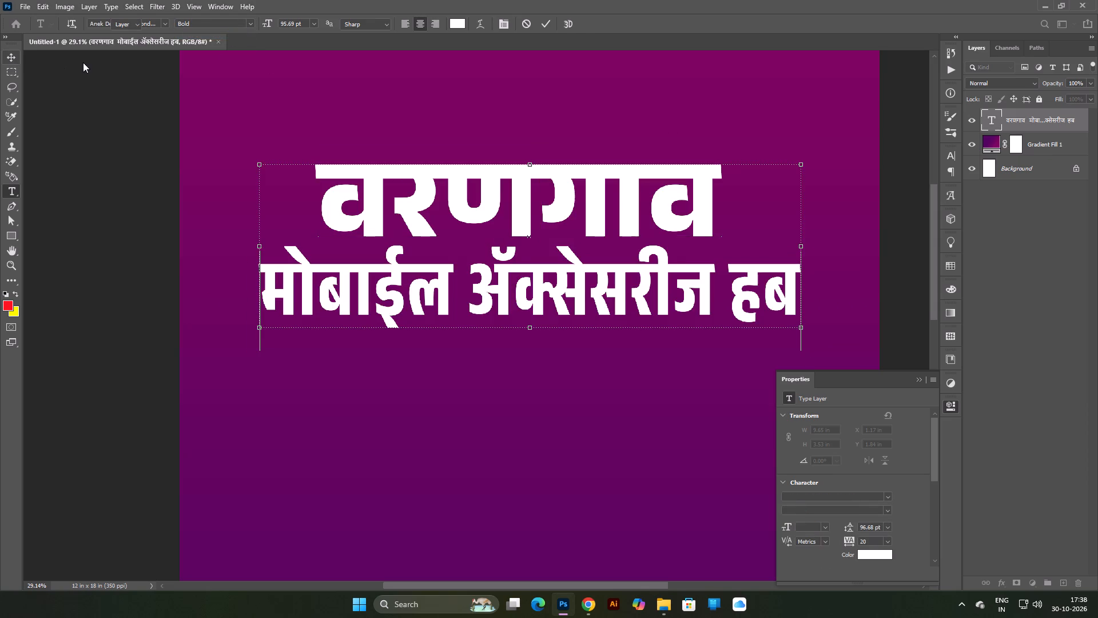
Move the heading a little higher on the poster to about Y 1.68 in, snapped to the horizontal centre.
{"action": "scroll", "coordinate": [76, 60], "scroll_direction": "down", "scroll_amount": 11}
{"action": "scroll", "coordinate": [287, 112], "scroll_direction": "down", "scroll_amount": 6}
{"action": "scroll", "coordinate": [343, 152], "scroll_direction": "up", "scroll_amount": 8}
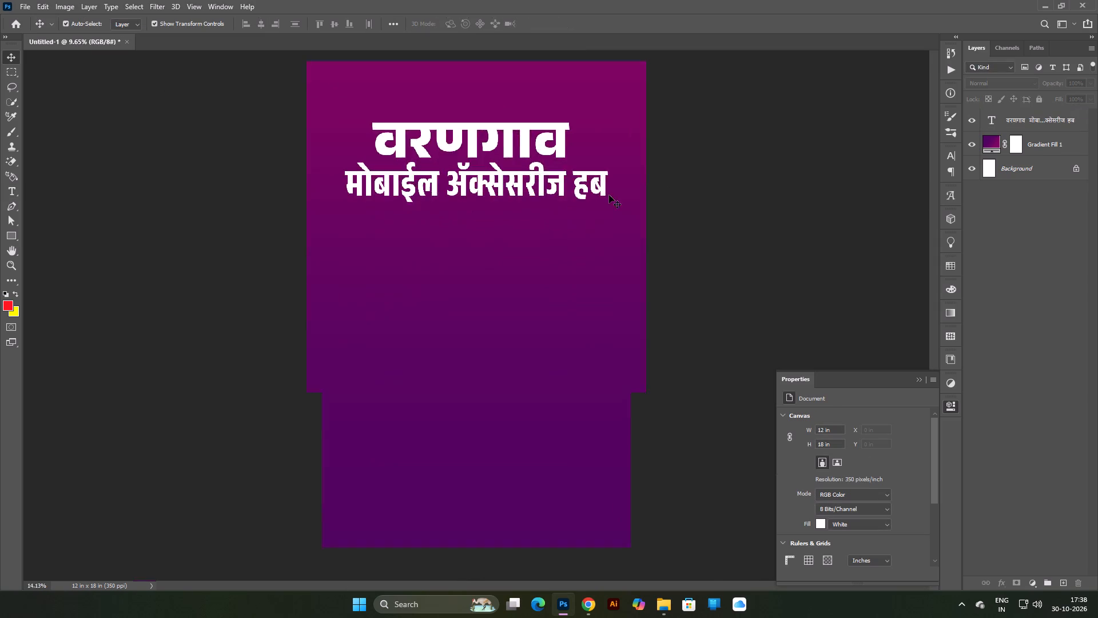
{"action": "scroll", "coordinate": [609, 195], "scroll_direction": "up", "scroll_amount": 1}
{"action": "scroll", "coordinate": [505, 195], "scroll_direction": "up", "scroll_amount": 3}
{"action": "key", "text": "space"}
{"action": "key", "text": "space"}
{"action": "key", "text": "space"}
{"action": "key", "text": "space"}
{"action": "key", "text": "space"}
{"action": "key", "text": "space"}
{"action": "key", "text": "space"}
{"action": "key", "text": "space"}
{"action": "key", "text": "space"}
{"action": "key", "text": "space"}
{"action": "key", "text": "space"}
{"action": "key", "text": "space"}
{"action": "key", "text": "space"}
{"action": "key", "text": "space"}
{"action": "key", "text": "space"}
{"action": "key", "text": "space"}
{"action": "key", "text": "space"}
{"action": "key", "text": "space"}
{"action": "key", "text": "space"}
{"action": "key", "text": "space"}
{"action": "left_click_drag", "start_coordinate": [424, 177], "coordinate": [563, 308]}
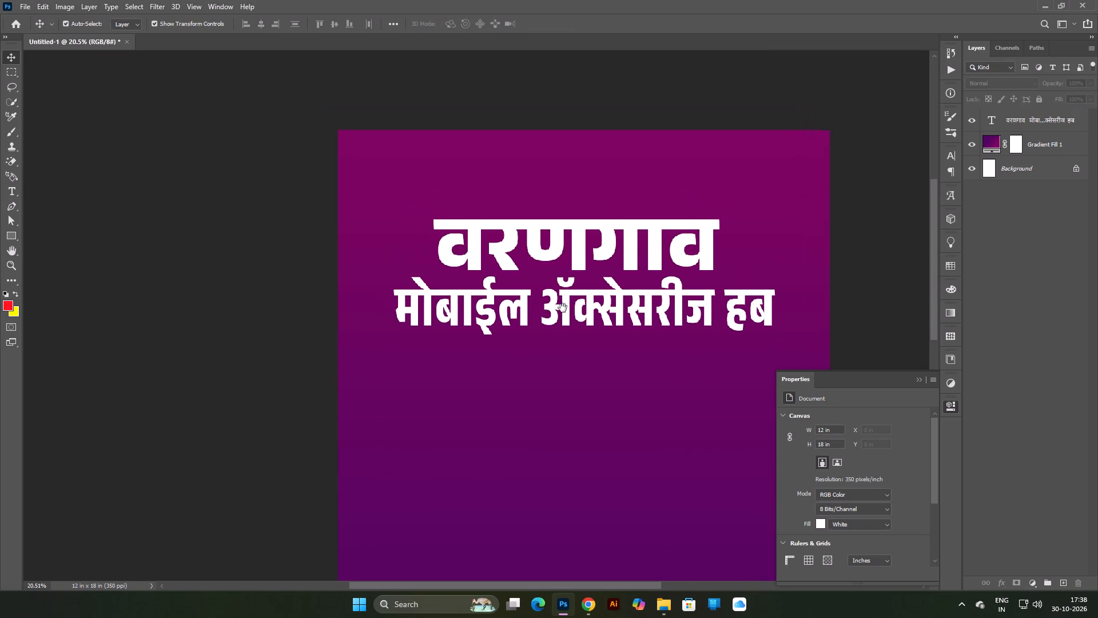
{"action": "left_click_drag", "start_coordinate": [563, 308], "coordinate": [593, 332]}
{"action": "key", "text": "space"}
{"action": "key", "text": "space"}
{"action": "key", "text": "space"}
{"action": "key", "text": "space"}
{"action": "key", "text": "space"}
{"action": "key", "text": "space"}
{"action": "key", "text": "space"}
{"action": "left_click_drag", "start_coordinate": [657, 283], "coordinate": [440, 239]}
{"action": "left_click", "coordinate": [400, 231]}
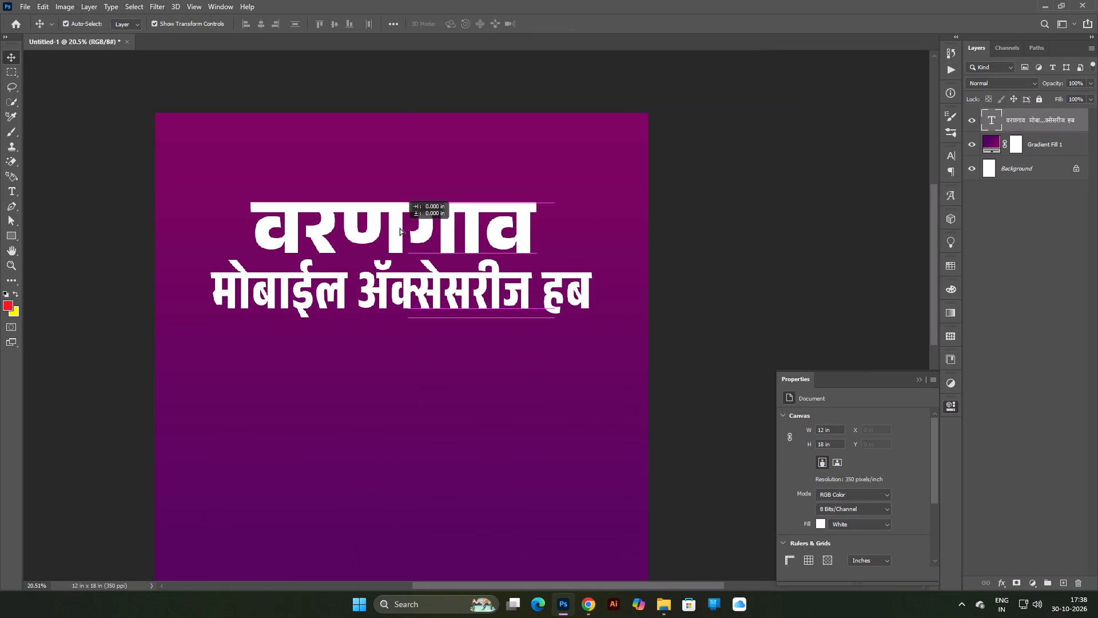
{"action": "triple_click", "coordinate": [400, 227]}
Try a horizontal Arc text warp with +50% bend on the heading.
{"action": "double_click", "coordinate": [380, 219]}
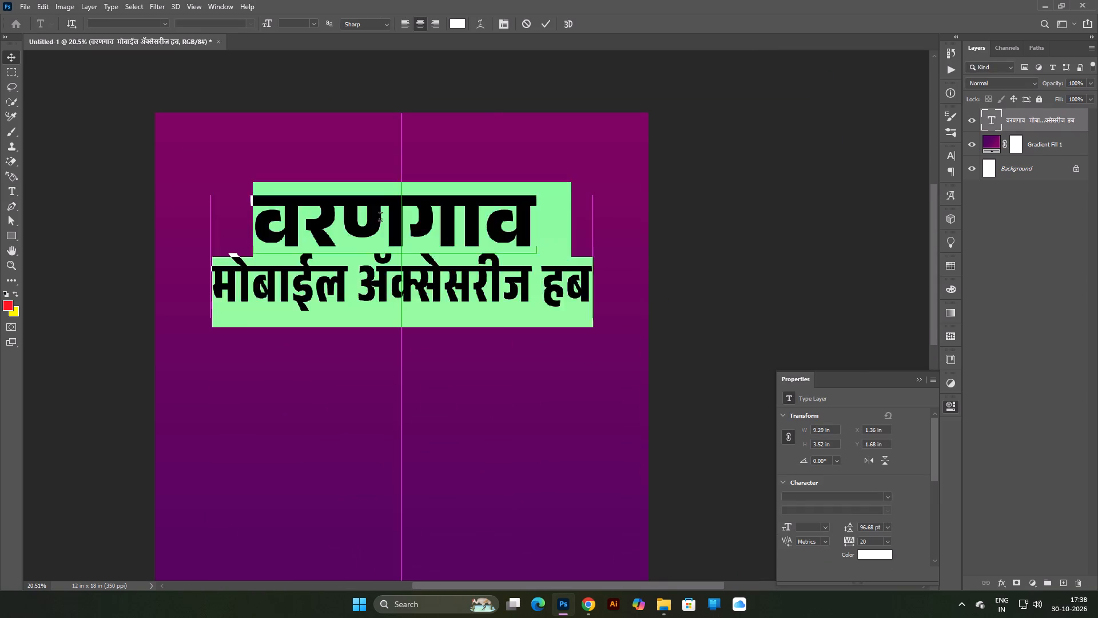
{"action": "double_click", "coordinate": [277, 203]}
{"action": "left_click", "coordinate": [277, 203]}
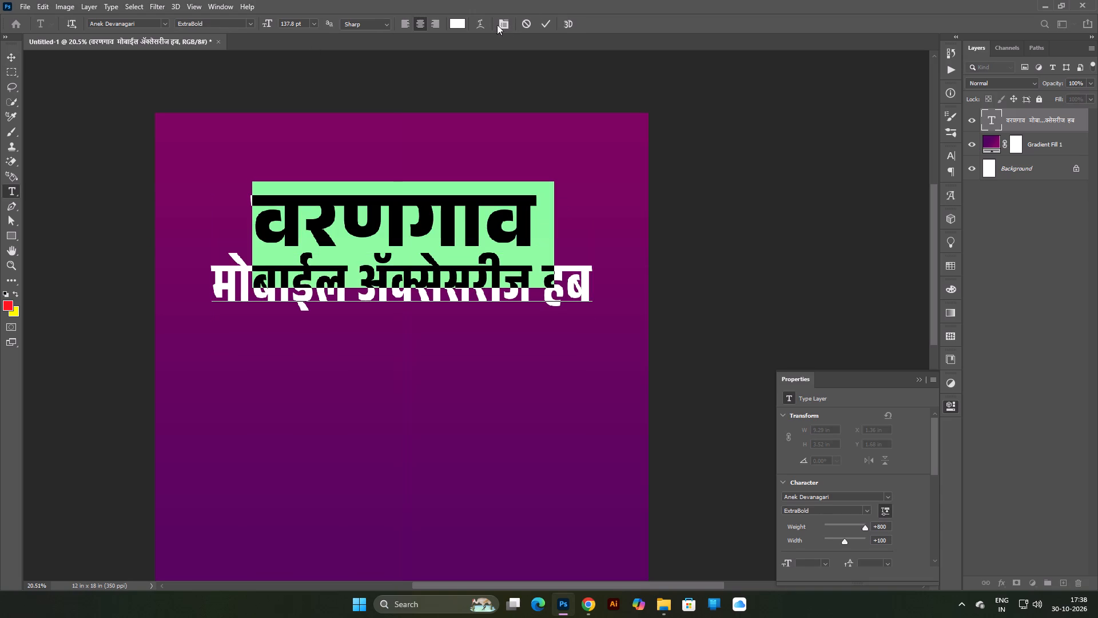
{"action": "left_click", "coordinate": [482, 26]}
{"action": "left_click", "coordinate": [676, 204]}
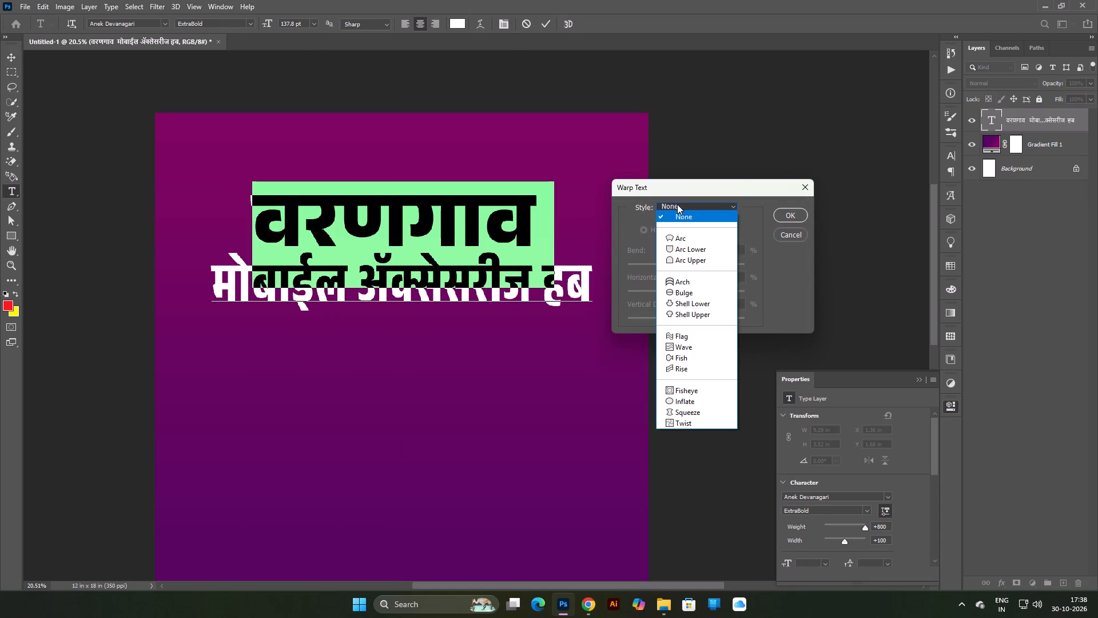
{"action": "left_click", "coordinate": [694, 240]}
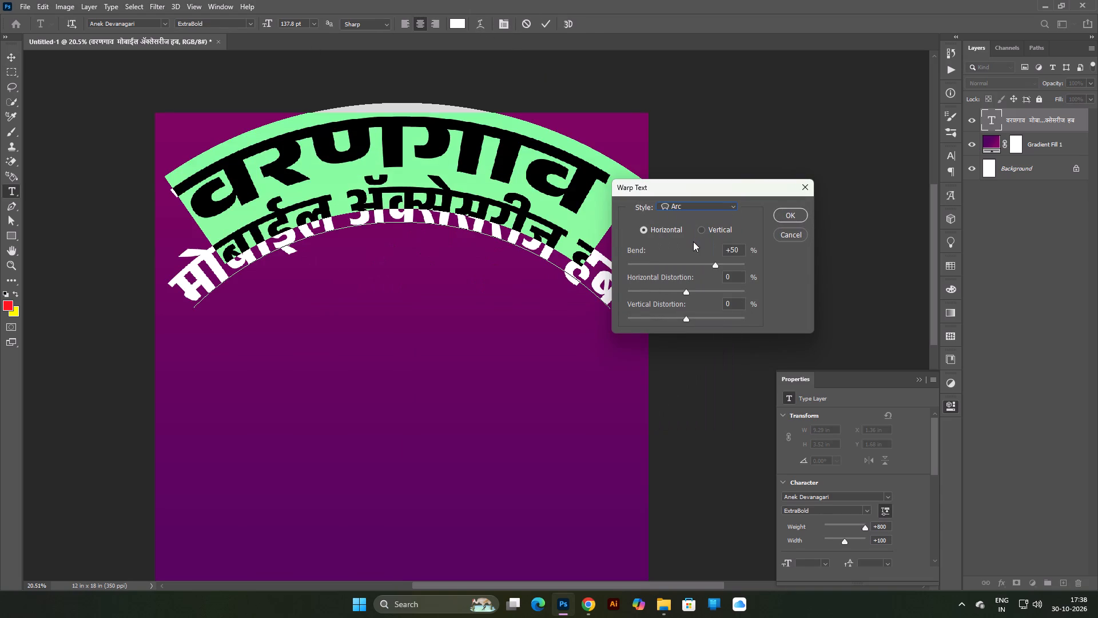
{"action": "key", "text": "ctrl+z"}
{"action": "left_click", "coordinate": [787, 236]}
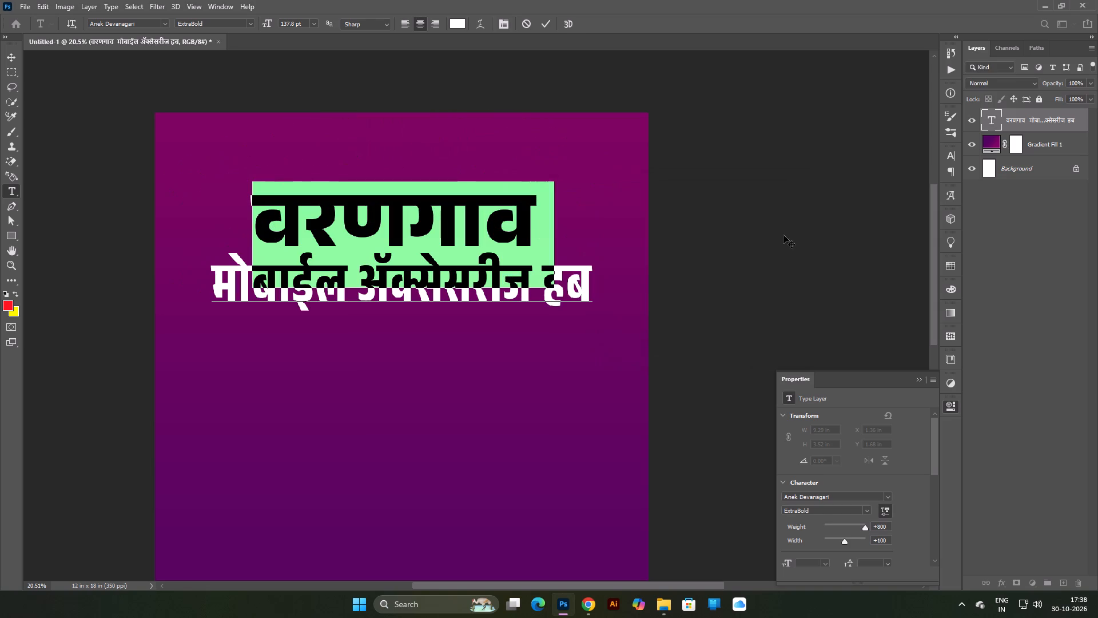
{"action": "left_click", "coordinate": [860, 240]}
Set the font size of the second heading line, मोबाईल अ‍ॅक्सेसरीज हब, to 68 pt.
{"action": "scroll", "coordinate": [538, 252], "scroll_direction": "down", "scroll_amount": 5}
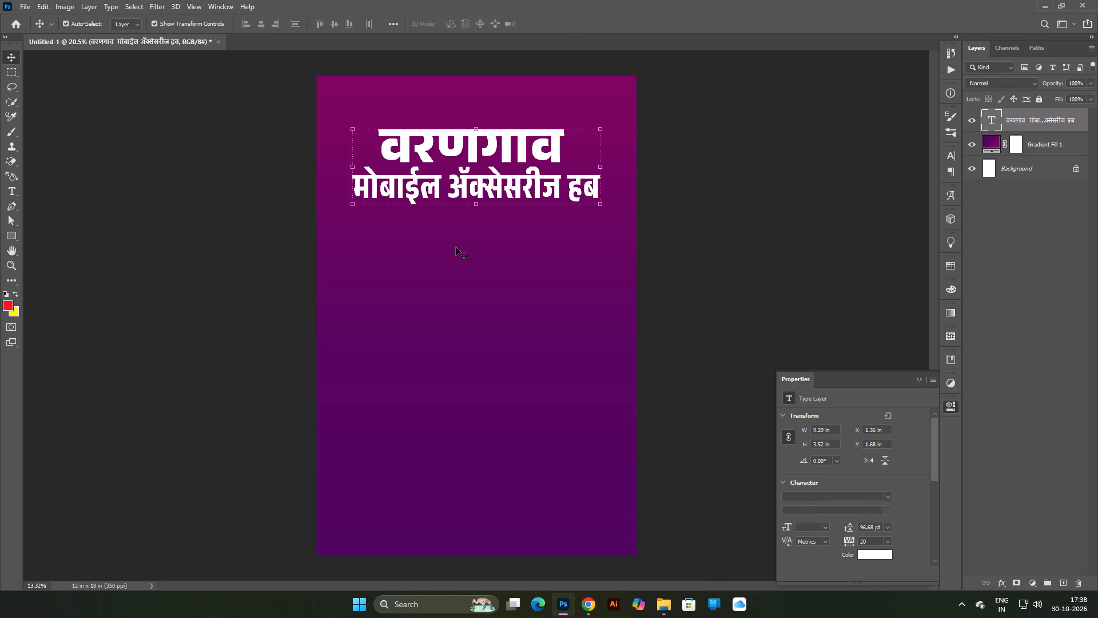
{"action": "scroll", "coordinate": [451, 247], "scroll_direction": "up", "scroll_amount": 2}
{"action": "triple_click", "coordinate": [450, 182]}
{"action": "triple_click", "coordinate": [451, 179]}
{"action": "double_click", "coordinate": [451, 179]}
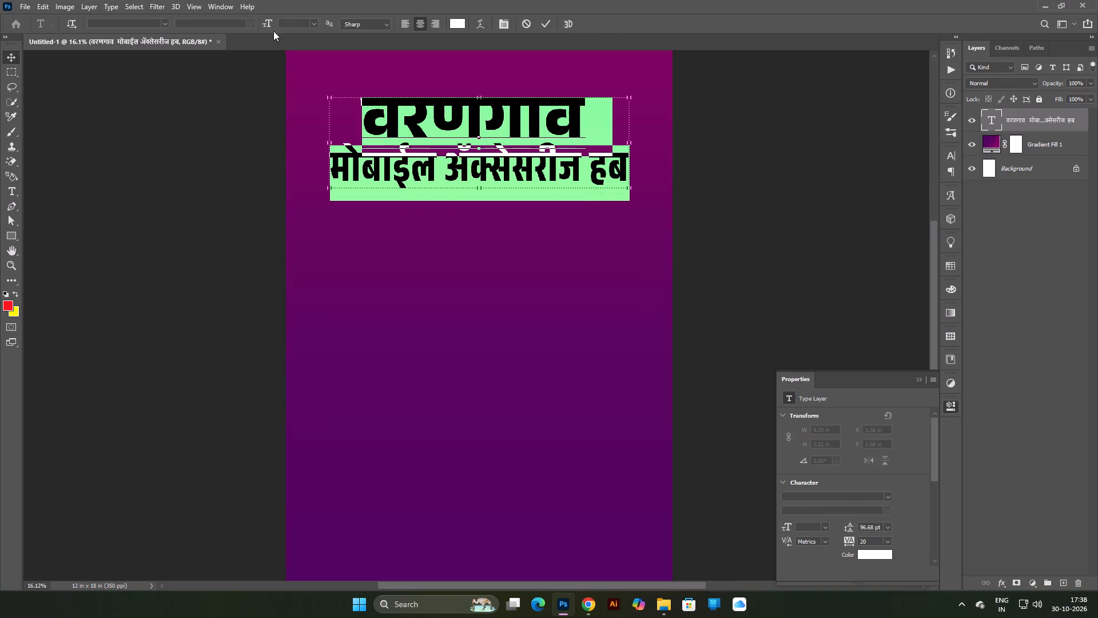
{"action": "triple_click", "coordinate": [427, 181]}
{"action": "left_click", "coordinate": [427, 181]}
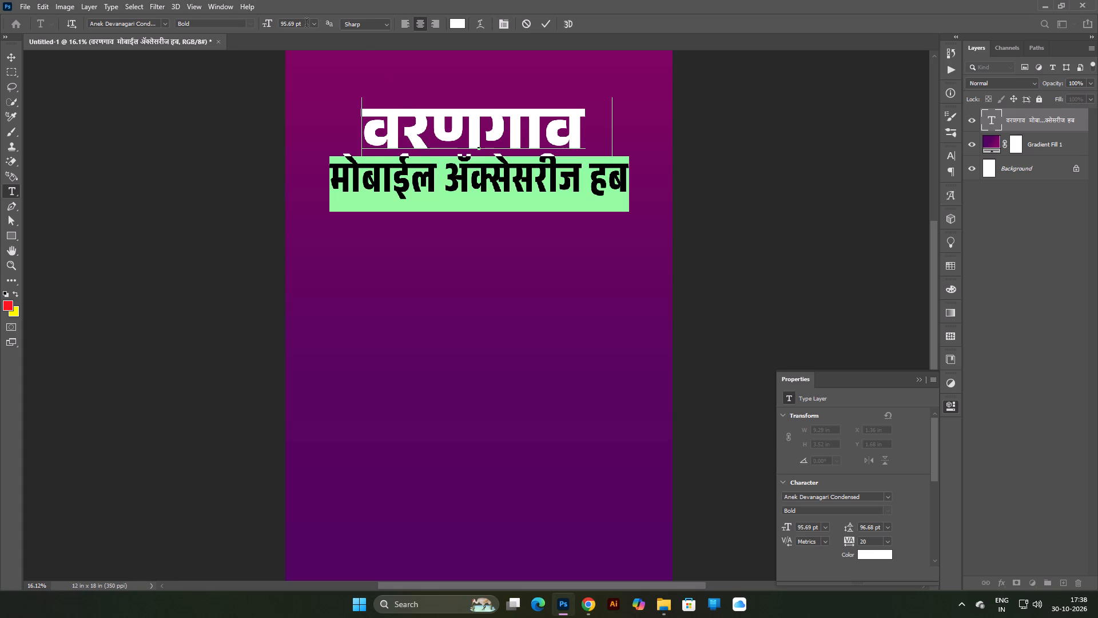
{"action": "left_click_drag", "start_coordinate": [269, 25], "coordinate": [253, 27]}
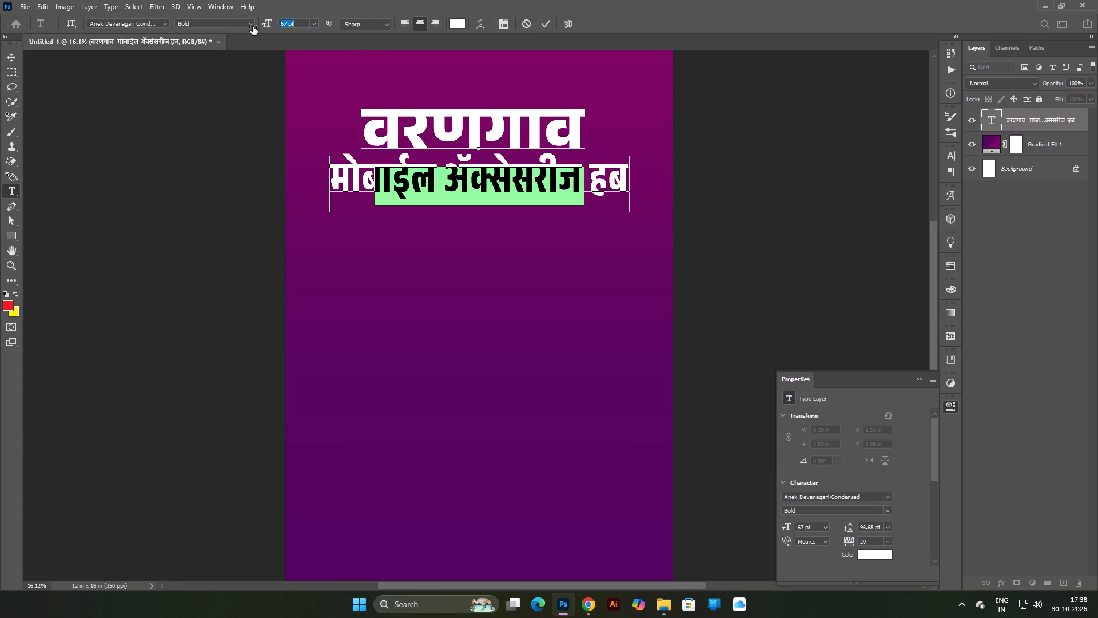
{"action": "left_click_drag", "start_coordinate": [253, 27], "coordinate": [253, 29]}
Tighten the kerning at the start of the second heading line, and replace the character before it with a space.
{"action": "left_click", "coordinate": [373, 184]}
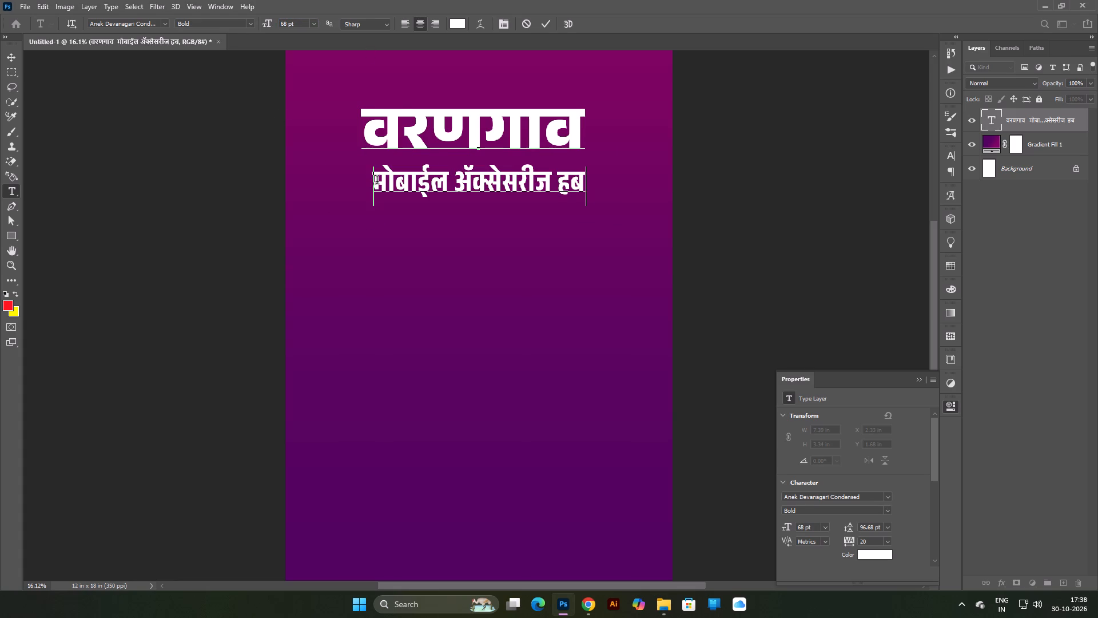
{"action": "key", "text": "alt+Left"}
{"action": "key", "text": "alt+Left"}
{"action": "key", "text": "alt+Left"}
{"action": "key", "text": "alt+Left"}
{"action": "key", "text": "alt+Left"}
{"action": "key", "text": "alt+Left"}
{"action": "key", "text": "alt+Left"}
{"action": "key", "text": "alt+Left"}
{"action": "key", "text": "alt+Left"}
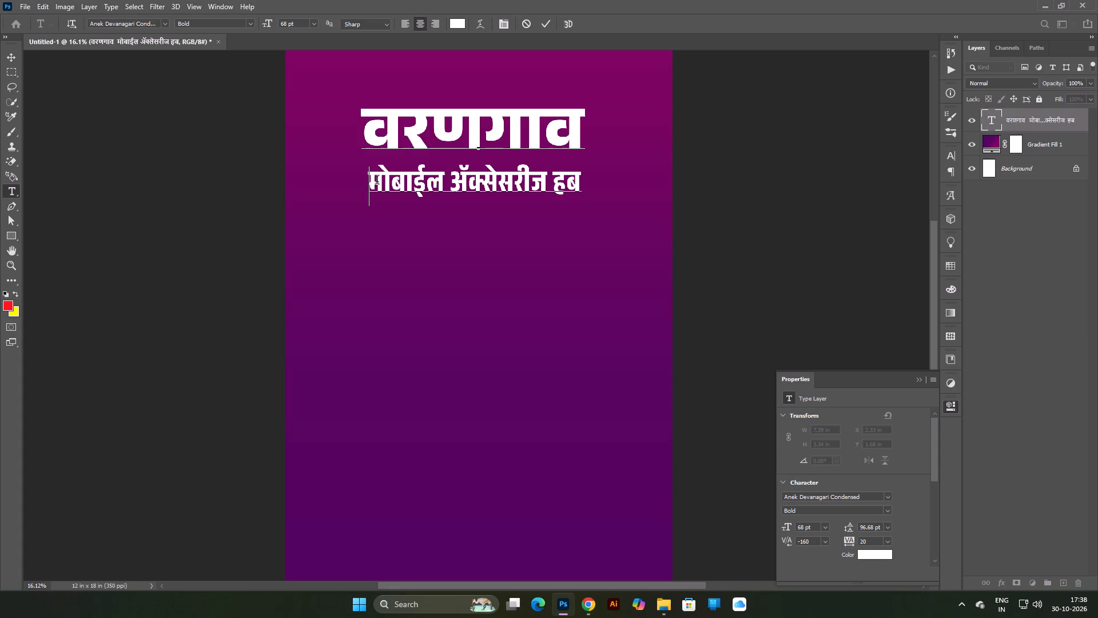
{"action": "key", "text": "BackSpace"}
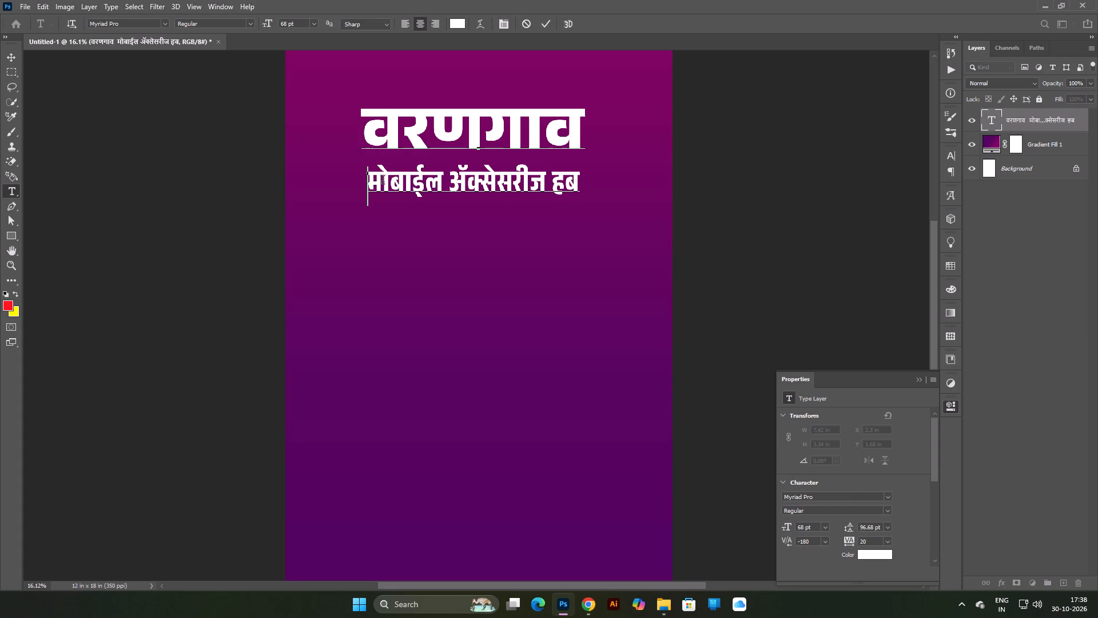
{"action": "key", "text": "space"}
Reduce the leading of both heading lines to 88.71 pt.
{"action": "triple_click", "coordinate": [399, 182]}
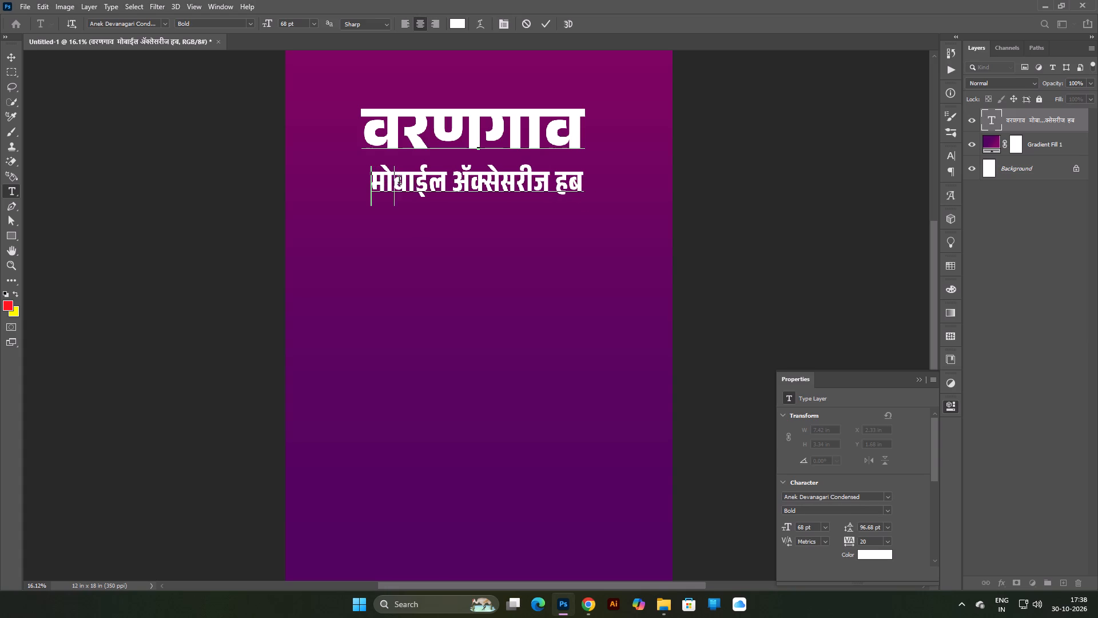
{"action": "triple_click", "coordinate": [399, 182]}
{"action": "left_click", "coordinate": [399, 182]}
{"action": "key", "text": "alt+Up"}
{"action": "key", "text": "alt+Up"}
{"action": "key", "text": "alt+Up"}
{"action": "key", "text": "alt+Up"}
{"action": "key", "text": "alt+Up"}
{"action": "key", "text": "alt+Up"}
{"action": "key", "text": "alt+Up"}
{"action": "key", "text": "alt+Up"}
{"action": "key", "text": "alt+Up"}
{"action": "key", "text": "alt+Up"}
{"action": "key", "text": "alt+Up"}
{"action": "key", "text": "alt+Up"}
{"action": "key", "text": "alt+Up"}
{"action": "key", "text": "alt+Up"}
{"action": "key", "text": "alt+Up"}
{"action": "key", "text": "alt+Up"}
{"action": "key", "text": "alt+Up"}
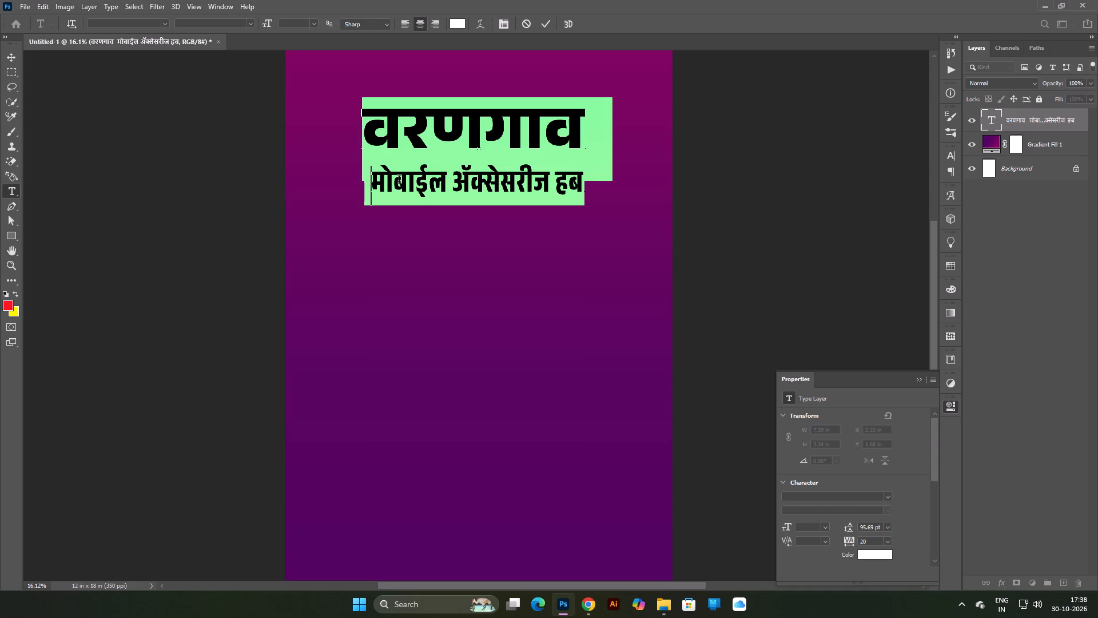
{"action": "key", "text": "alt+Up"}
{"action": "key", "text": "alt+Up"}
{"action": "key", "text": "alt+Up"}
{"action": "key", "text": "alt+Up"}
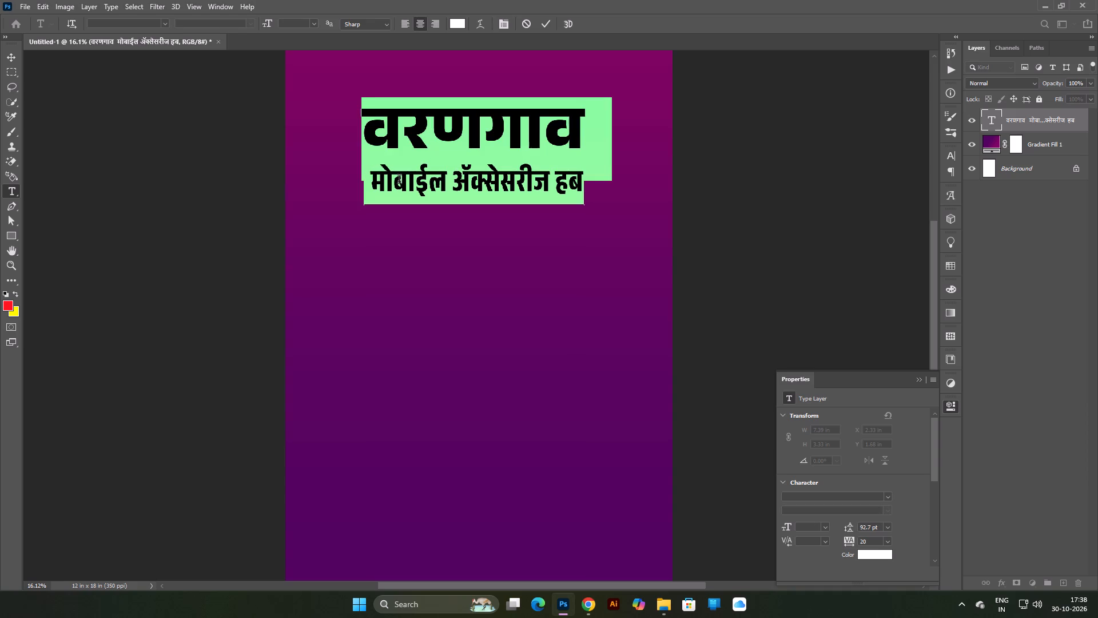
{"action": "key", "text": "alt+Up"}
{"action": "key", "text": "alt+Up"}
{"action": "key", "text": "alt+Up"}
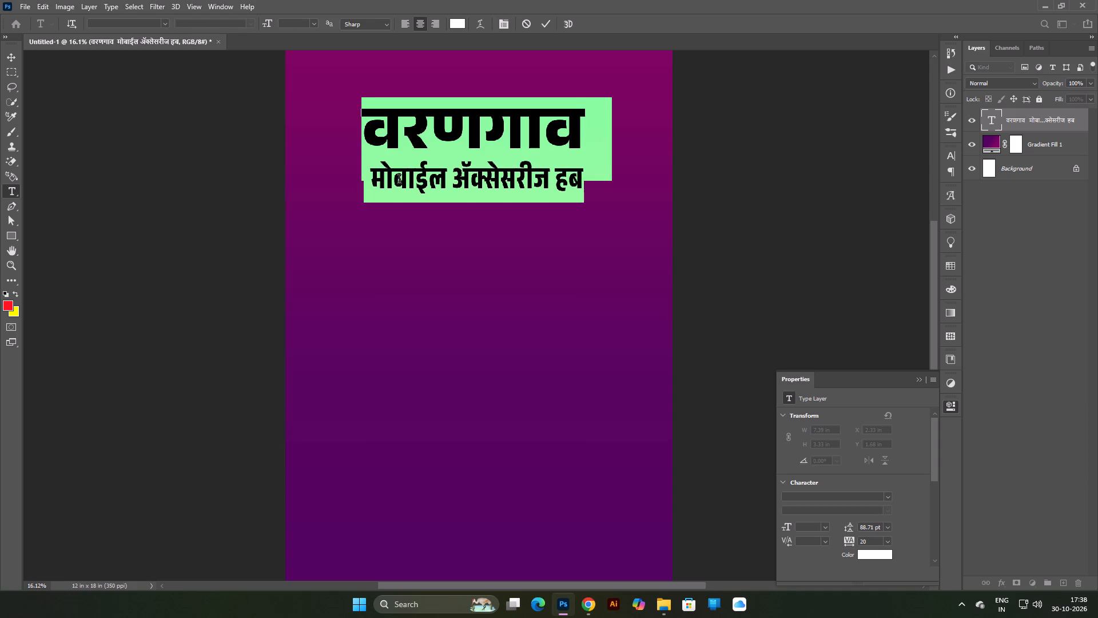
{"action": "key", "text": "ctrl+z"}
{"action": "key", "text": "Return"}
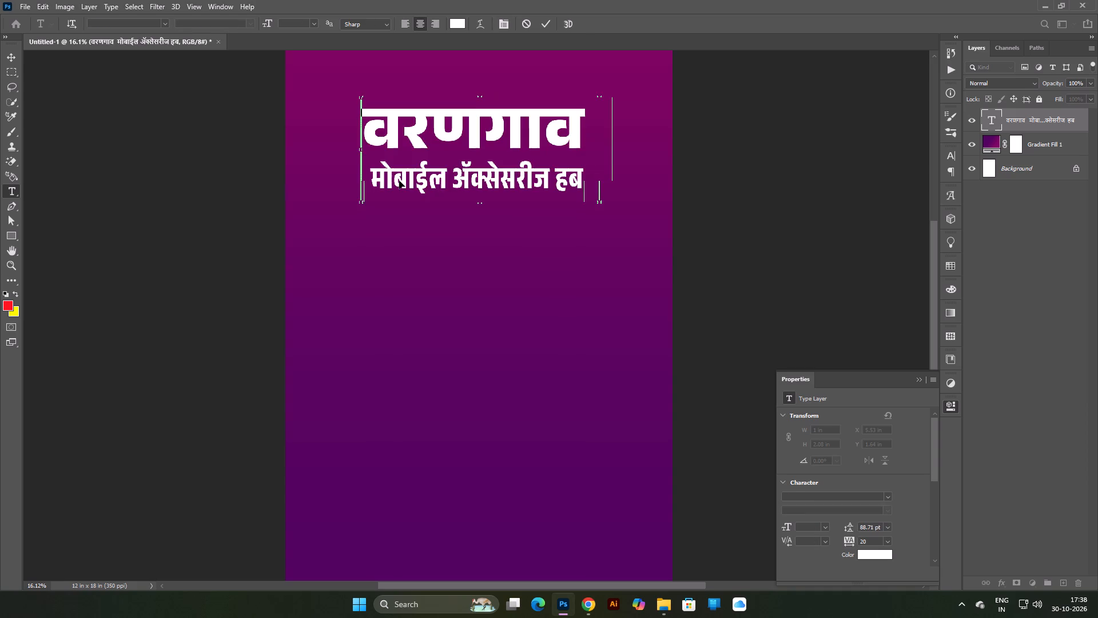
{"action": "scroll", "coordinate": [558, 33], "scroll_direction": "down", "scroll_amount": 8}
{"action": "left_click", "coordinate": [695, 196]}
{"action": "scroll", "coordinate": [570, 210], "scroll_direction": "down", "scroll_amount": 5}
{"action": "scroll", "coordinate": [539, 209], "scroll_direction": "up", "scroll_amount": 9}
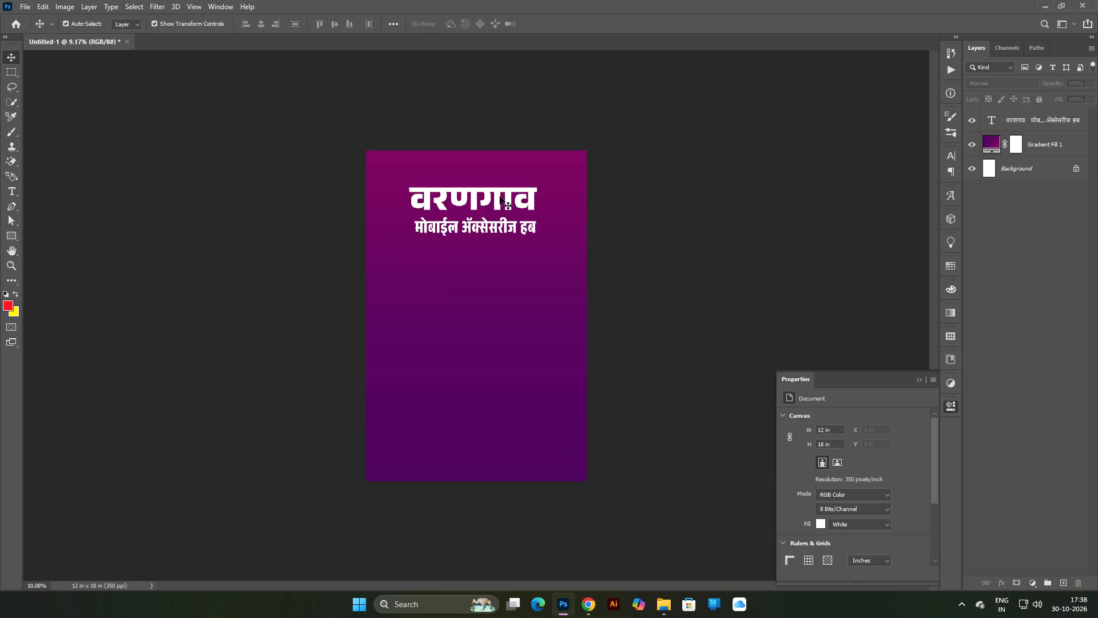
Move the heading down to the middle of the poster, at about X 1.97 in, Y 7.1 in.
{"action": "scroll", "coordinate": [500, 196], "scroll_direction": "up", "scroll_amount": 8}
{"action": "key", "text": "space"}
{"action": "key", "text": "space"}
{"action": "key", "text": "space"}
{"action": "key", "text": "space"}
{"action": "left_click_drag", "start_coordinate": [466, 77], "coordinate": [516, 195]}
{"action": "scroll", "coordinate": [517, 187], "scroll_direction": "down", "scroll_amount": 6}
{"action": "left_click_drag", "start_coordinate": [518, 226], "coordinate": [518, 268]}
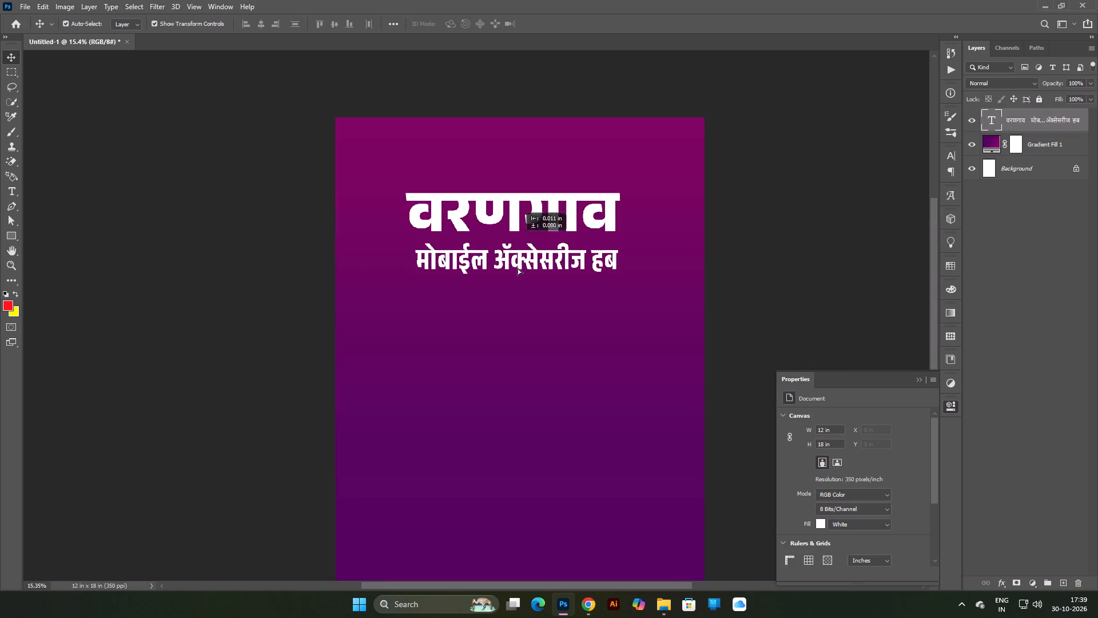
{"action": "left_click_drag", "start_coordinate": [518, 268], "coordinate": [507, 392]}
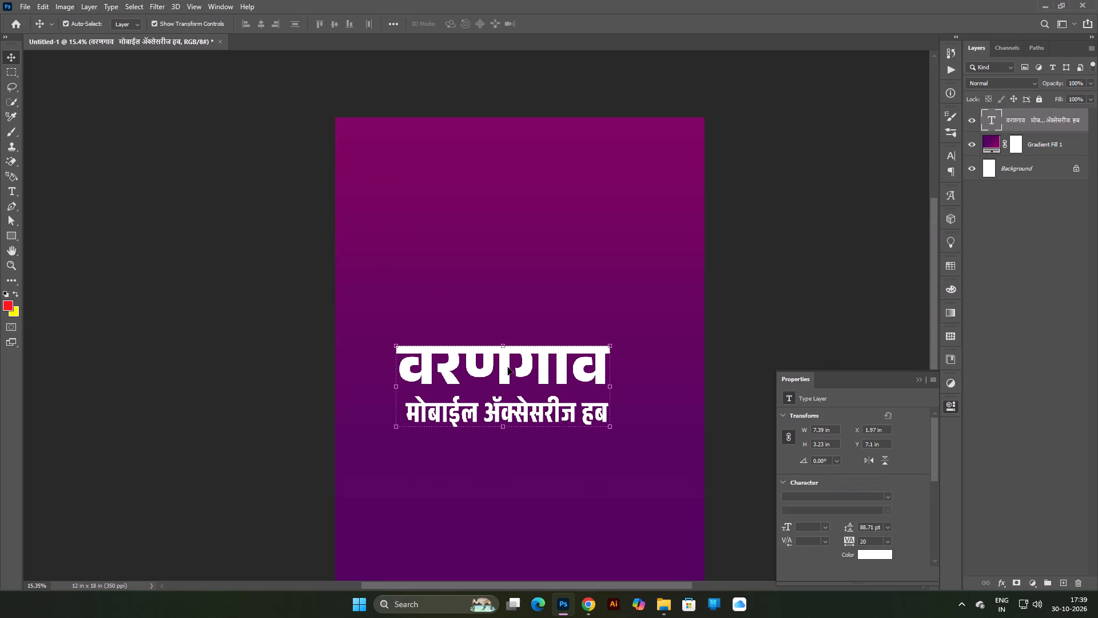
Duplicate the heading above the original, at about X 2.2 in, Y 3.74 in.
{"action": "left_click_drag", "start_coordinate": [508, 363], "coordinate": [515, 259], "text": "alt"}
Replace the copied heading's text with the single word वरणगाव, entered as varNagaava in the Infinity-02 font.
{"action": "double_click", "coordinate": [515, 259]}
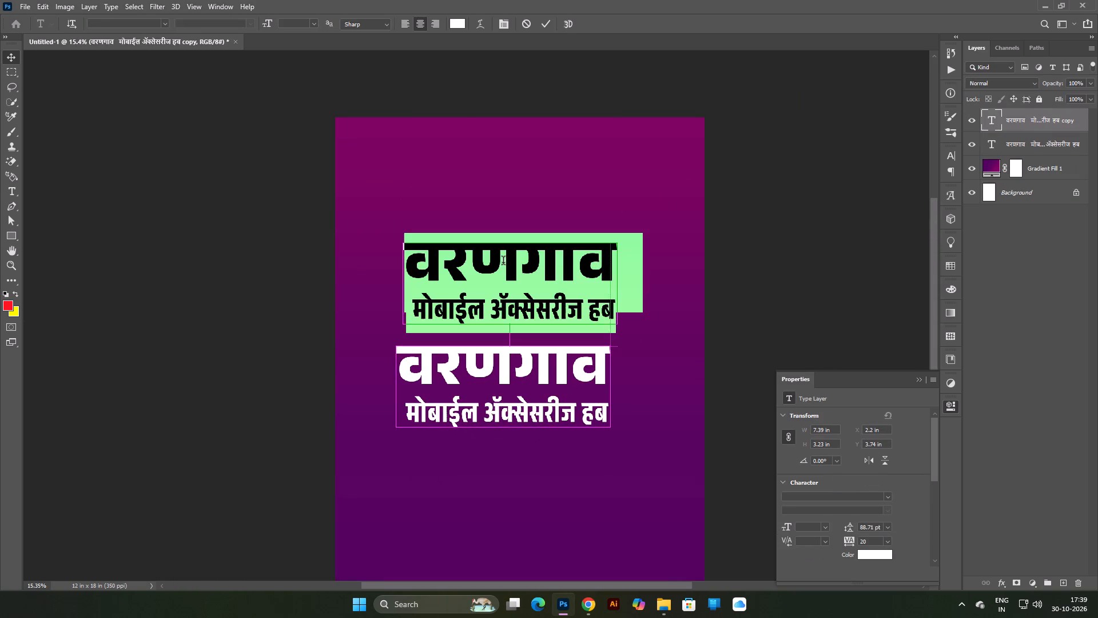
{"action": "left_click", "coordinate": [144, 26]}
{"action": "key", "text": "o"}
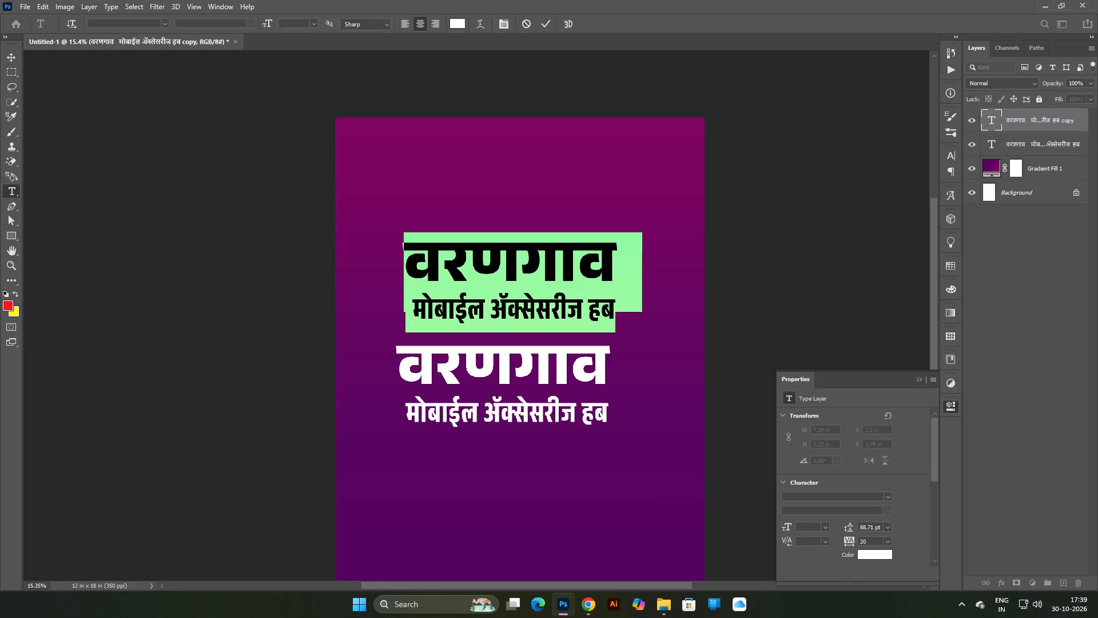
{"action": "key", "text": "BackSpace"}
{"action": "type", "text": "in"}
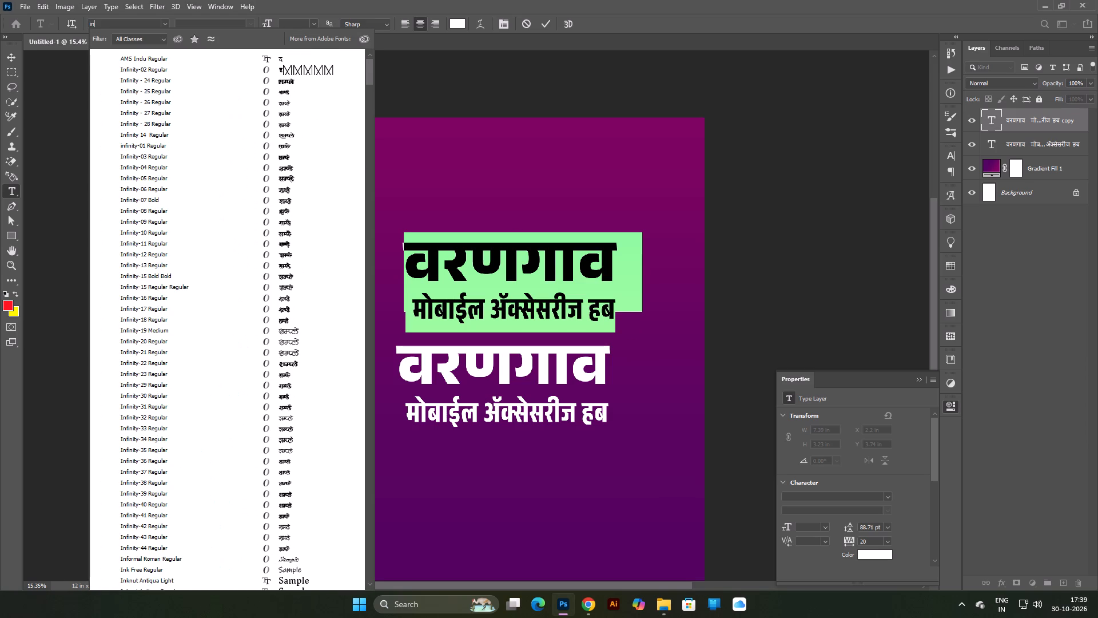
{"action": "left_click", "coordinate": [299, 73]}
{"action": "type", "text": "va"}
{"action": "type", "text": "ra"}
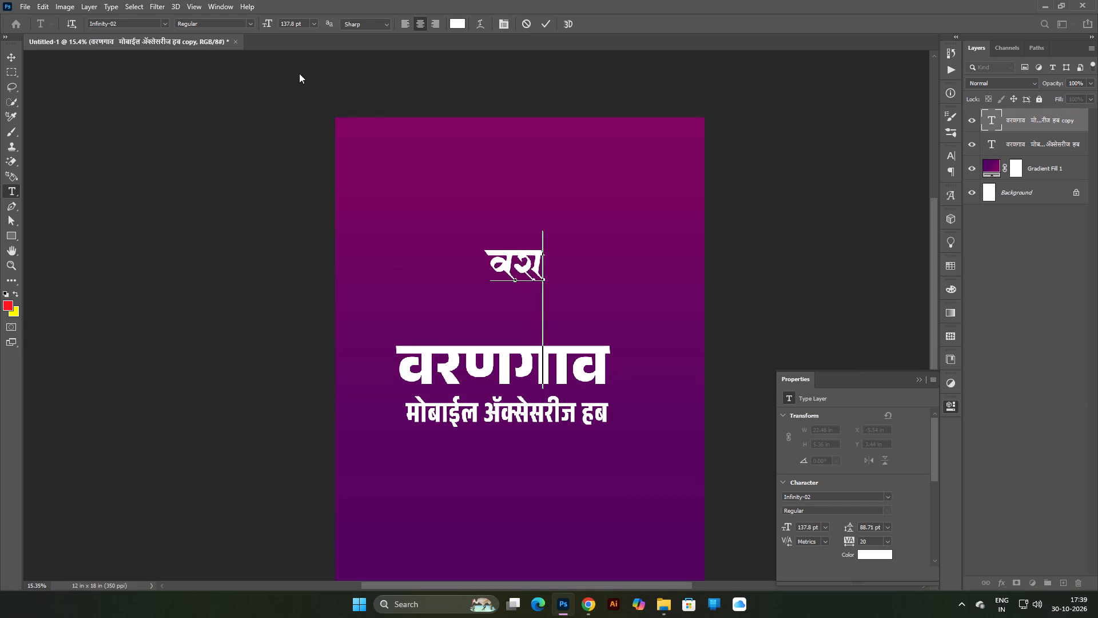
{"action": "key", "text": "BackSpace"}
{"action": "type", "text": "Na"}
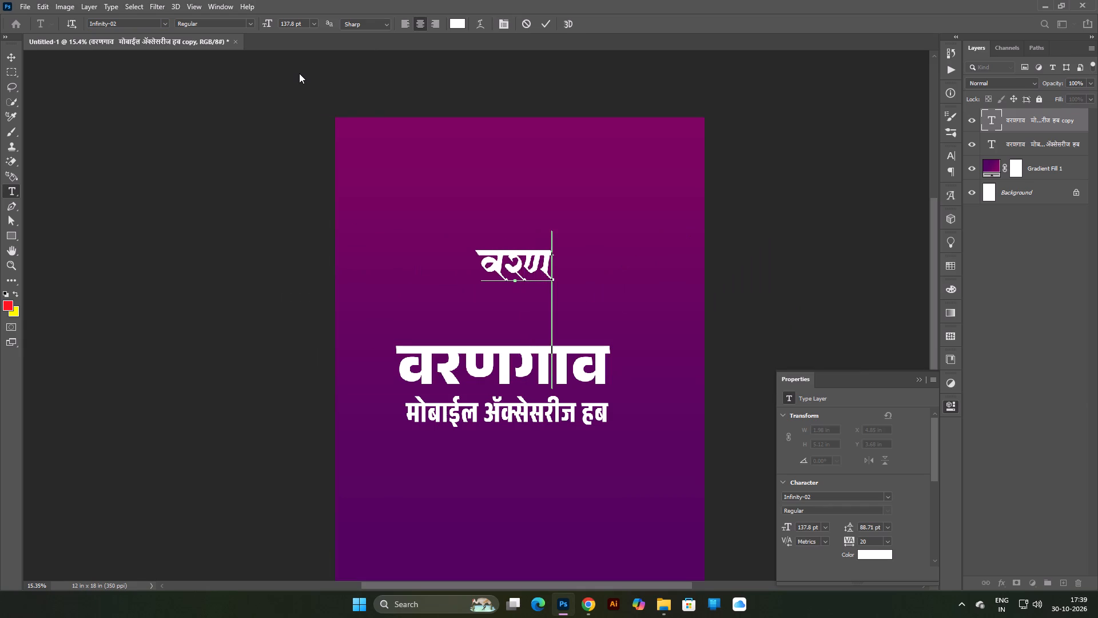
{"action": "type", "text": "gaacv"}
{"action": "key", "text": "BackSpace"}
{"action": "key", "text": "BackSpace"}
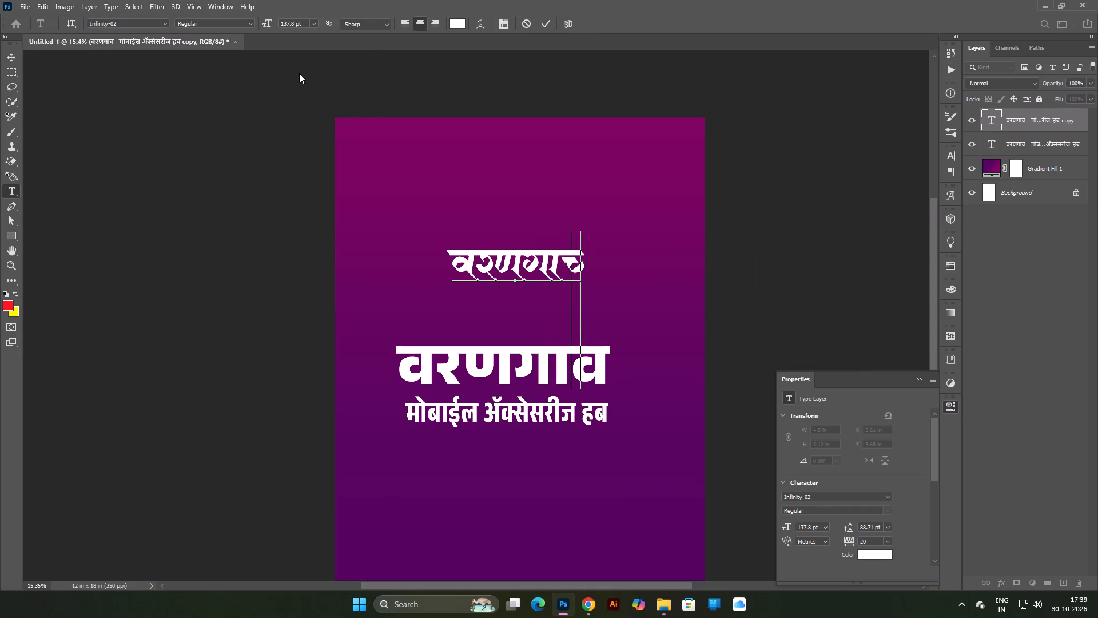
{"action": "type", "text": "va"}
Try several Infinity fonts on the upper वरणगाव text and apply Infinity - 25.
{"action": "triple_click", "coordinate": [478, 264]}
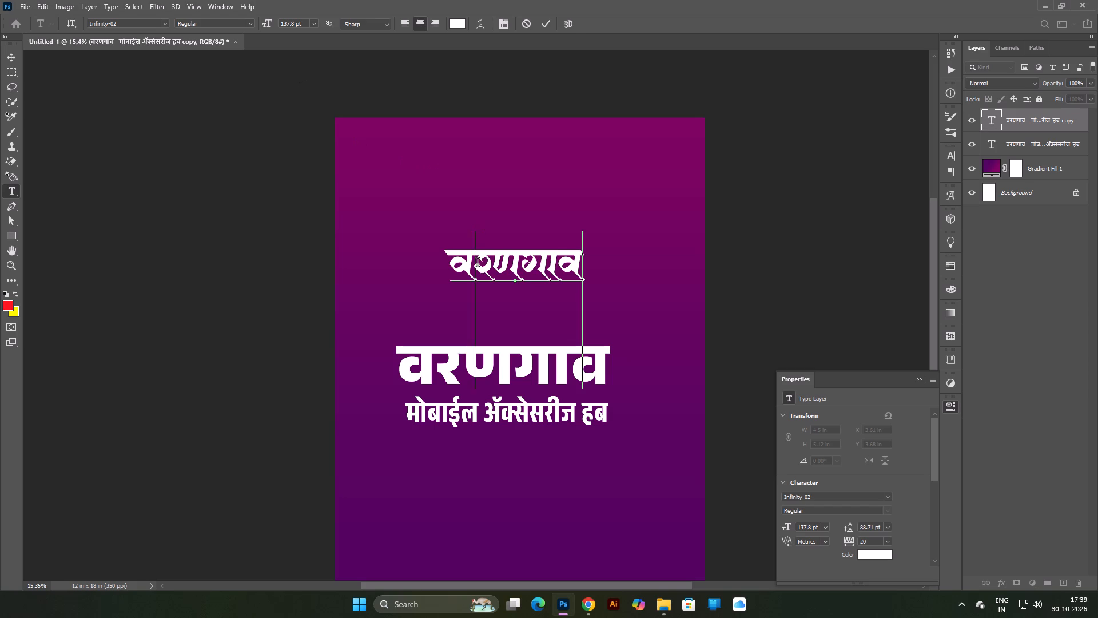
{"action": "left_click", "coordinate": [138, 22]}
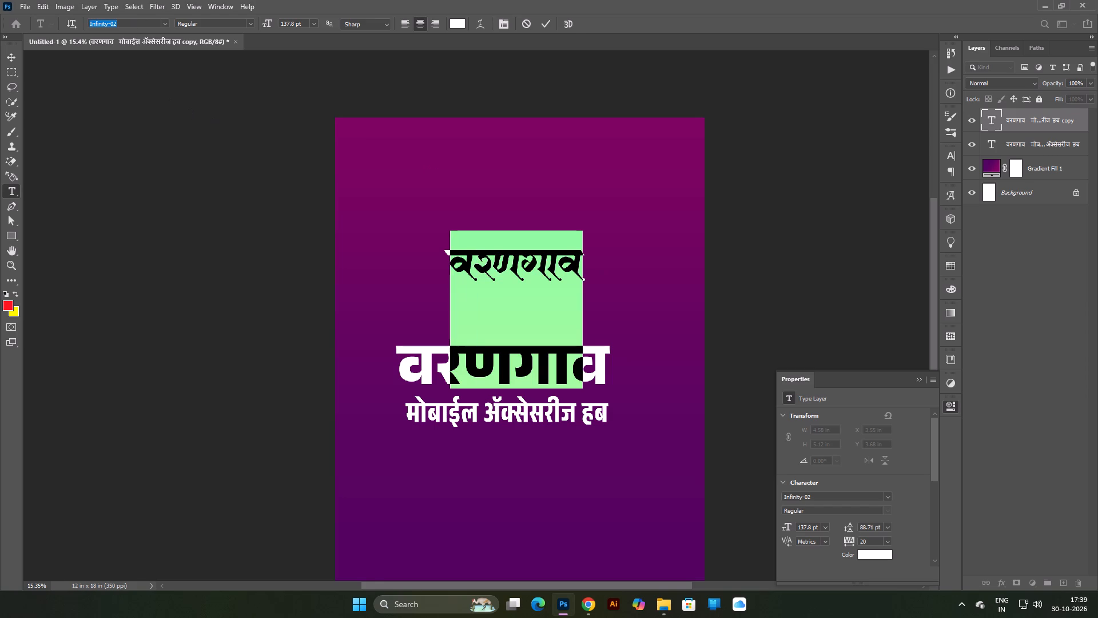
{"action": "type", "text": "inf"}
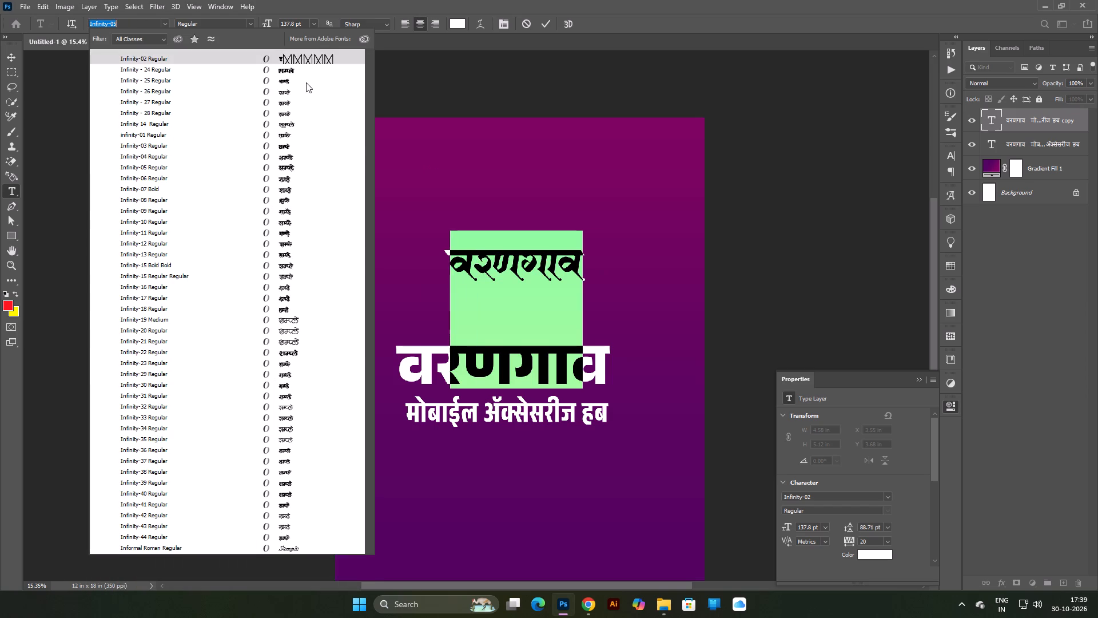
{"action": "key", "text": "Down"}
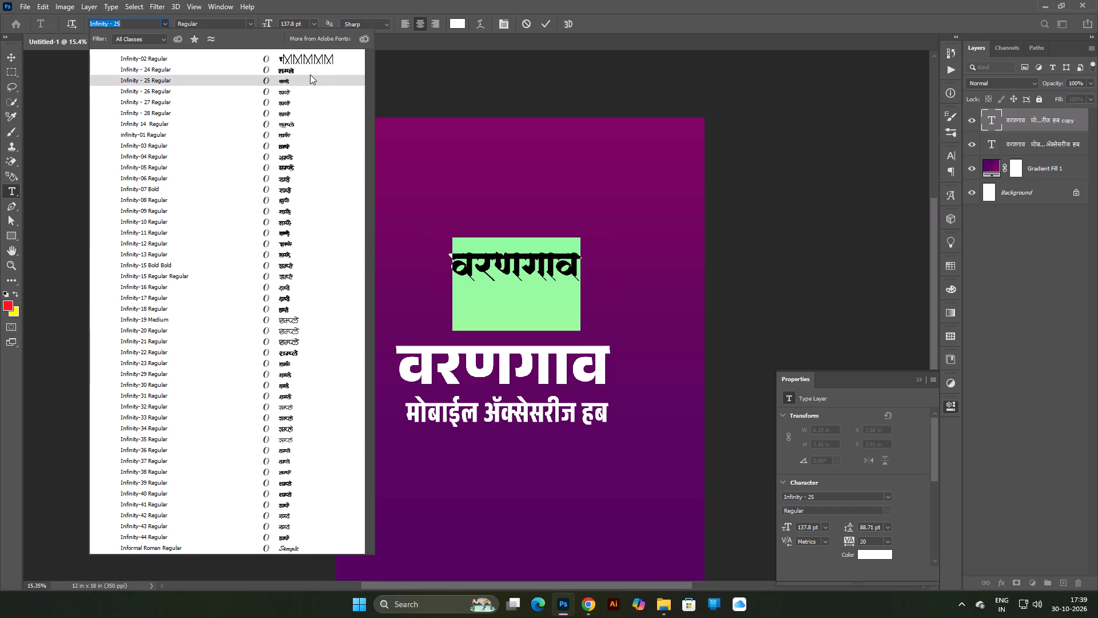
{"action": "key", "text": "Down"}
{"action": "key", "text": "Down"}
{"action": "key", "text": "Down"}
{"action": "key", "text": "Down"}
{"action": "key", "text": "Up"}
{"action": "key", "text": "Up"}
{"action": "key", "text": "Up"}
{"action": "key", "text": "Up"}
{"action": "key", "text": "Up"}
{"action": "key", "text": "Up"}
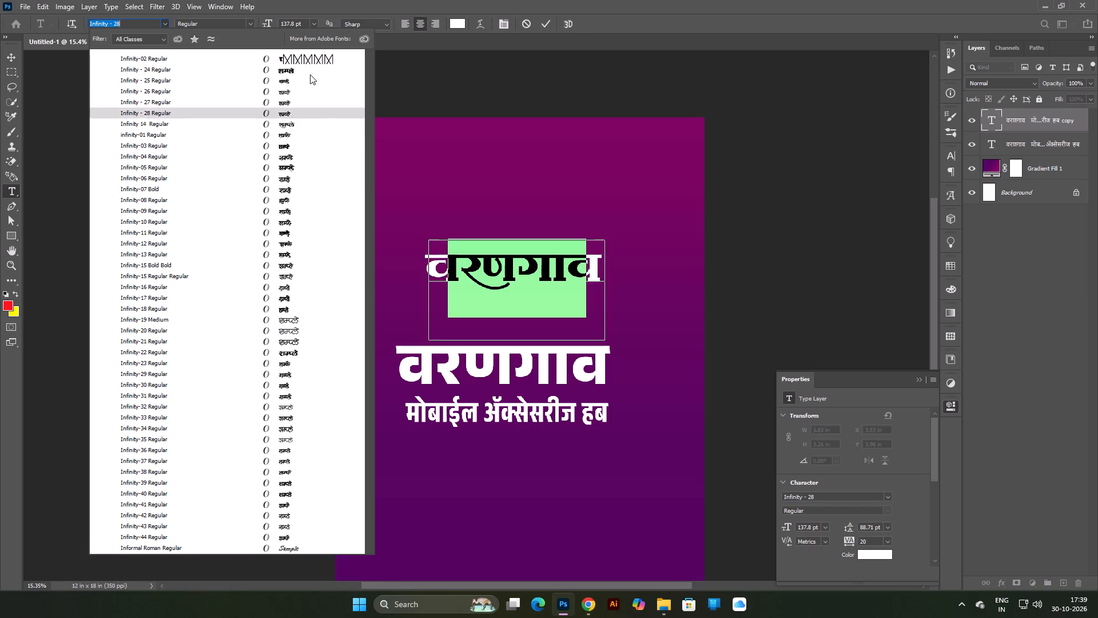
{"action": "key", "text": "Up"}
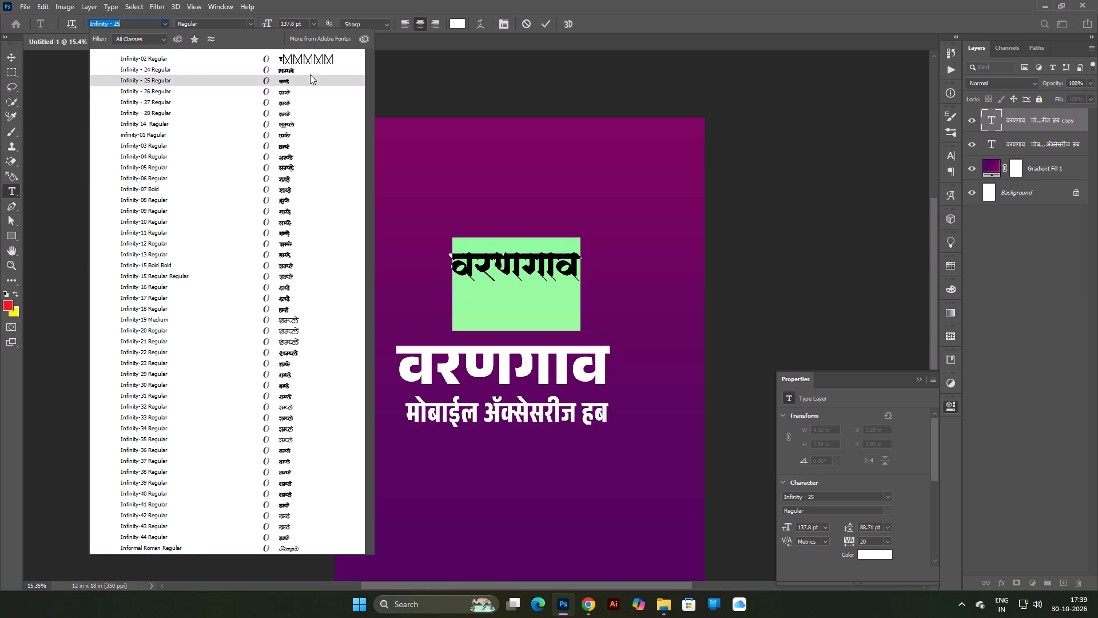
{"action": "key", "text": "Return"}
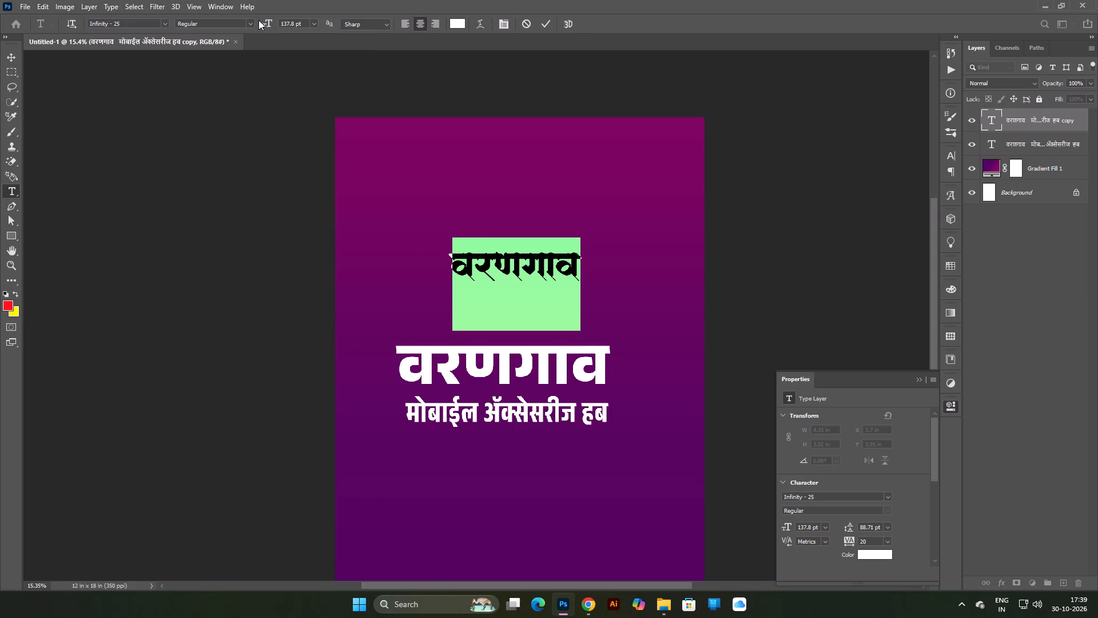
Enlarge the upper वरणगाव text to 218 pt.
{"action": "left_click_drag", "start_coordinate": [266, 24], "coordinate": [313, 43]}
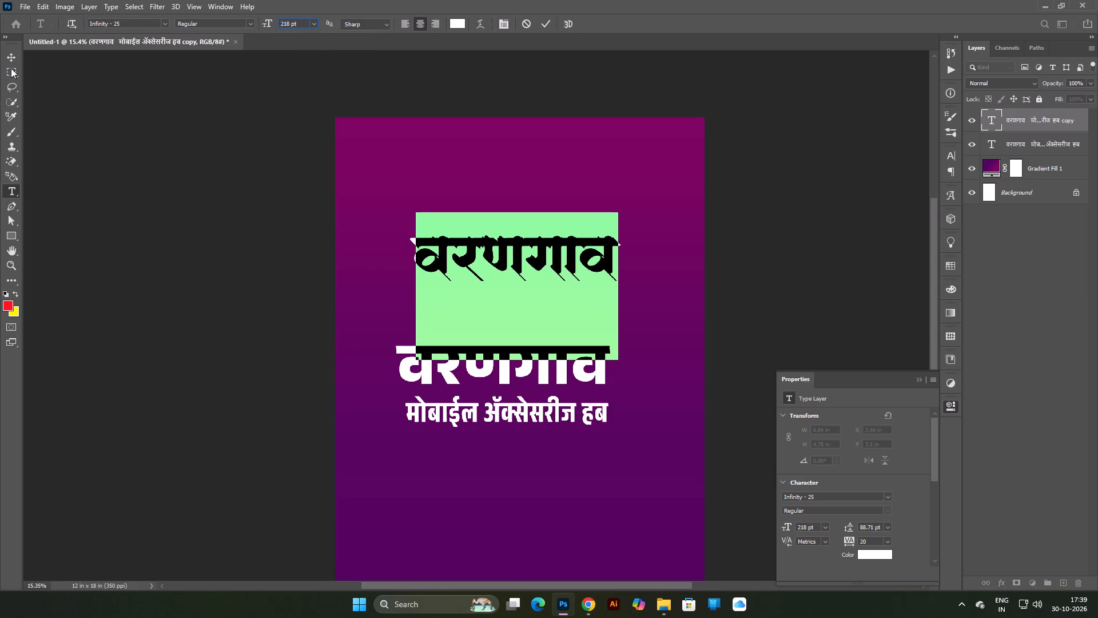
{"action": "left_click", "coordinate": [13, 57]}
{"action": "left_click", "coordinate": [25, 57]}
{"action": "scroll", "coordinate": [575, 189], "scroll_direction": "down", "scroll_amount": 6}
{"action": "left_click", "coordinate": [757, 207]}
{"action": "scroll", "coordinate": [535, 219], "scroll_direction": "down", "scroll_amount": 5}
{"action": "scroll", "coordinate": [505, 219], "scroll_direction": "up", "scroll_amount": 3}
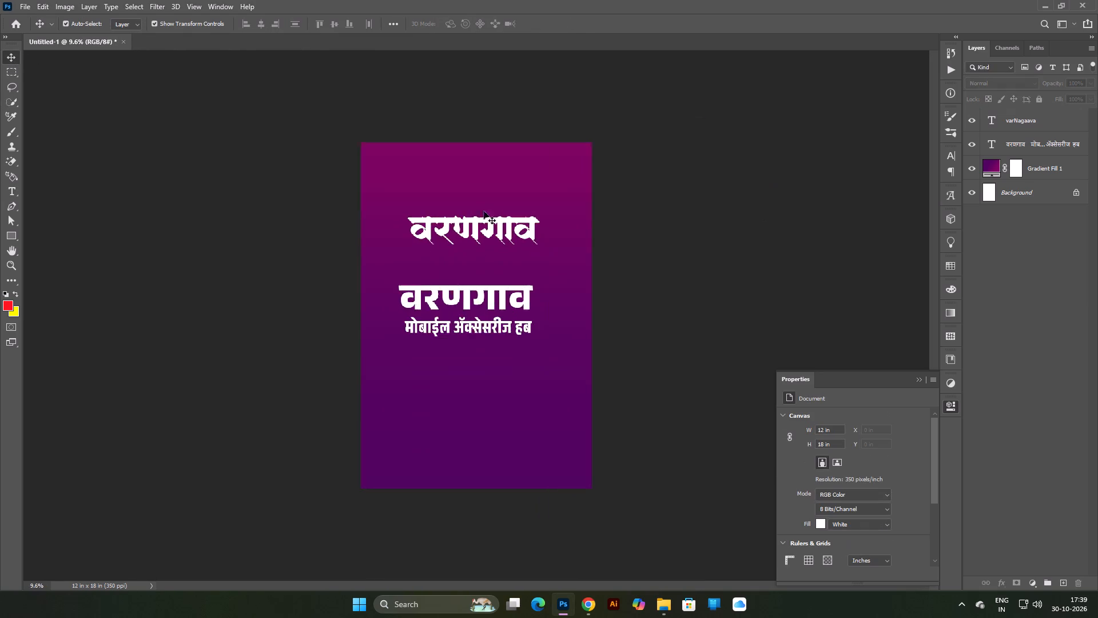
Move the upper वरणगाव text higher and centre it horizontally, at about X 2.58 in, Y 2.09 in.
{"action": "scroll", "coordinate": [484, 211], "scroll_direction": "up", "scroll_amount": 11}
{"action": "key", "text": "space"}
{"action": "key", "text": "space"}
{"action": "key", "text": "space"}
{"action": "key", "text": "space"}
{"action": "left_click_drag", "start_coordinate": [478, 172], "coordinate": [540, 324]}
{"action": "left_click_drag", "start_coordinate": [532, 316], "coordinate": [539, 272]}
{"action": "left_click", "coordinate": [539, 272]}
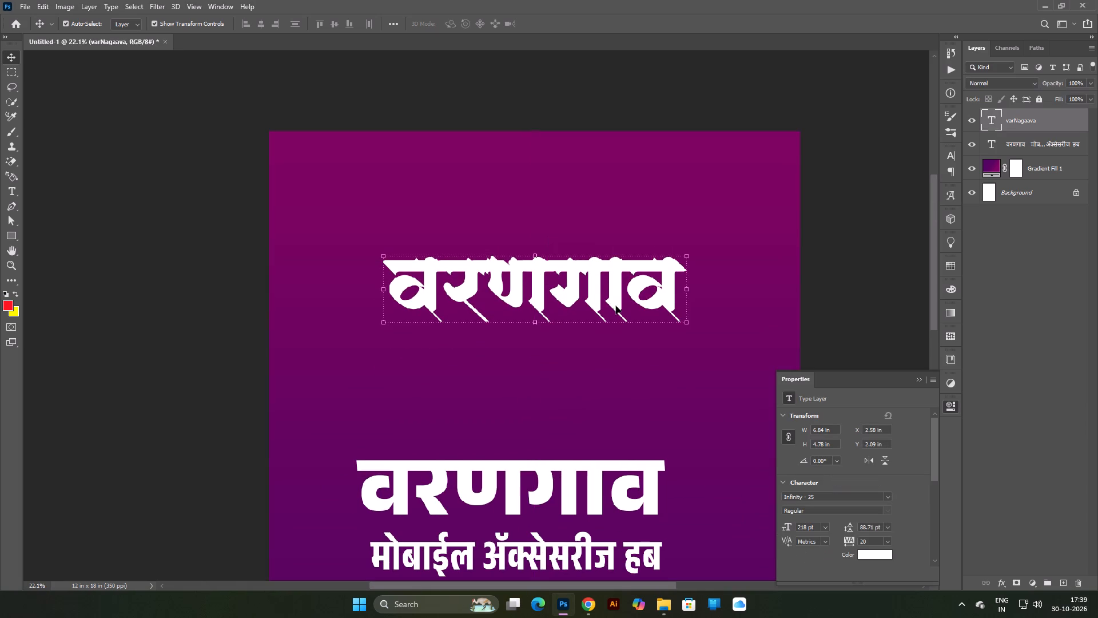
Set the font size of the upper वरणगाव text to 248 pt.
{"action": "triple_click", "coordinate": [552, 293]}
{"action": "left_click_drag", "start_coordinate": [269, 26], "coordinate": [286, 31]}
{"action": "scroll", "coordinate": [711, 167], "scroll_direction": "down", "scroll_amount": 5}
{"action": "scroll", "coordinate": [711, 179], "scroll_direction": "up", "scroll_amount": 5}
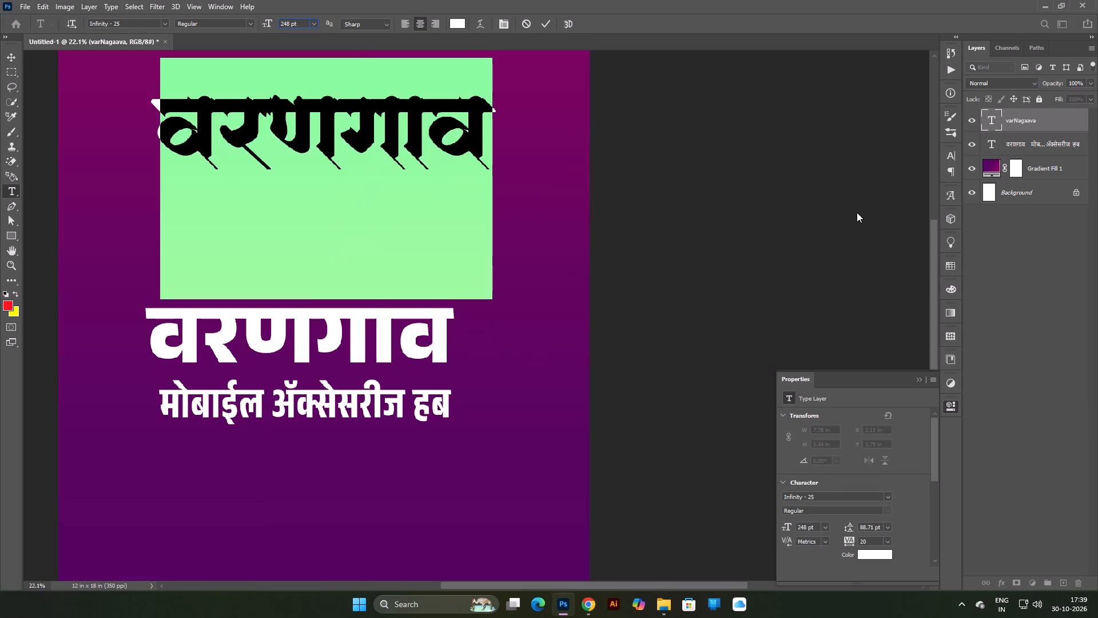
{"action": "key", "text": "Return"}
{"action": "left_click", "coordinate": [754, 179]}
Nudge the upper वरणगाव text slightly down to about Y 1.9 in, keeping it horizontally centred.
{"action": "scroll", "coordinate": [476, 176], "scroll_direction": "down", "scroll_amount": 4}
{"action": "scroll", "coordinate": [351, 159], "scroll_direction": "up", "scroll_amount": 4}
{"action": "key", "text": "space"}
{"action": "key", "text": "space"}
{"action": "key", "text": "space"}
{"action": "key", "text": "space"}
{"action": "key", "text": "space"}
{"action": "left_click_drag", "start_coordinate": [353, 136], "coordinate": [510, 283]}
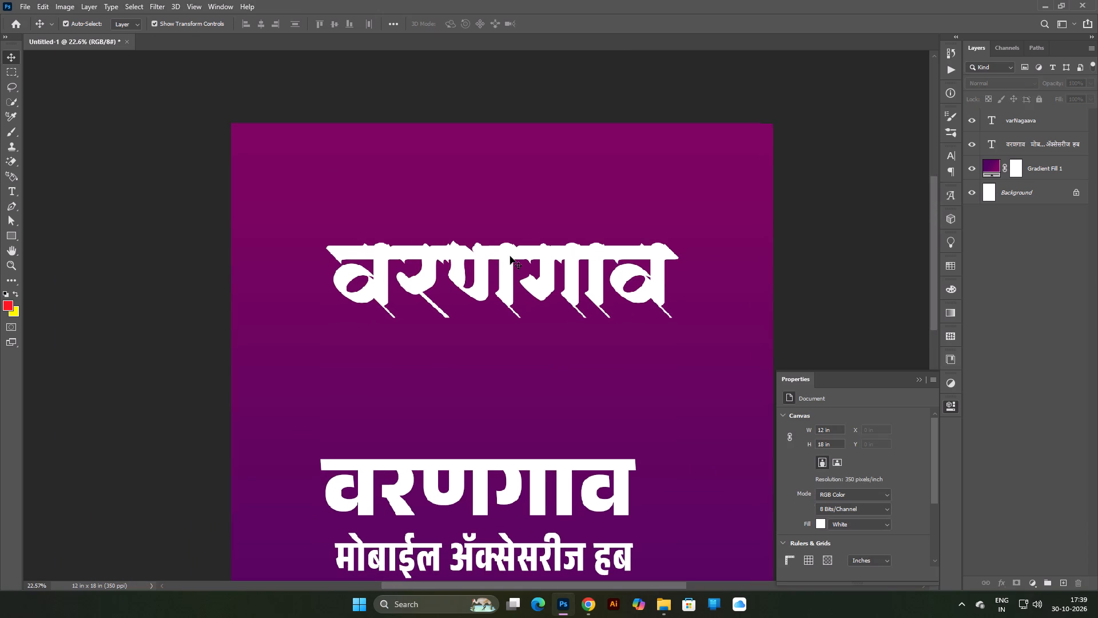
{"action": "left_click_drag", "start_coordinate": [510, 256], "coordinate": [514, 262]}
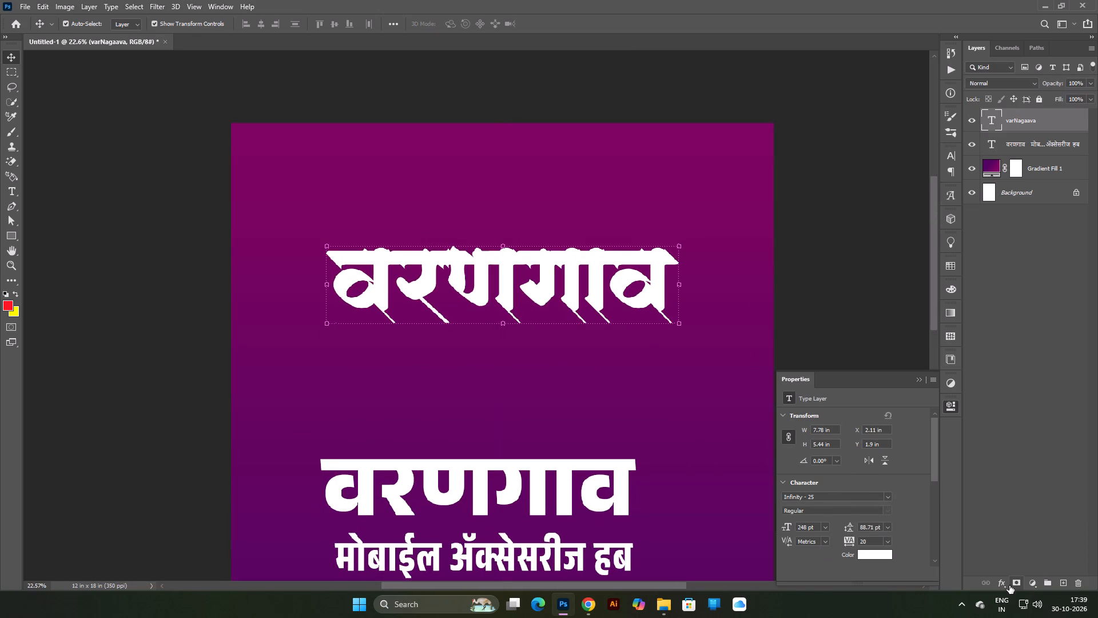
Add a gradient overlay to the upper वरणगाव text and set the gradient's end stop to white (ffffff).
{"action": "left_click", "coordinate": [1001, 577]}
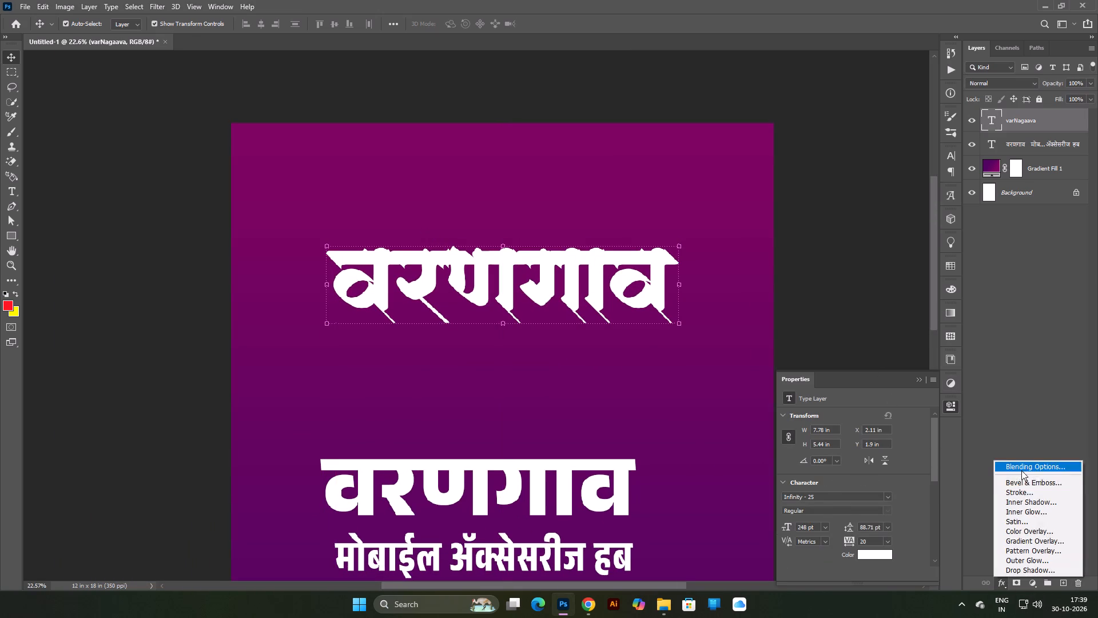
{"action": "left_click", "coordinate": [1044, 537]}
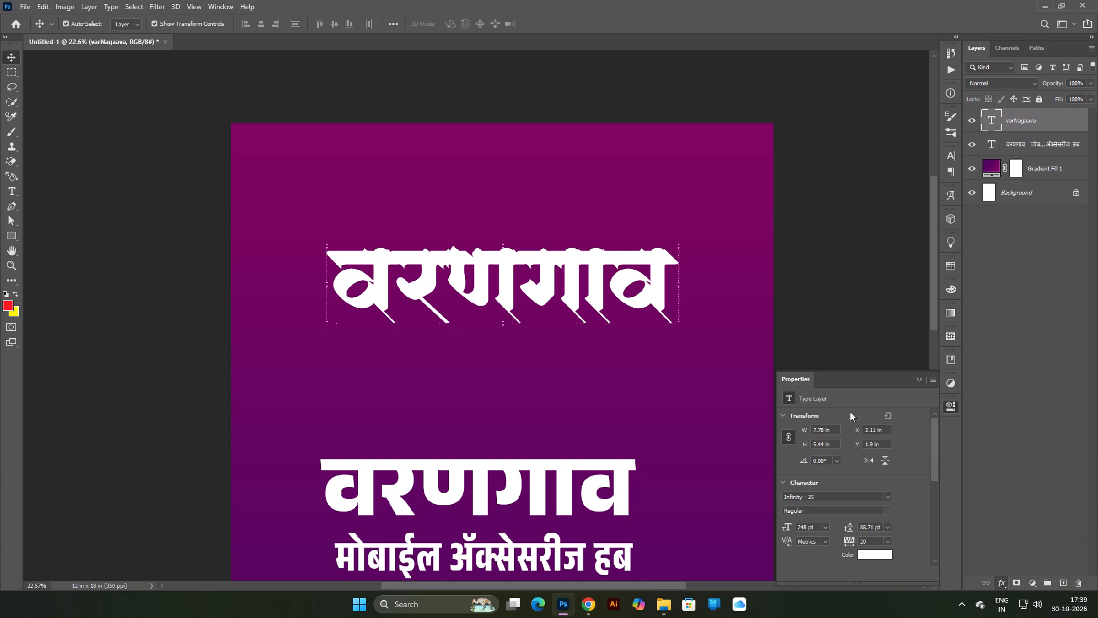
{"action": "left_click", "coordinate": [827, 385]}
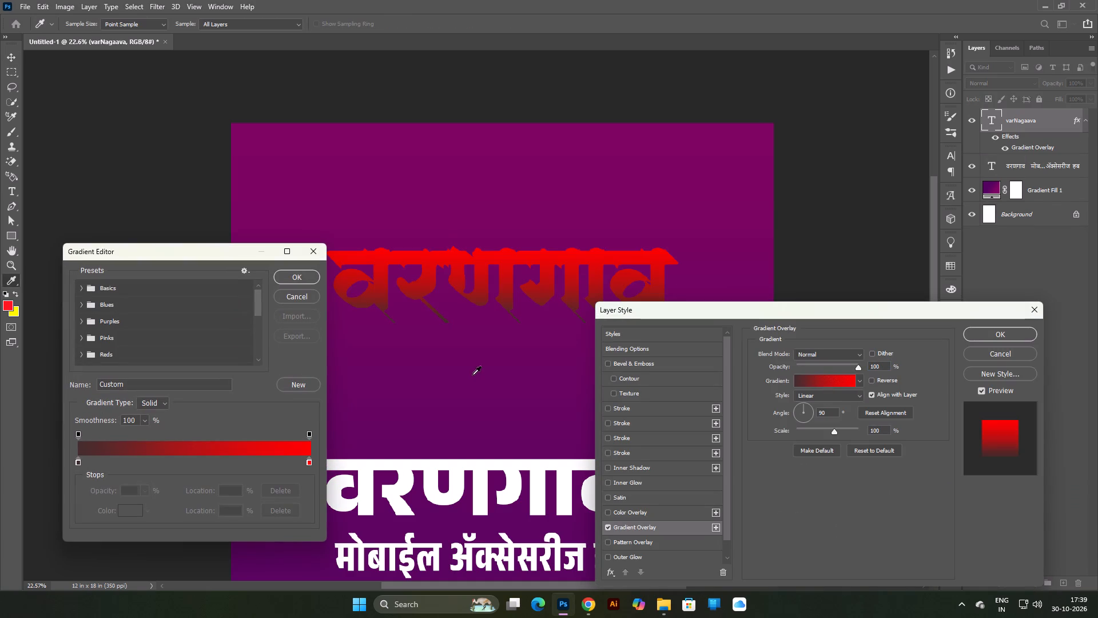
{"action": "left_click", "coordinate": [309, 463]}
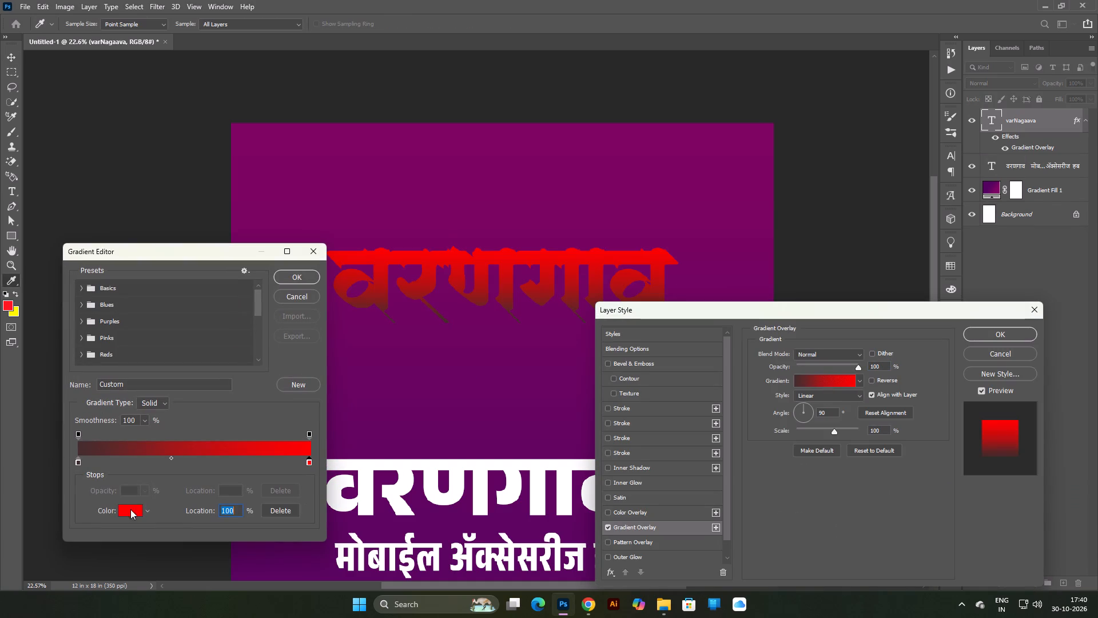
{"action": "left_click", "coordinate": [129, 509]}
{"action": "left_click_drag", "start_coordinate": [788, 455], "coordinate": [435, 200]}
{"action": "left_click", "coordinate": [949, 381]}
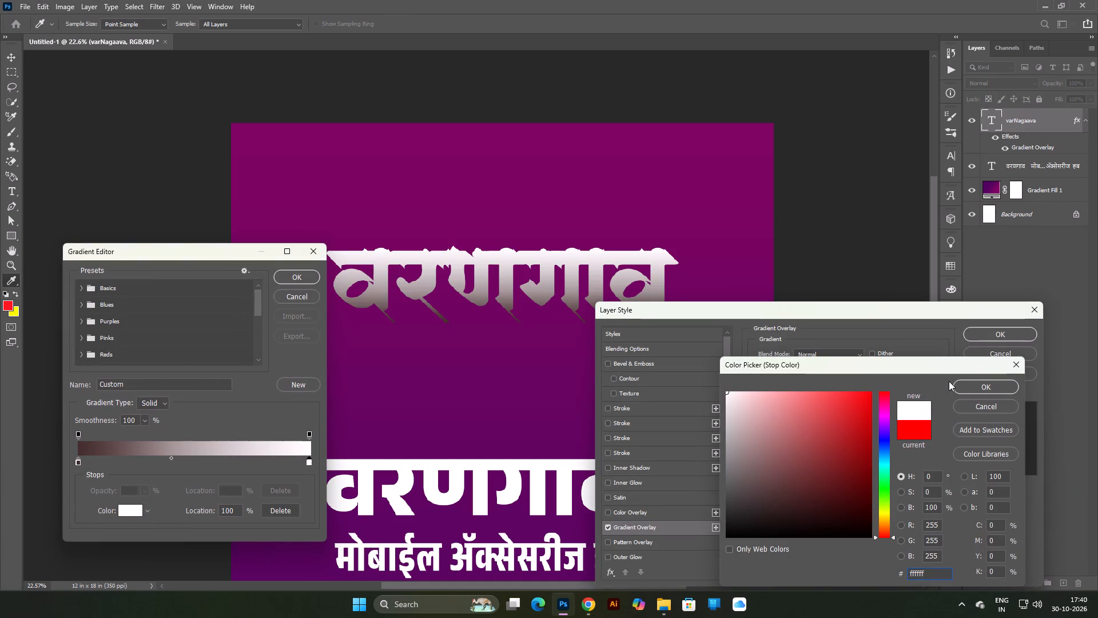
{"action": "left_click", "coordinate": [974, 385]}
Set the overlay gradient's start stop to pale yellow fffb96 and apply the layer style.
{"action": "left_click", "coordinate": [78, 462]}
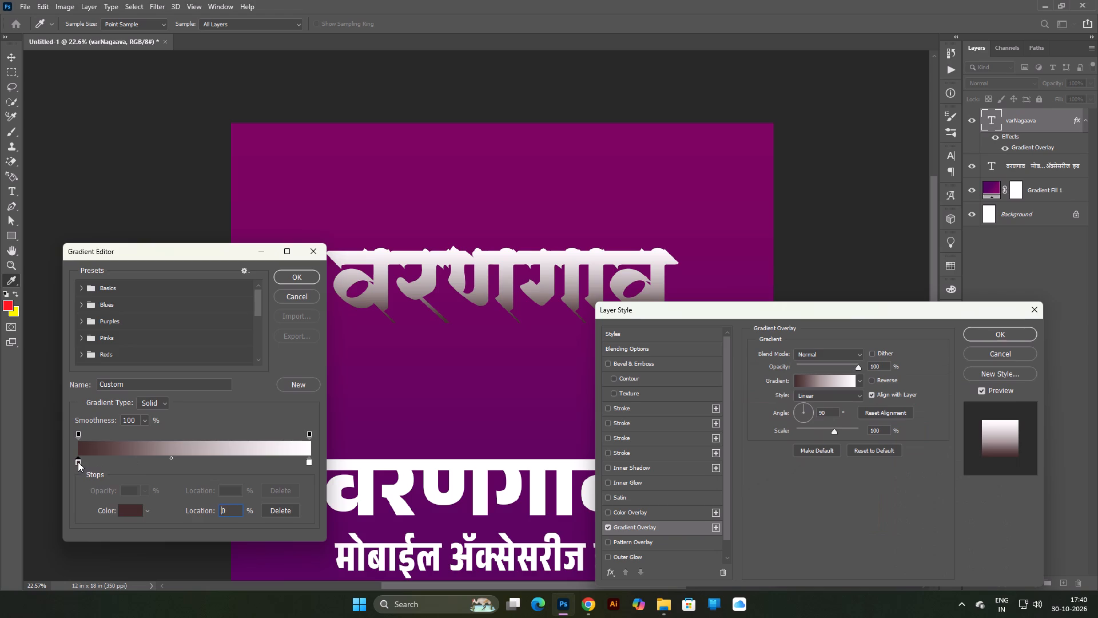
{"action": "left_click", "coordinate": [140, 512]}
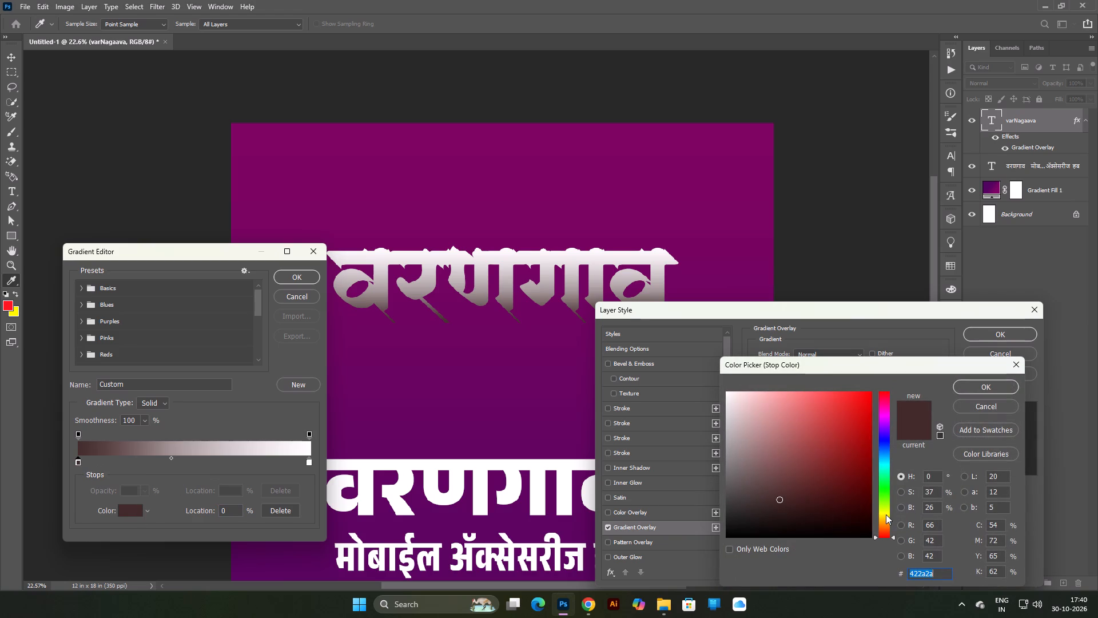
{"action": "left_click", "coordinate": [886, 514]}
{"action": "left_click_drag", "start_coordinate": [725, 469], "coordinate": [826, 308]}
{"action": "left_click_drag", "start_coordinate": [811, 399], "coordinate": [807, 366]}
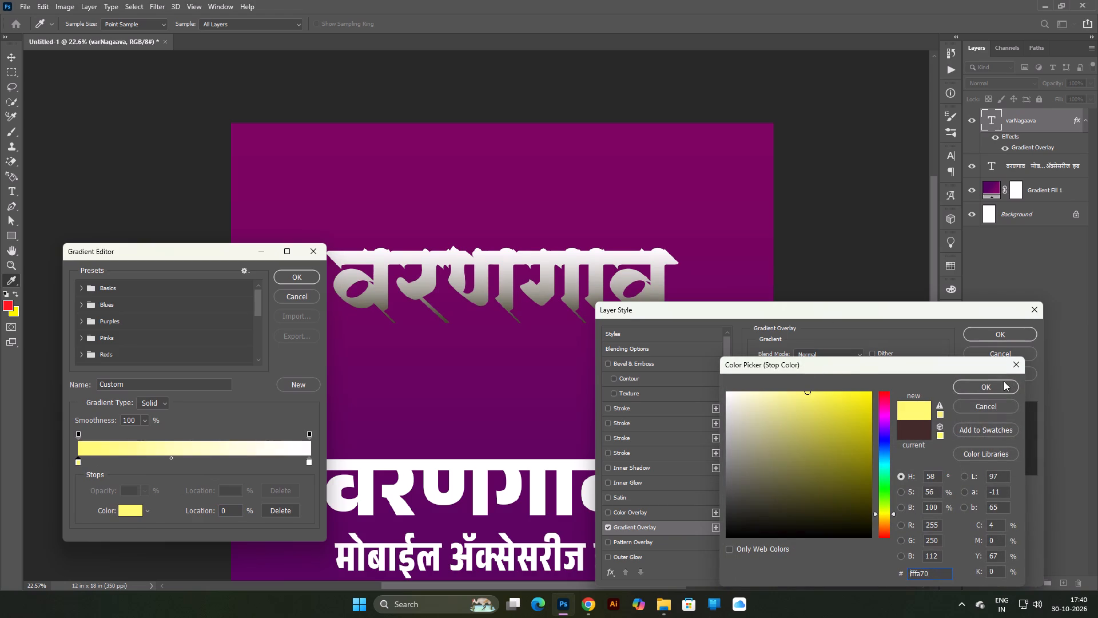
{"action": "left_click_drag", "start_coordinate": [790, 409], "coordinate": [786, 358]}
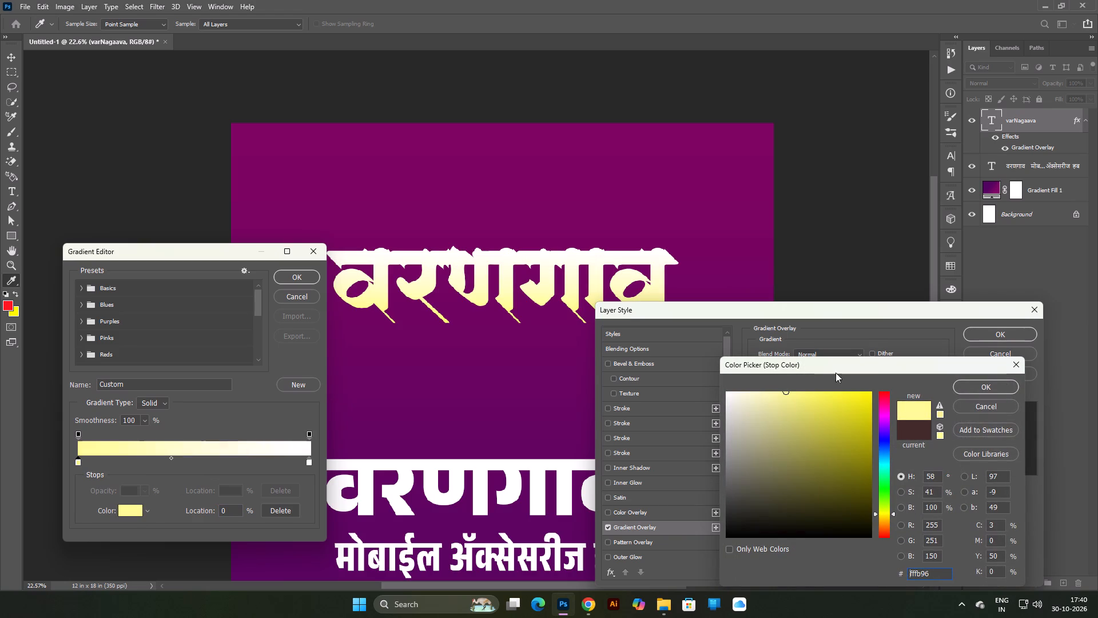
{"action": "left_click", "coordinate": [303, 278]}
{"action": "left_click", "coordinate": [976, 382]}
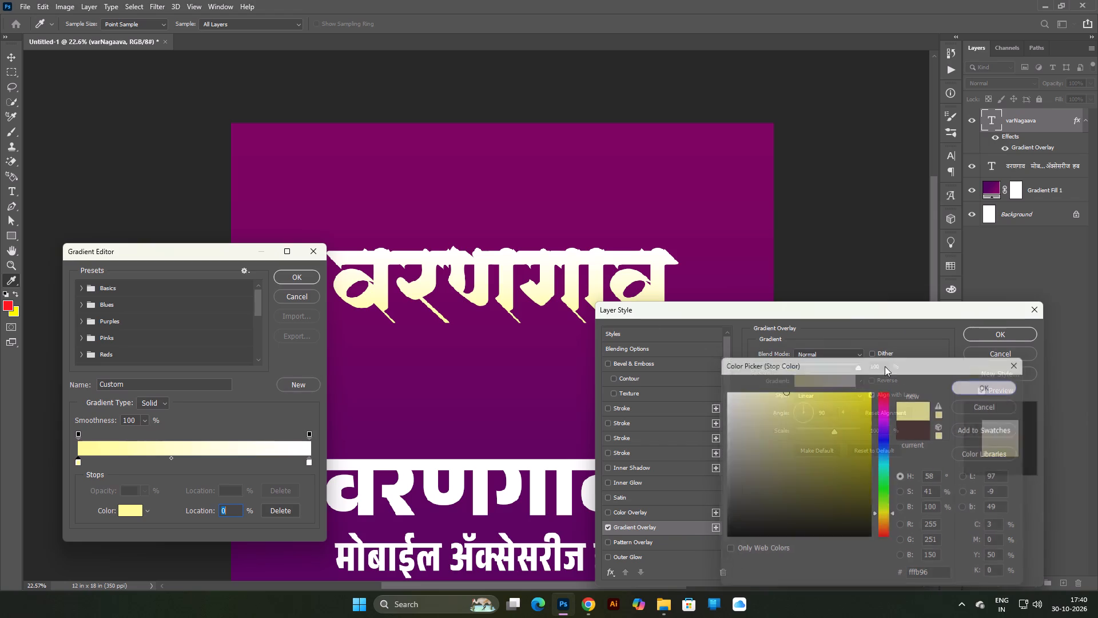
{"action": "left_click", "coordinate": [292, 275]}
{"action": "left_click", "coordinate": [993, 329]}
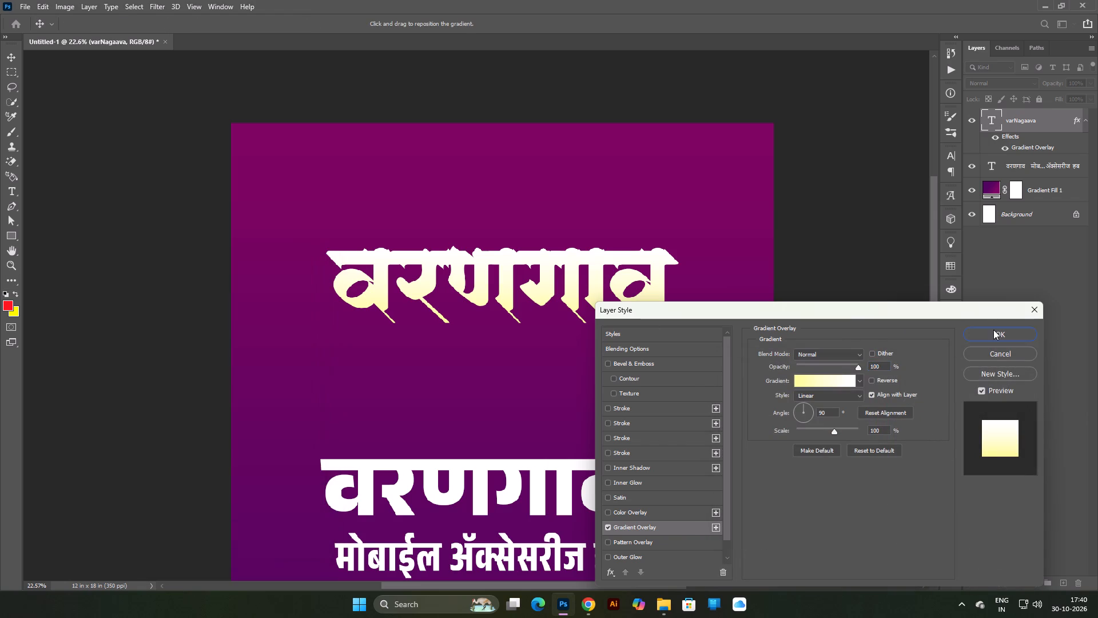
Review the gradient-filled वरणगाव lettering against the whole poster.
{"action": "left_click", "coordinate": [809, 249]}
{"action": "scroll", "coordinate": [520, 292], "scroll_direction": "down", "scroll_amount": 4}
{"action": "scroll", "coordinate": [508, 290], "scroll_direction": "up", "scroll_amount": 4}
{"action": "scroll", "coordinate": [509, 288], "scroll_direction": "down", "scroll_amount": 4}
{"action": "scroll", "coordinate": [515, 282], "scroll_direction": "up", "scroll_amount": 4}
{"action": "scroll", "coordinate": [718, 282], "scroll_direction": "down", "scroll_amount": 4}
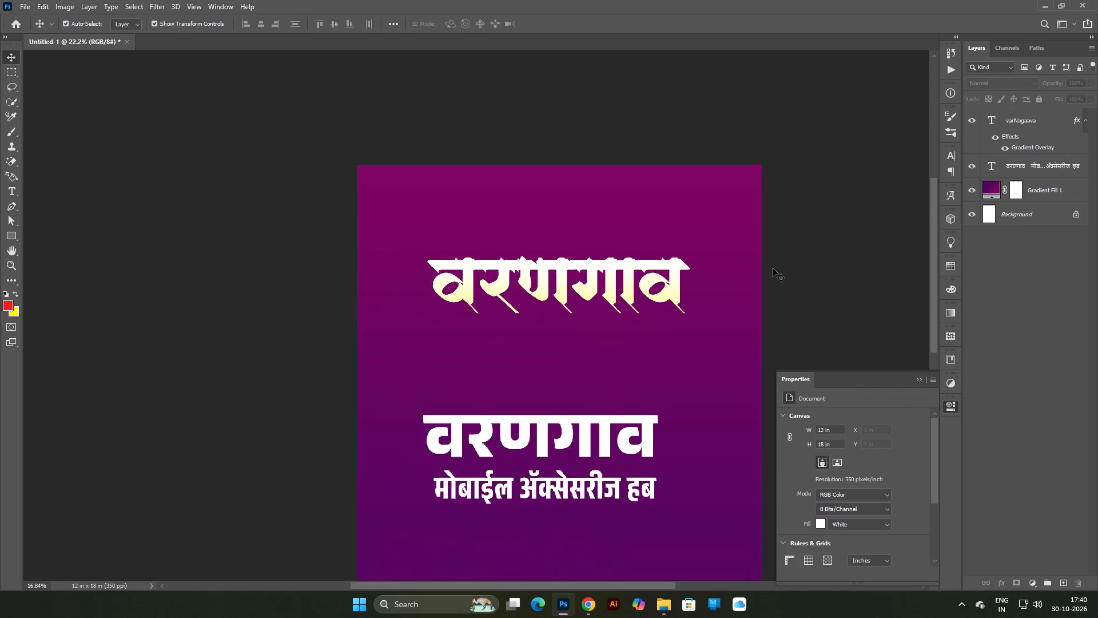
{"action": "left_click", "coordinate": [832, 264]}
{"action": "scroll", "coordinate": [689, 257], "scroll_direction": "down", "scroll_amount": 5}
{"action": "scroll", "coordinate": [627, 246], "scroll_direction": "up", "scroll_amount": 3}
Add a black drop shadow to the upper वरणगाव text with 22% opacity, 128° angle and 38 px distance.
{"action": "scroll", "coordinate": [411, 144], "scroll_direction": "up", "scroll_amount": 13}
{"action": "key", "text": "space"}
{"action": "key", "text": "space"}
{"action": "key", "text": "space"}
{"action": "key", "text": "space"}
{"action": "key", "text": "space"}
{"action": "key", "text": "space"}
{"action": "key", "text": "space"}
{"action": "key", "text": "space"}
{"action": "key", "text": "space"}
{"action": "key", "text": "space"}
{"action": "key", "text": "space"}
{"action": "key", "text": "space"}
{"action": "key", "text": "space"}
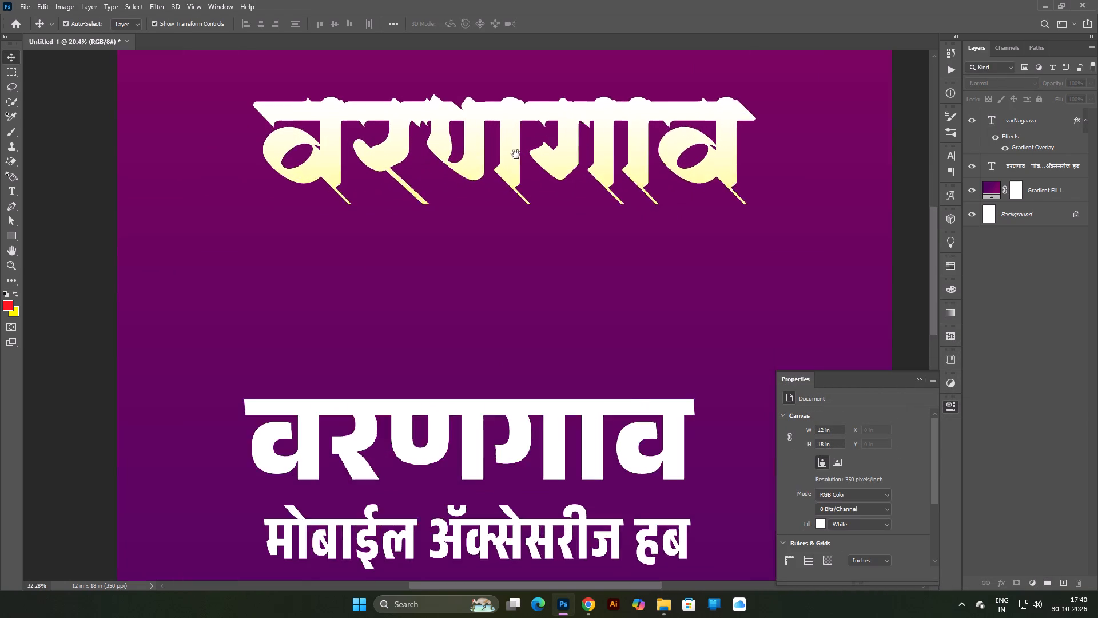
{"action": "scroll", "coordinate": [516, 154], "scroll_direction": "up", "scroll_amount": 2}
{"action": "left_click_drag", "start_coordinate": [518, 156], "coordinate": [504, 290]}
{"action": "scroll", "coordinate": [523, 250], "scroll_direction": "down", "scroll_amount": 3}
{"action": "left_click", "coordinate": [566, 259]}
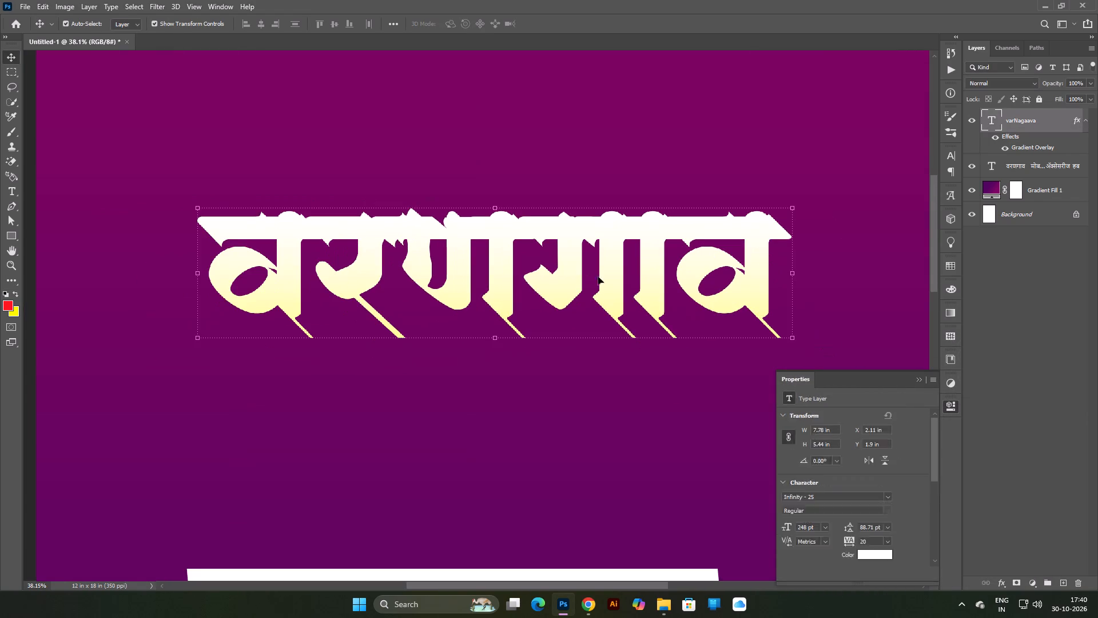
{"action": "left_click", "coordinate": [996, 584]}
{"action": "left_click", "coordinate": [1002, 575]}
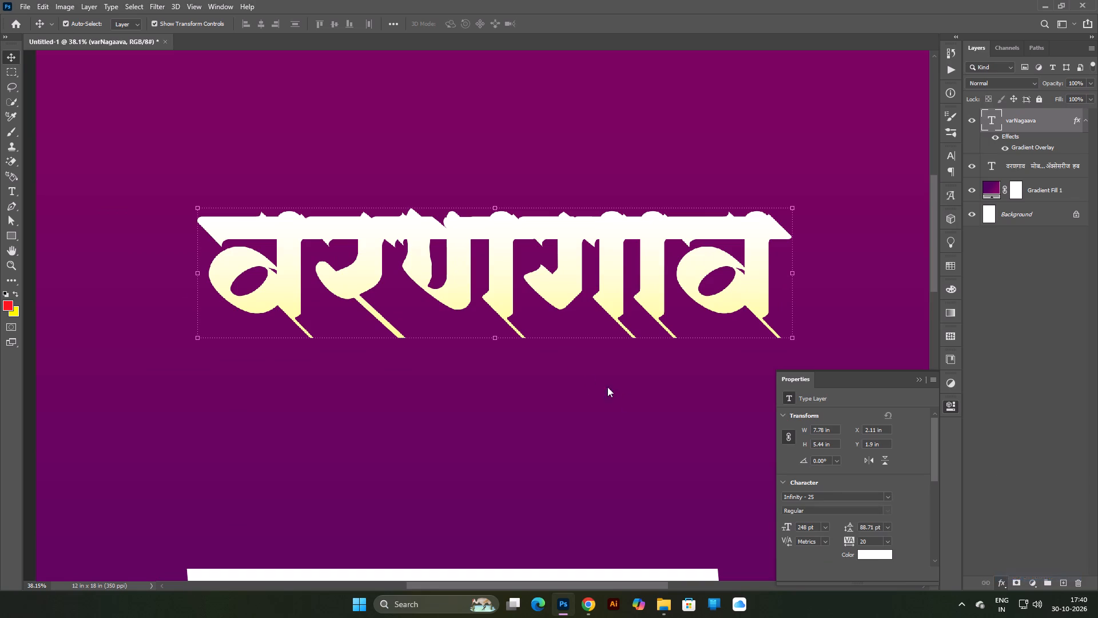
{"action": "left_click_drag", "start_coordinate": [809, 429], "coordinate": [634, 425]}
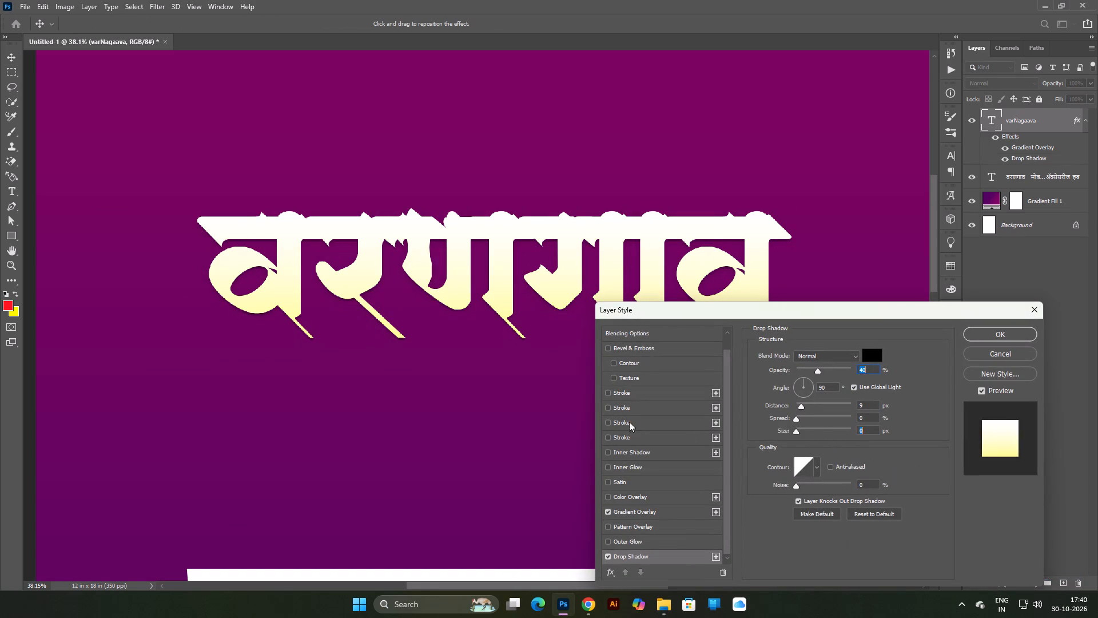
{"action": "left_click_drag", "start_coordinate": [554, 374], "coordinate": [558, 377]}
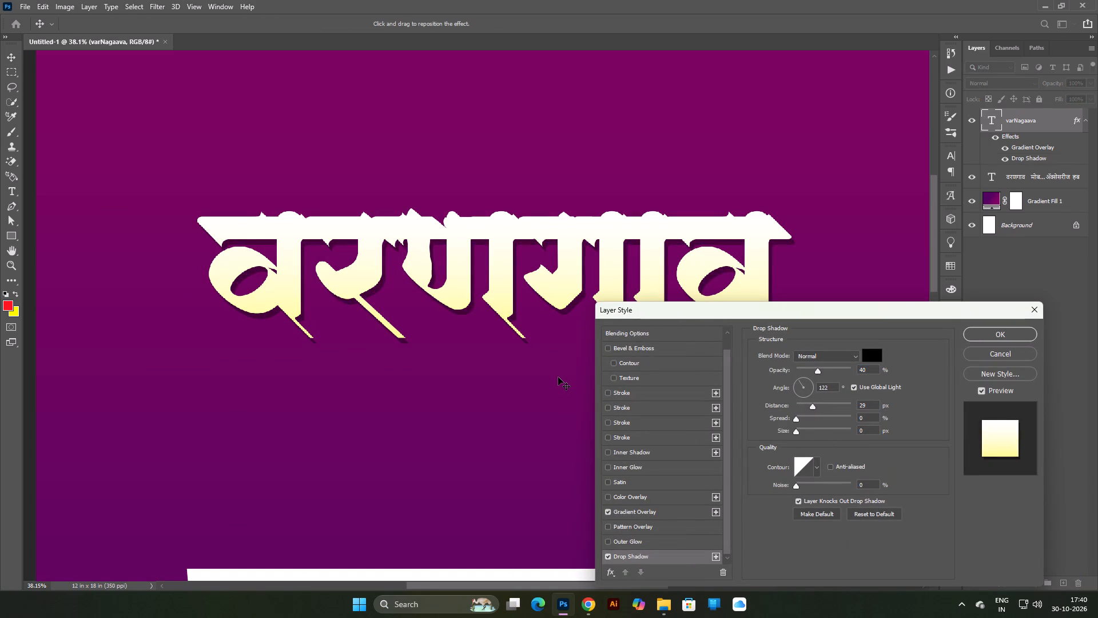
{"action": "left_click_drag", "start_coordinate": [558, 377], "coordinate": [559, 378]}
{"action": "left_click", "coordinate": [810, 371]}
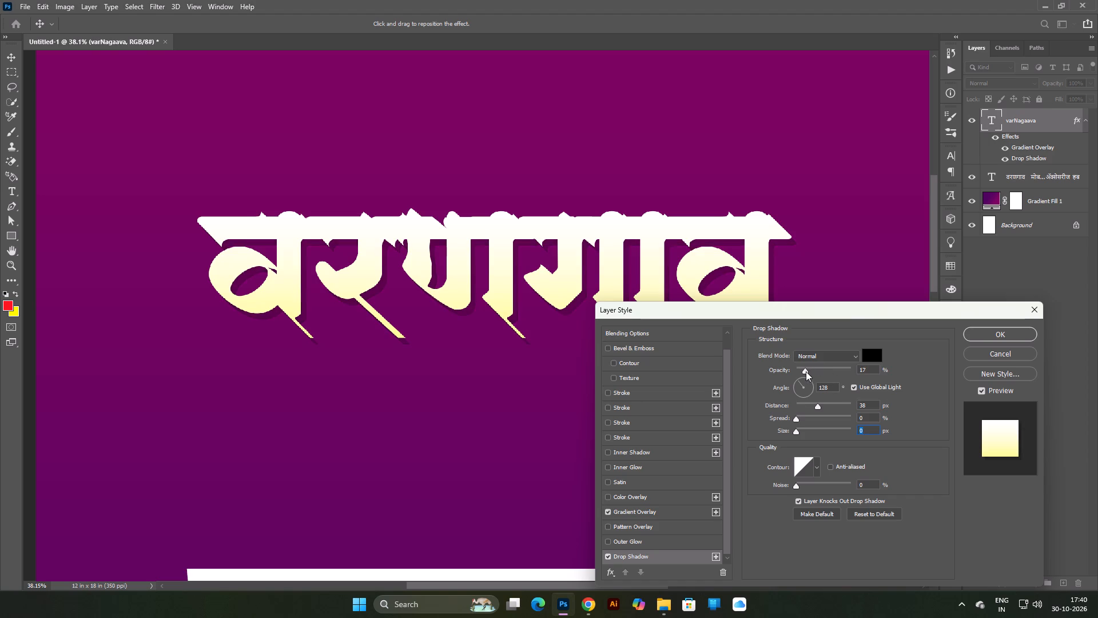
{"action": "left_click", "coordinate": [1002, 338]}
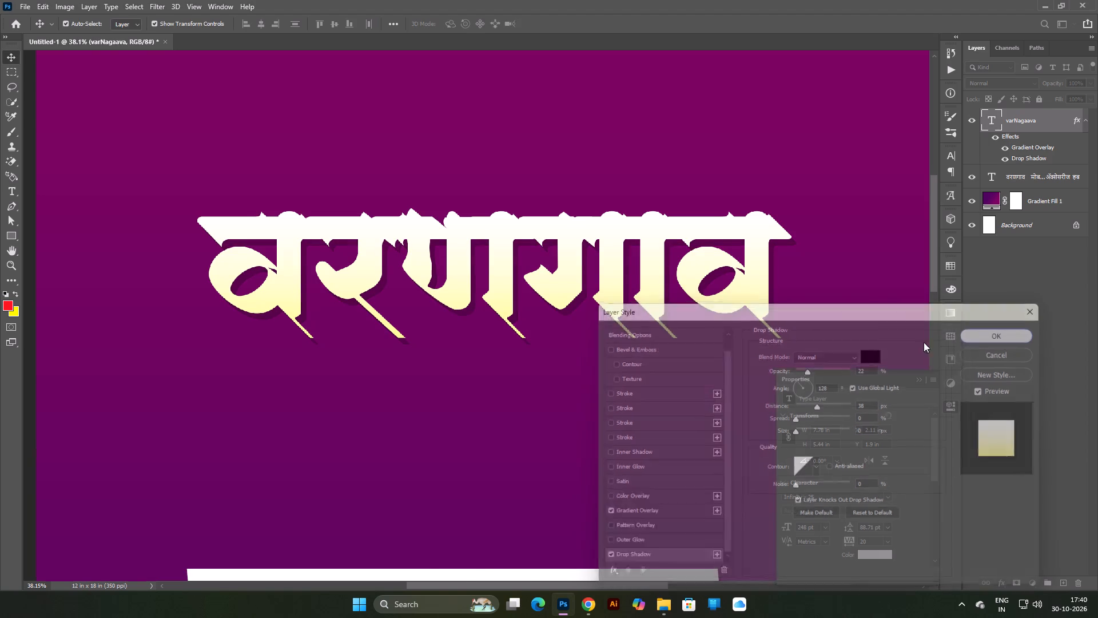
Delete the वरणगाव line from the lower text block, leaving only मोबाईल ॲक्सेसरीज हब on its first line.
{"action": "scroll", "coordinate": [865, 325], "scroll_direction": "down", "scroll_amount": 12}
{"action": "scroll", "coordinate": [793, 330], "scroll_direction": "down", "scroll_amount": 2}
{"action": "left_click", "coordinate": [786, 308]}
{"action": "scroll", "coordinate": [691, 328], "scroll_direction": "down", "scroll_amount": 5}
{"action": "scroll", "coordinate": [529, 311], "scroll_direction": "up", "scroll_amount": 4}
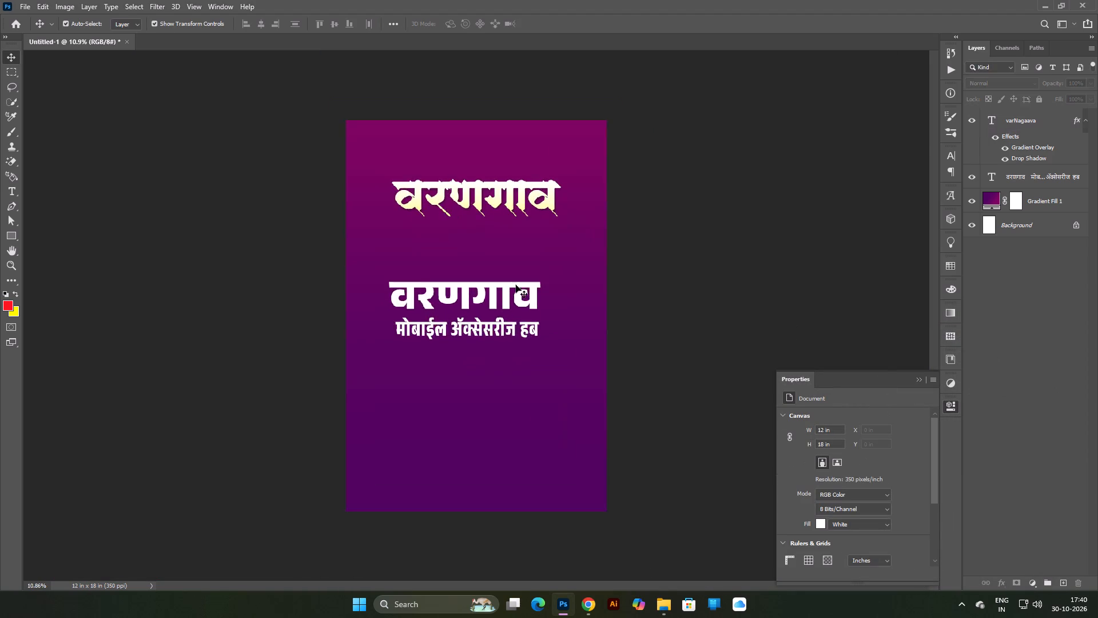
{"action": "scroll", "coordinate": [505, 292], "scroll_direction": "up", "scroll_amount": 11}
{"action": "scroll", "coordinate": [455, 272], "scroll_direction": "down", "scroll_amount": 11}
{"action": "left_click", "coordinate": [449, 266]}
{"action": "double_click", "coordinate": [466, 304]}
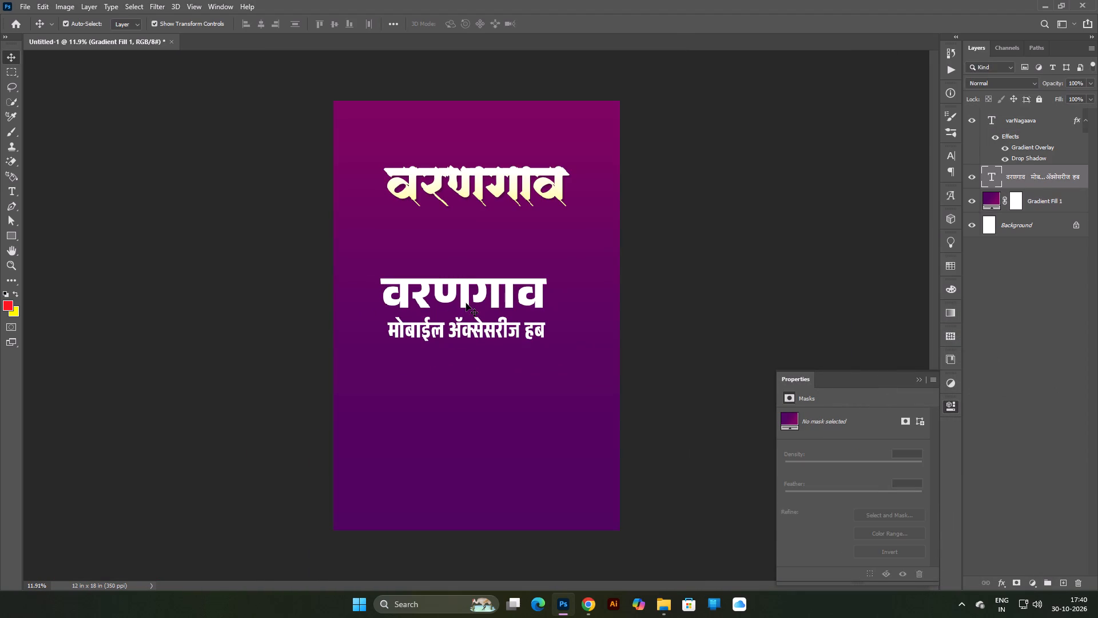
{"action": "left_click", "coordinate": [473, 297]}
{"action": "left_click_drag", "start_coordinate": [386, 294], "coordinate": [802, 295]}
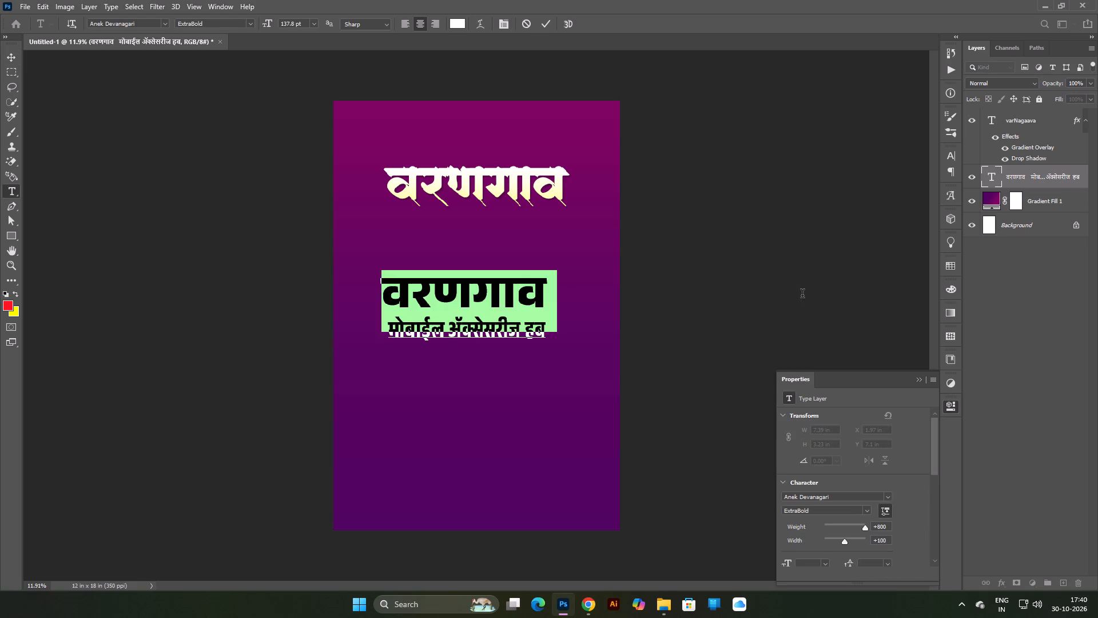
{"action": "key", "text": "BackSpace"}
{"action": "left_click", "coordinate": [386, 329]}
{"action": "key", "text": "BackSpace"}
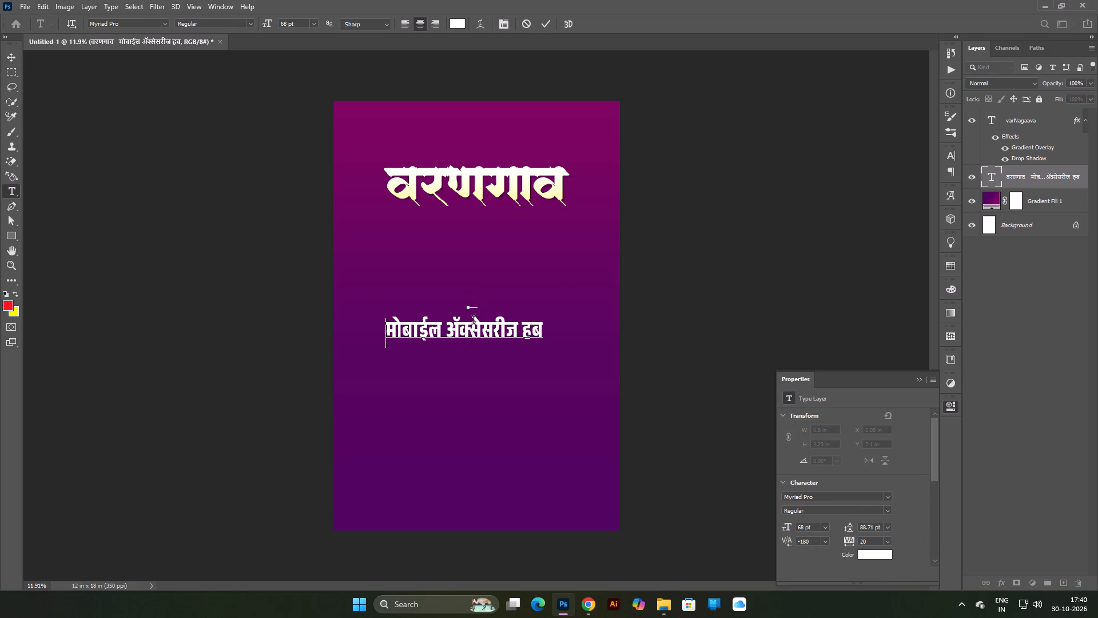
{"action": "key", "text": "BackSpace"}
Change the font of the मोबाईल ॲक्सेसरीज हब text to Baloo 2 Regular.
{"action": "triple_click", "coordinate": [462, 305]}
{"action": "double_click", "coordinate": [462, 305]}
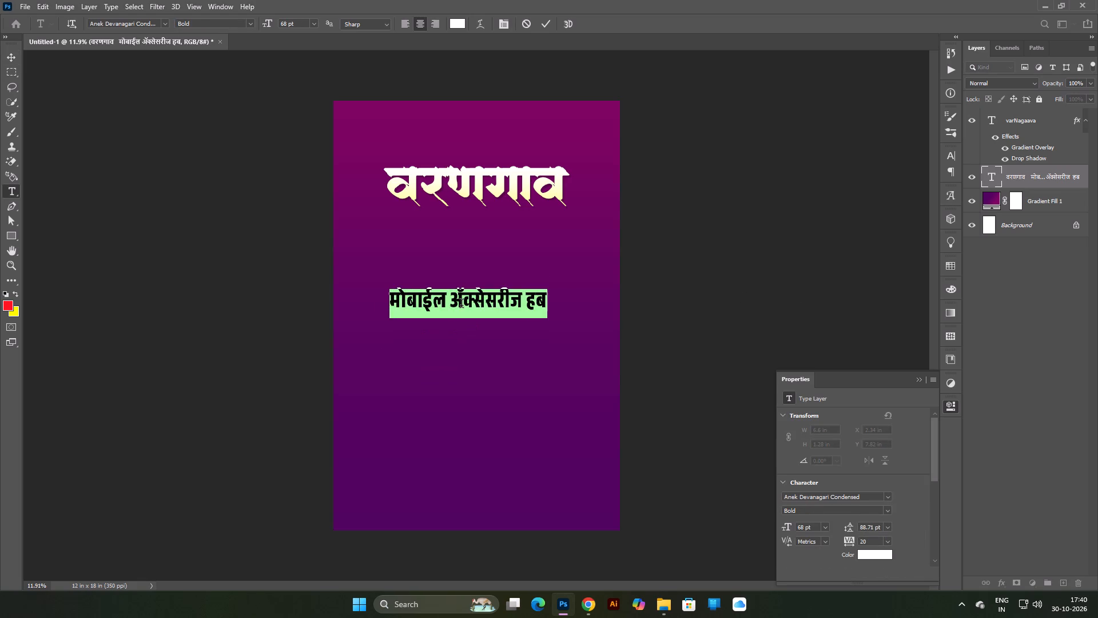
{"action": "left_click", "coordinate": [162, 27]}
{"action": "type", "text": "balo"}
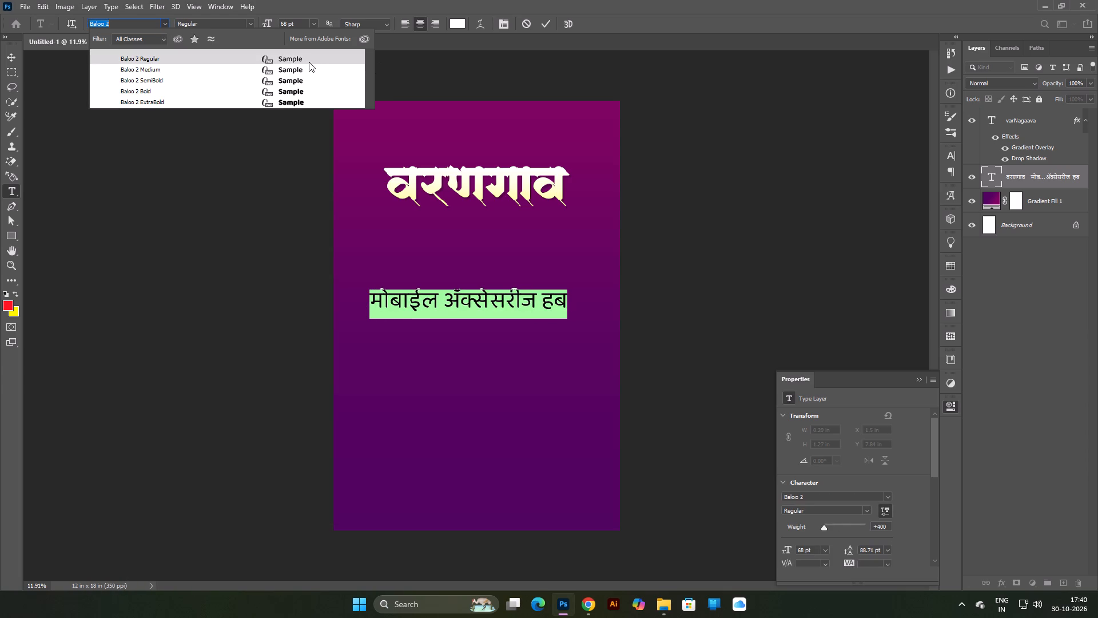
{"action": "left_click", "coordinate": [309, 62]}
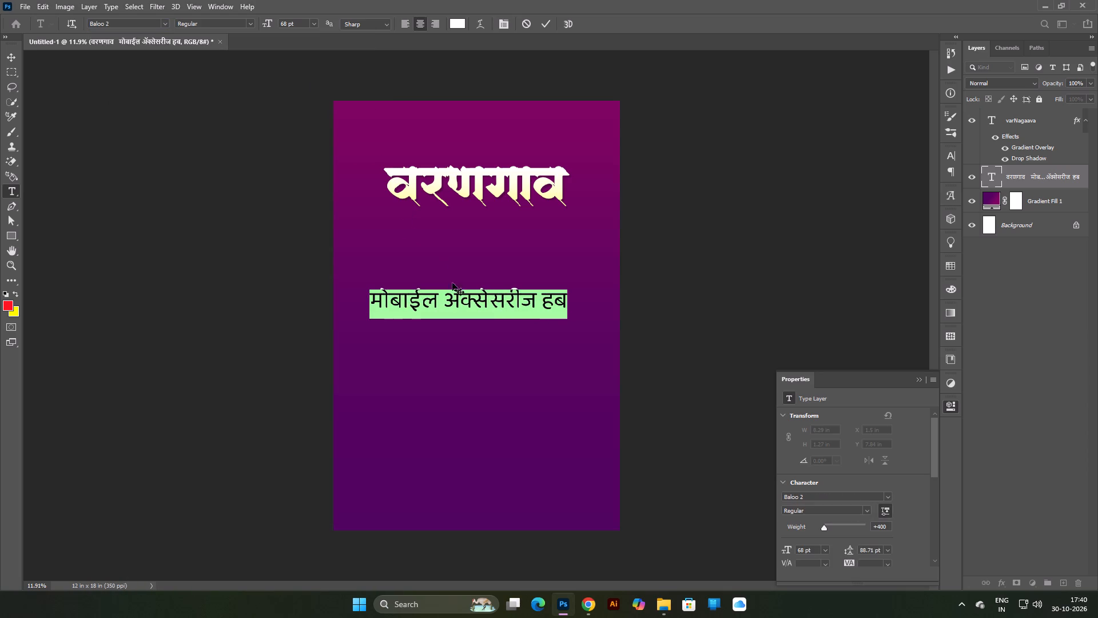
Set the मोबाईल ॲक्सेसरीज हब text to 67 pt and commit the text edit.
{"action": "left_click", "coordinate": [267, 27]}
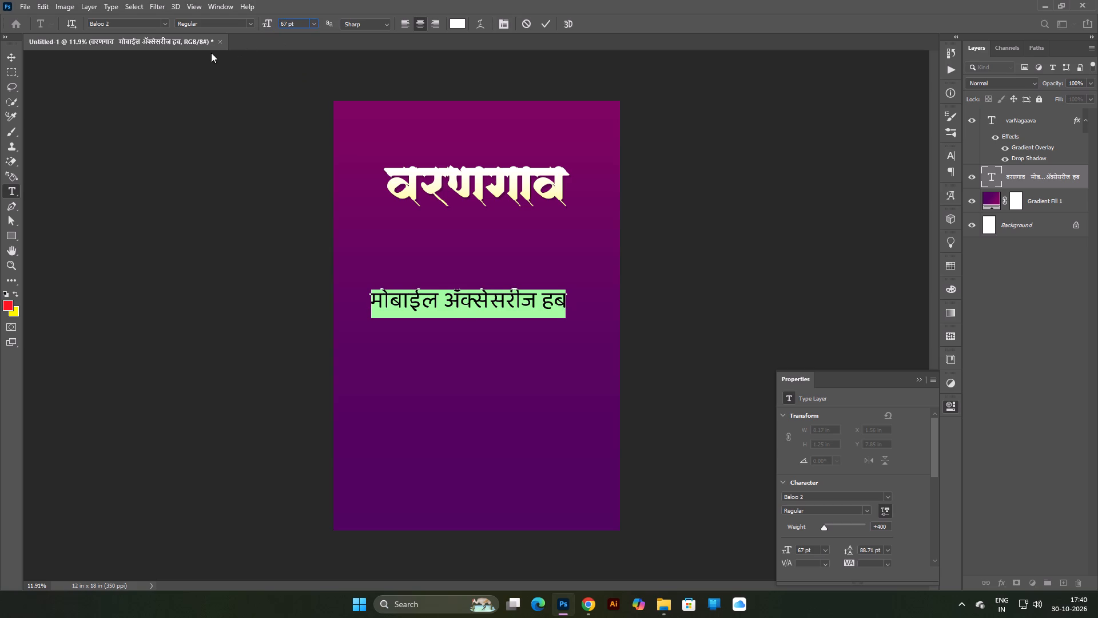
{"action": "left_click", "coordinate": [10, 59]}
{"action": "left_click", "coordinate": [51, 66]}
{"action": "scroll", "coordinate": [502, 362], "scroll_direction": "down", "scroll_amount": 6}
{"action": "scroll", "coordinate": [444, 315], "scroll_direction": "up", "scroll_amount": 3}
{"action": "left_click", "coordinate": [762, 259]}
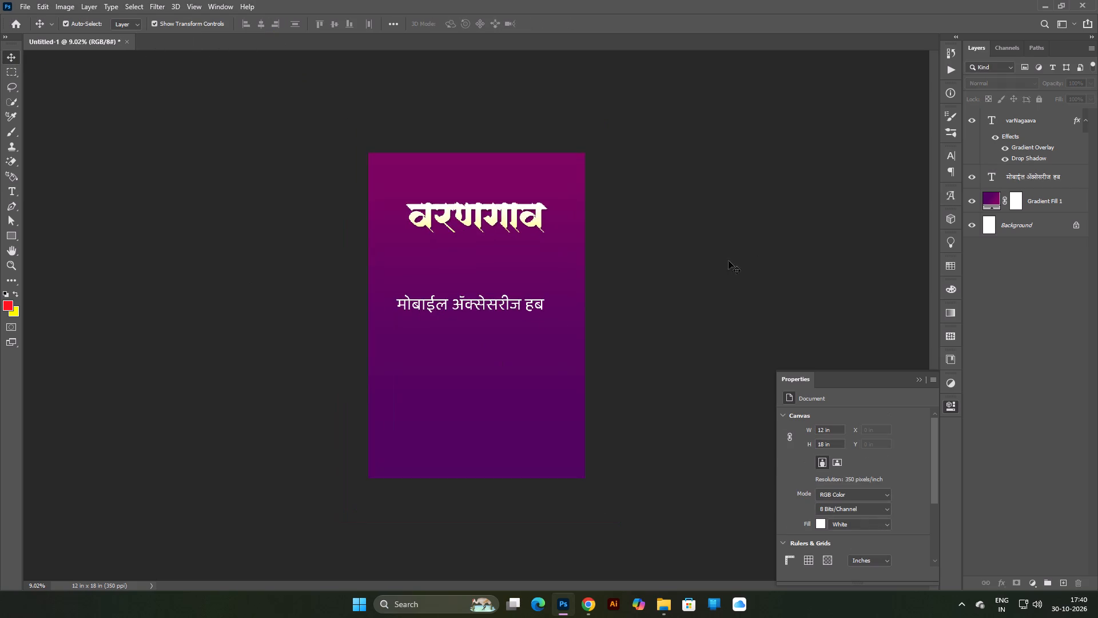
Move the मोबाईल ॲक्सेसरीज हब text up just below the वरणगाव heading and centre it horizontally.
{"action": "scroll", "coordinate": [499, 316], "scroll_direction": "up", "scroll_amount": 11}
{"action": "key", "text": "space"}
{"action": "key", "text": "space"}
{"action": "key", "text": "space"}
{"action": "left_click_drag", "start_coordinate": [510, 277], "coordinate": [515, 408]}
{"action": "left_click_drag", "start_coordinate": [507, 413], "coordinate": [545, 261]}
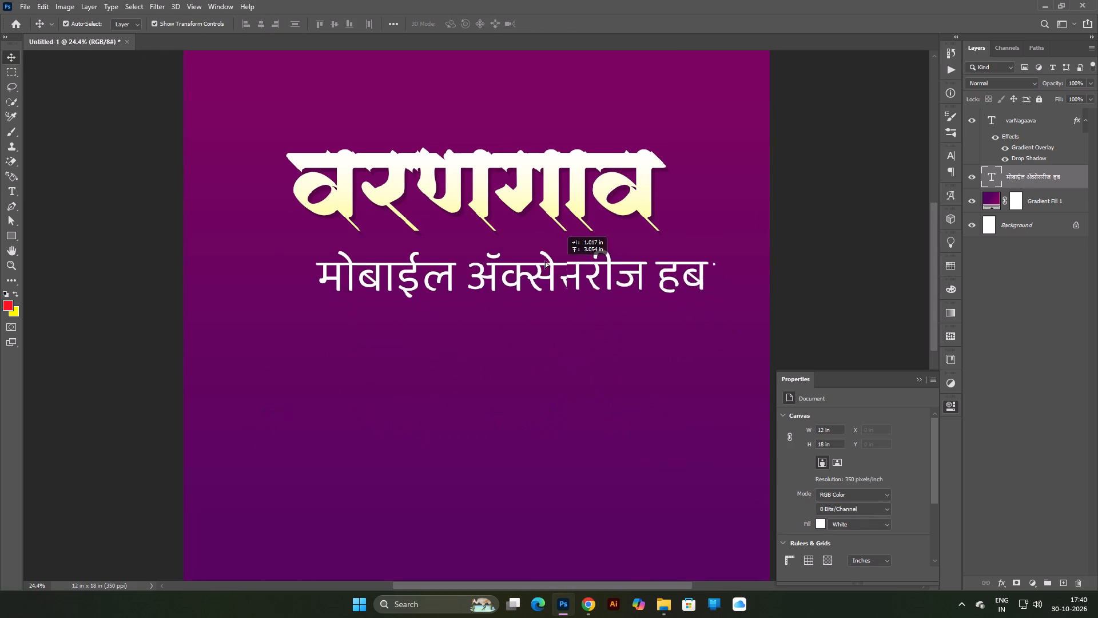
{"action": "left_click_drag", "start_coordinate": [545, 261], "coordinate": [521, 271]}
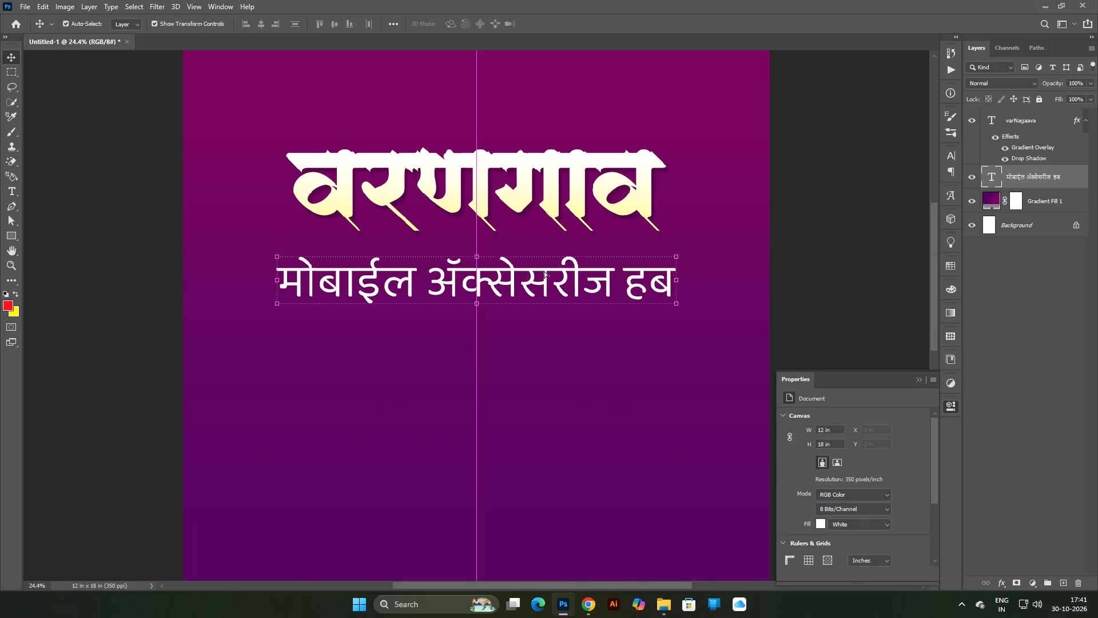
Draw a black rectangle about 2989 × 353 px behind the मोबाईल ॲक्सेसरीज हब text, directly above the gradient fill layer.
{"action": "left_click", "coordinate": [1049, 205]}
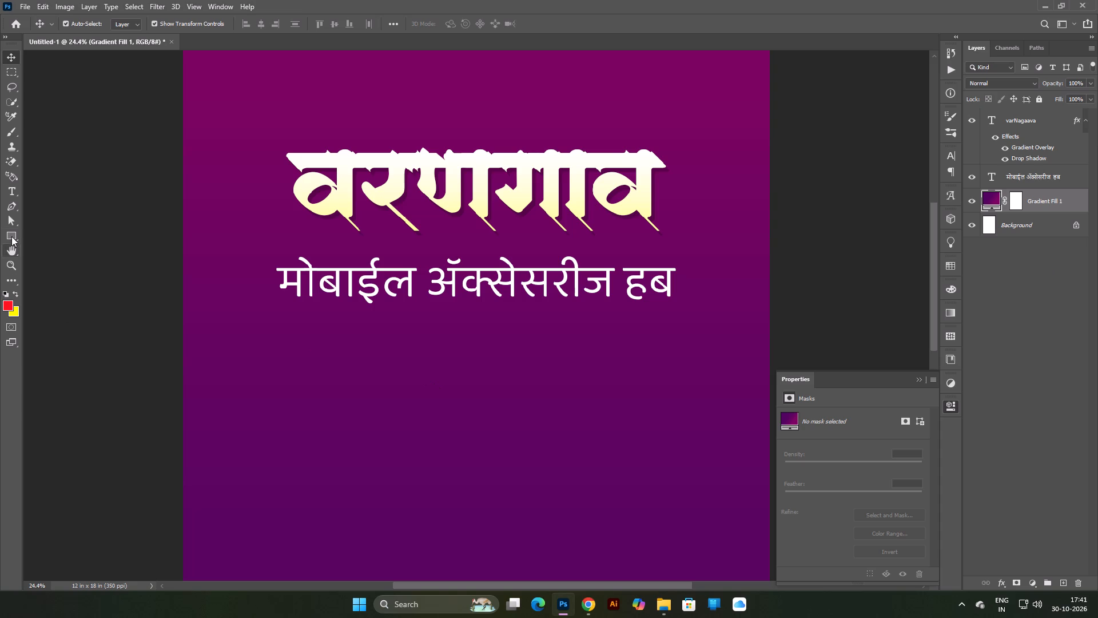
{"action": "left_click", "coordinate": [11, 236]}
{"action": "left_click_drag", "start_coordinate": [268, 256], "coordinate": [670, 304]}
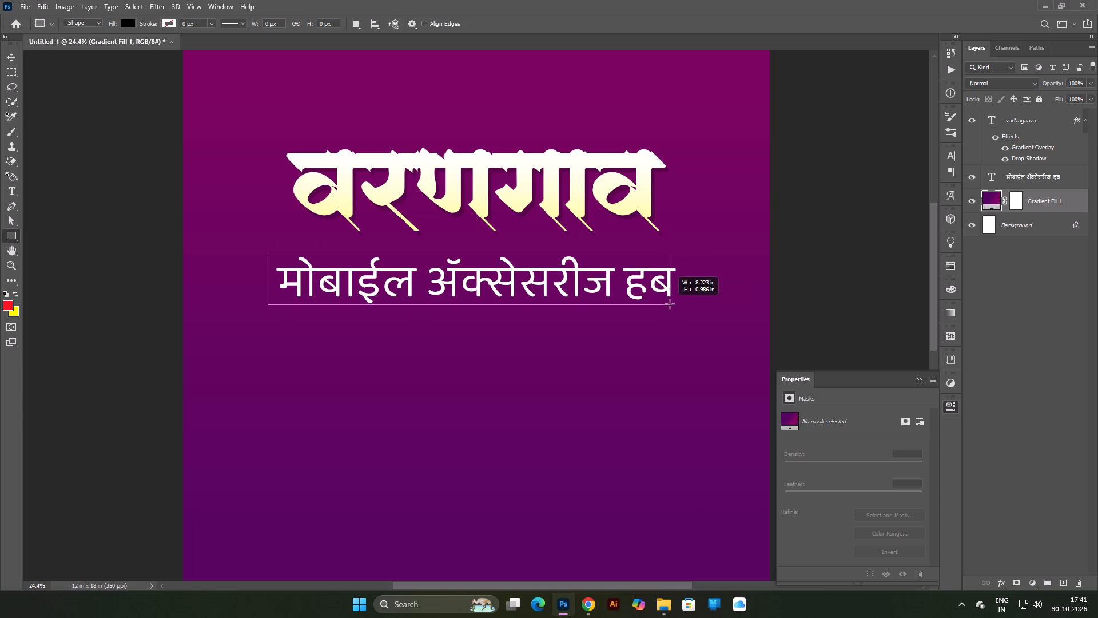
{"action": "left_click_drag", "start_coordinate": [670, 304], "coordinate": [685, 305]}
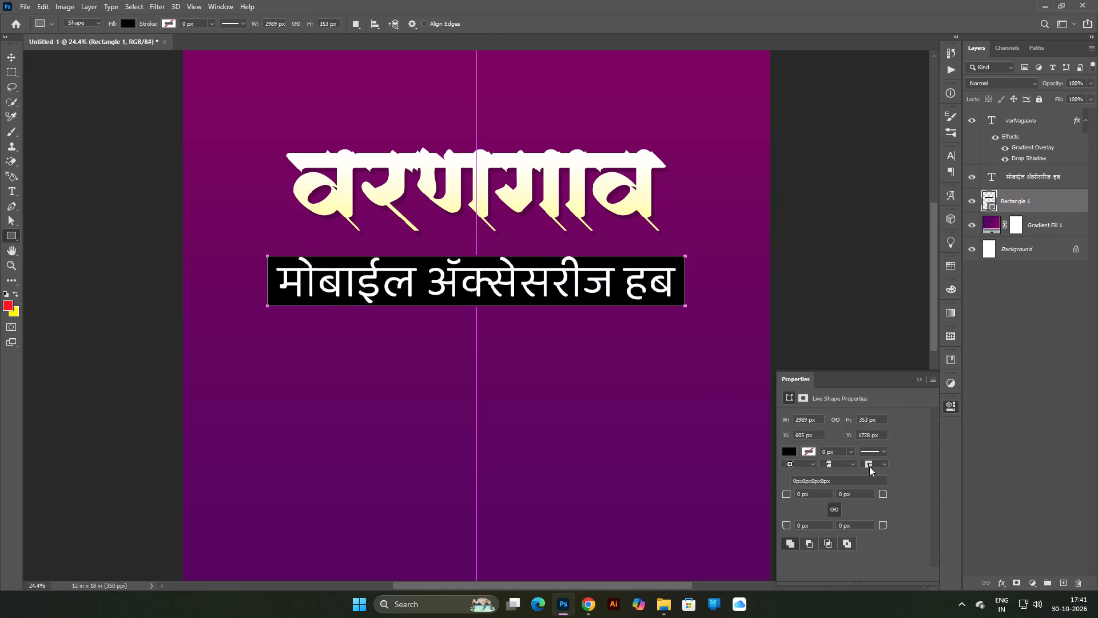
Round all four corners of the black rectangle behind the मोबाईल ॲक्सेसरीज हब text to 83 px.
{"action": "left_click_drag", "start_coordinate": [786, 496], "coordinate": [837, 513]}
{"action": "left_click_drag", "start_coordinate": [837, 513], "coordinate": [834, 513]}
Fill the rounded rectangle with dark purple #440041, darkened from a purple sampled off the gradient background.
{"action": "left_click", "coordinate": [795, 451]}
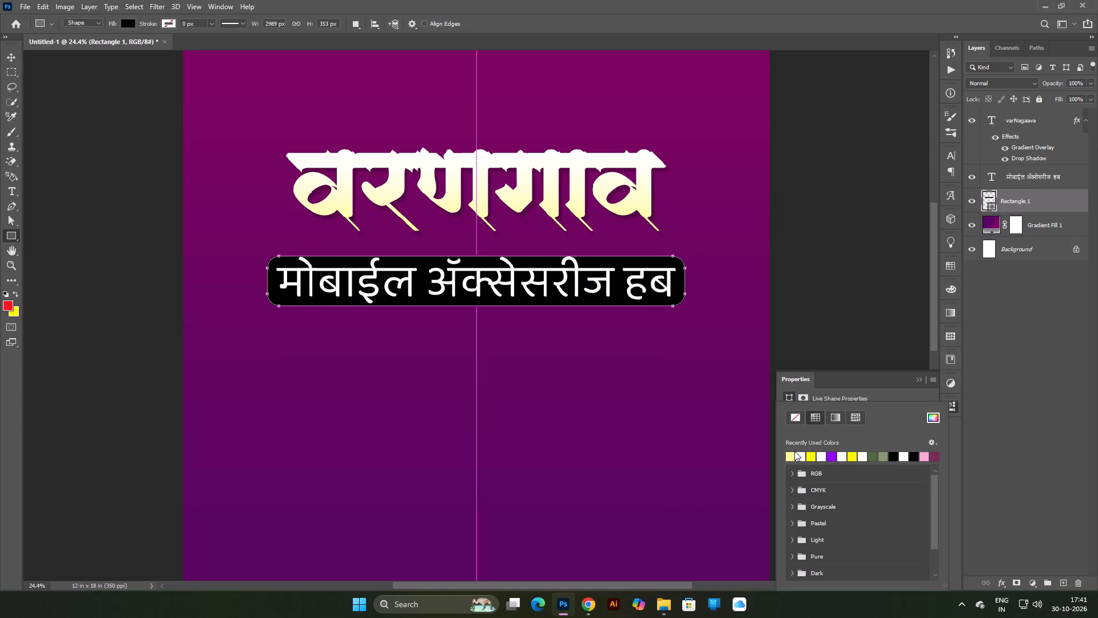
{"action": "left_click", "coordinate": [931, 418]}
{"action": "left_click", "coordinate": [671, 334]}
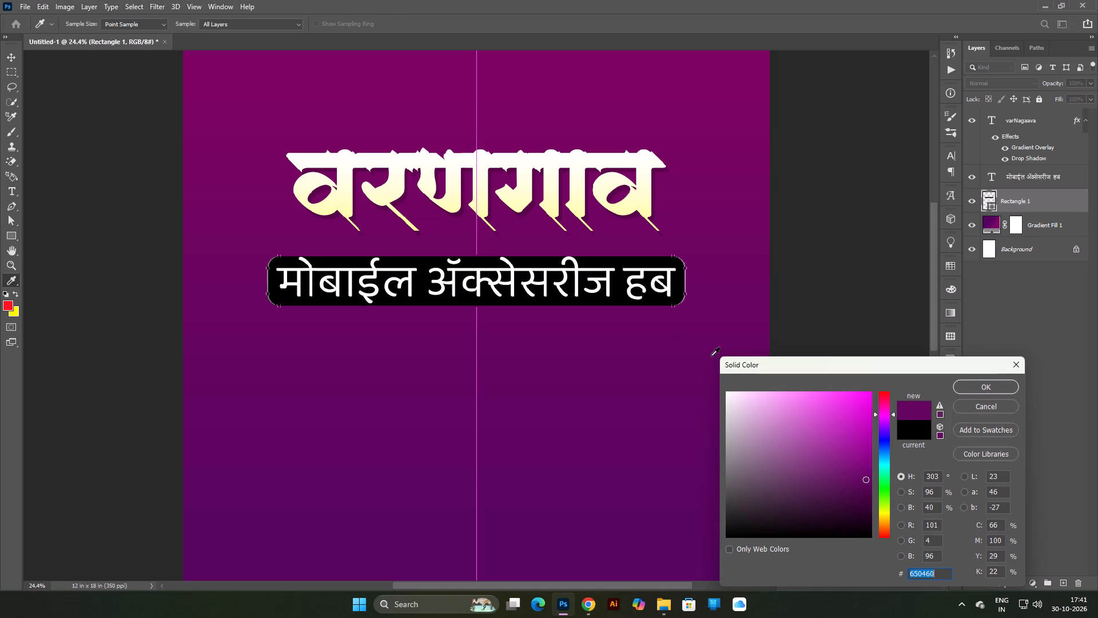
{"action": "left_click", "coordinate": [994, 378]}
{"action": "left_click", "coordinate": [993, 383]}
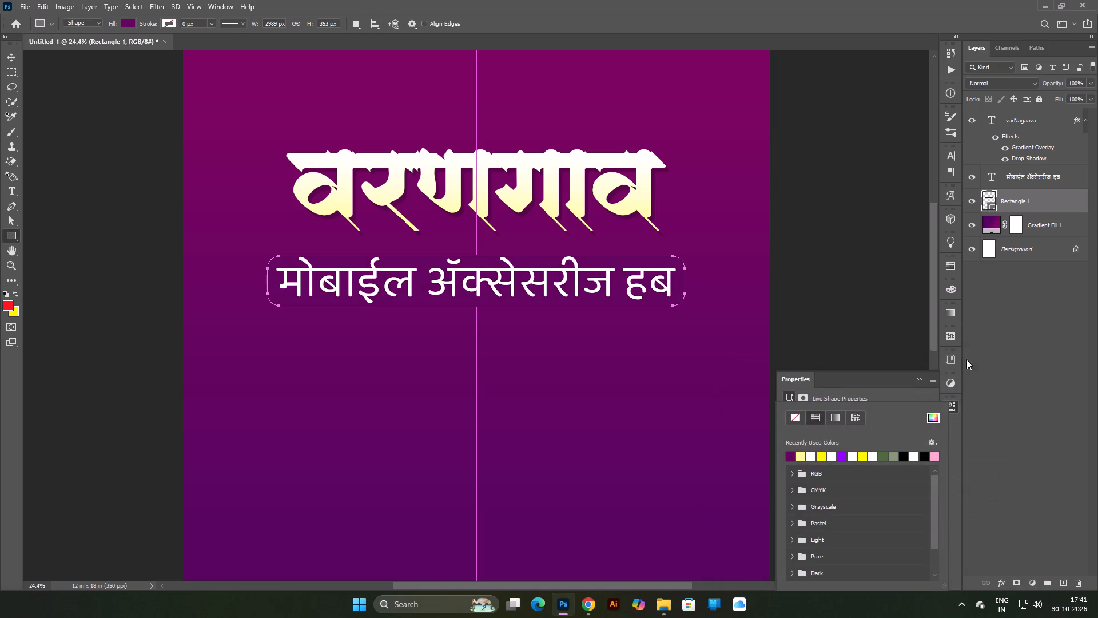
{"action": "left_click_drag", "start_coordinate": [14, 55], "coordinate": [15, 55]}
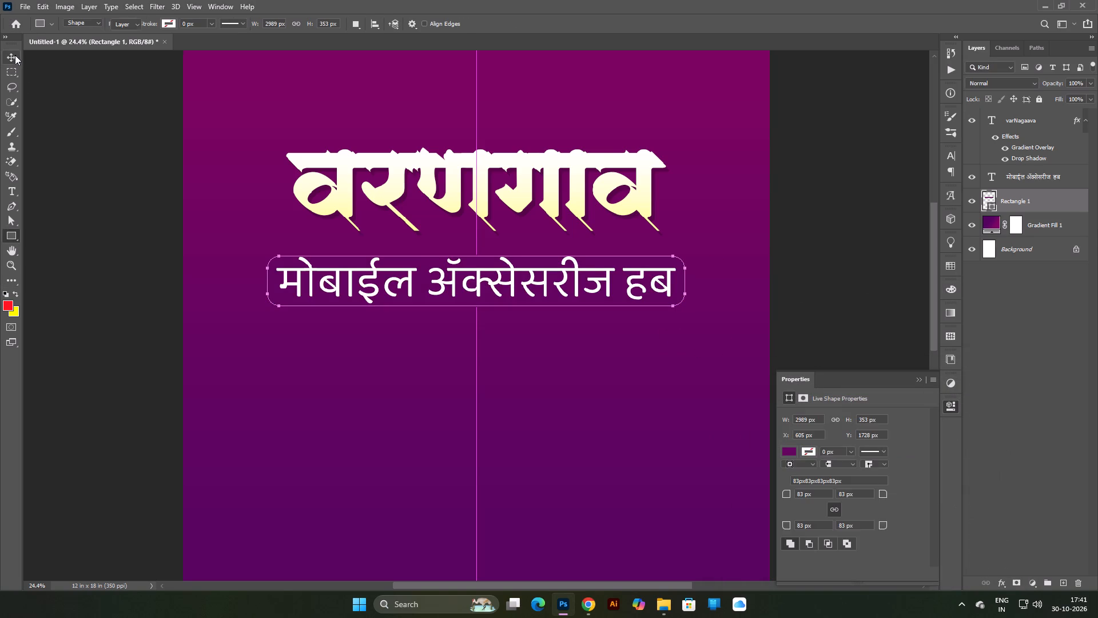
{"action": "left_click_drag", "start_coordinate": [15, 55], "coordinate": [19, 56]}
{"action": "left_click", "coordinate": [53, 64]}
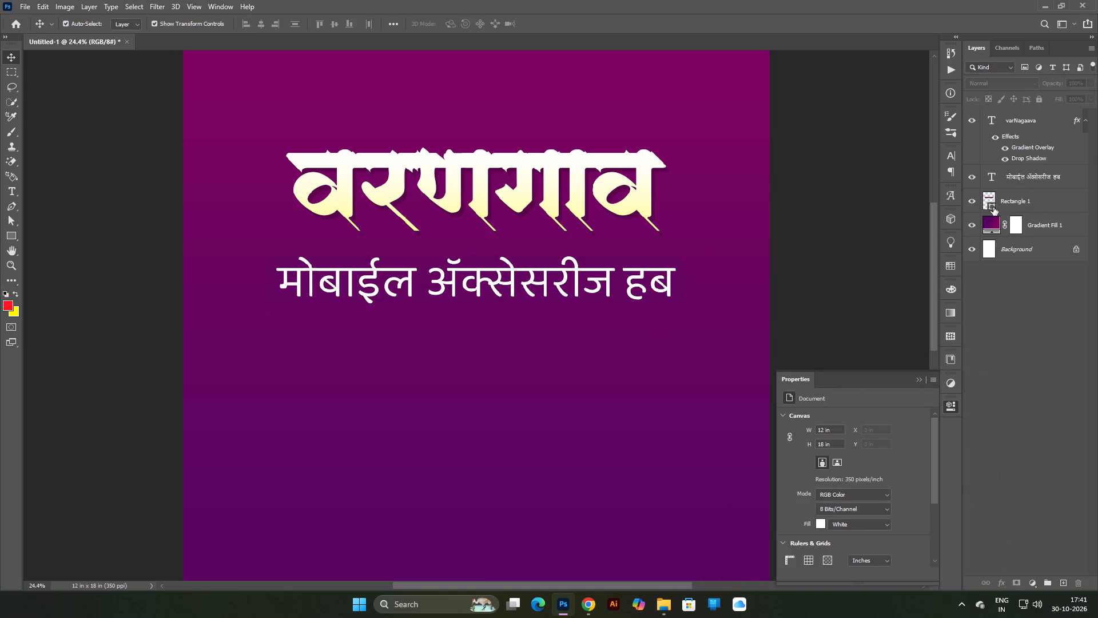
{"action": "double_click", "coordinate": [992, 207]}
{"action": "left_click_drag", "start_coordinate": [864, 475], "coordinate": [872, 475]}
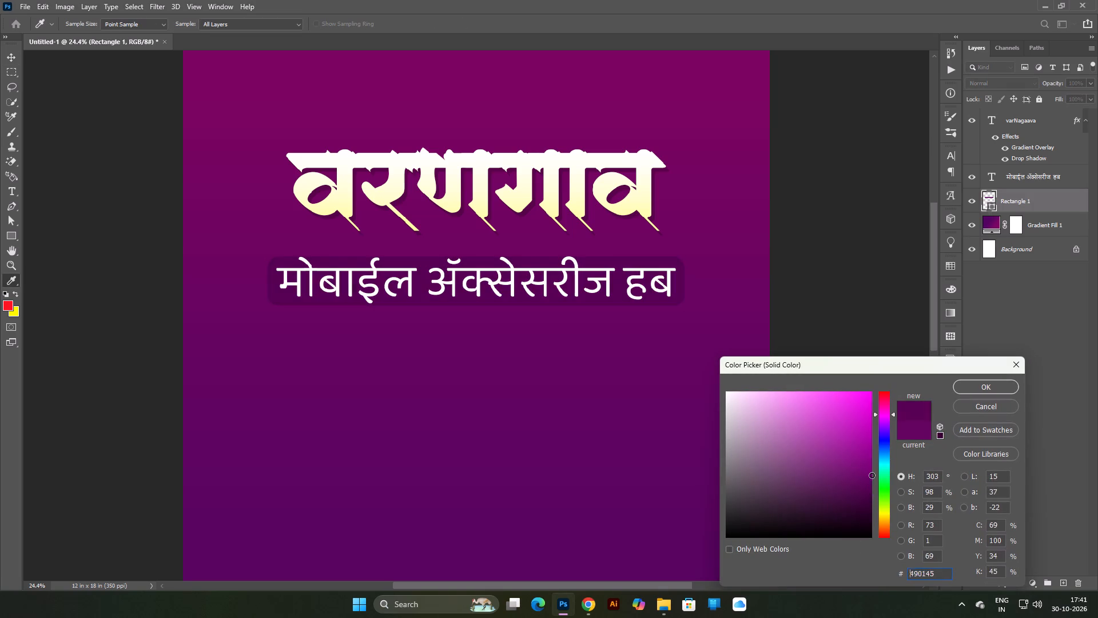
{"action": "left_click_drag", "start_coordinate": [872, 475], "coordinate": [887, 498]}
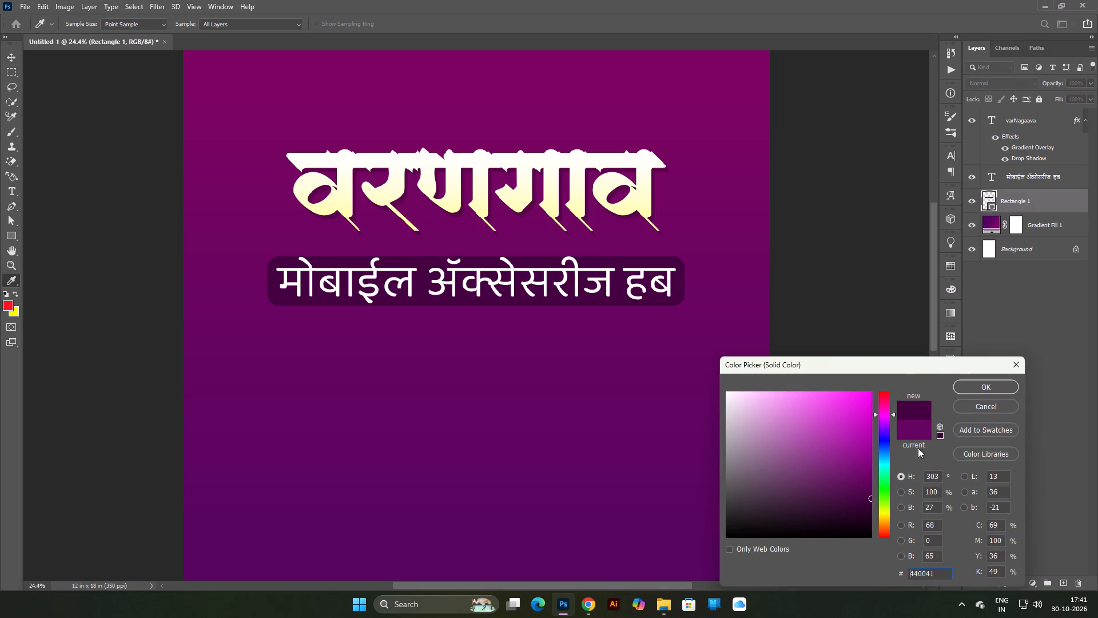
{"action": "left_click", "coordinate": [971, 390]}
{"action": "left_click", "coordinate": [845, 273]}
Change the font of the मोबाईल ॲक्सेसरीज हब text to Poppins SemiBold.
{"action": "scroll", "coordinate": [545, 281], "scroll_direction": "down", "scroll_amount": 3}
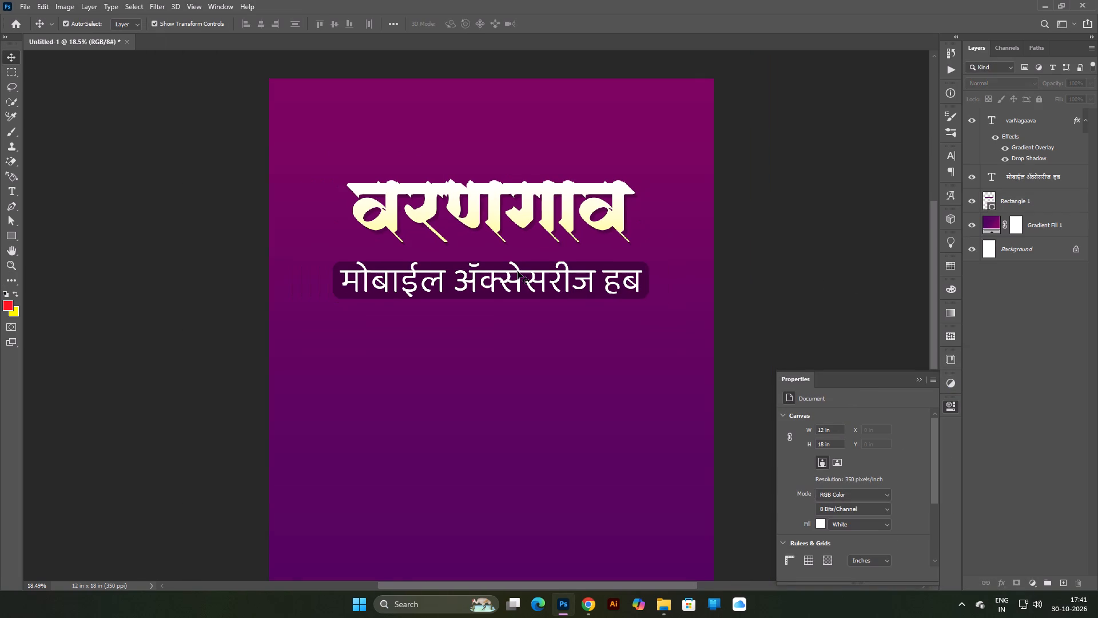
{"action": "left_click", "coordinate": [512, 267]}
{"action": "triple_click", "coordinate": [516, 278]}
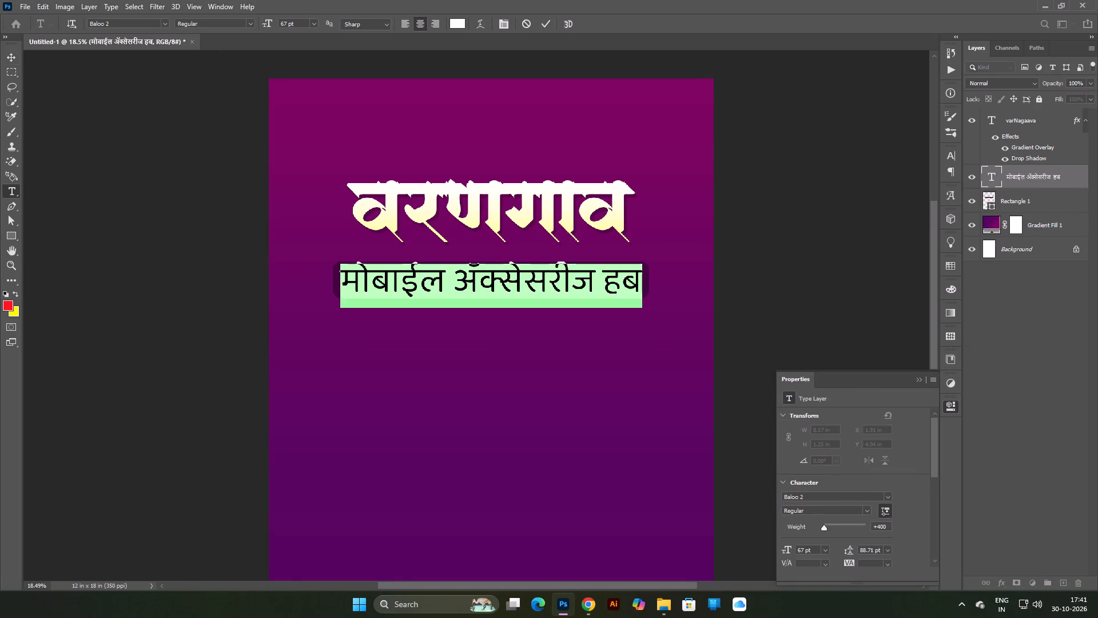
{"action": "left_click", "coordinate": [129, 27]}
{"action": "type", "text": "pop"}
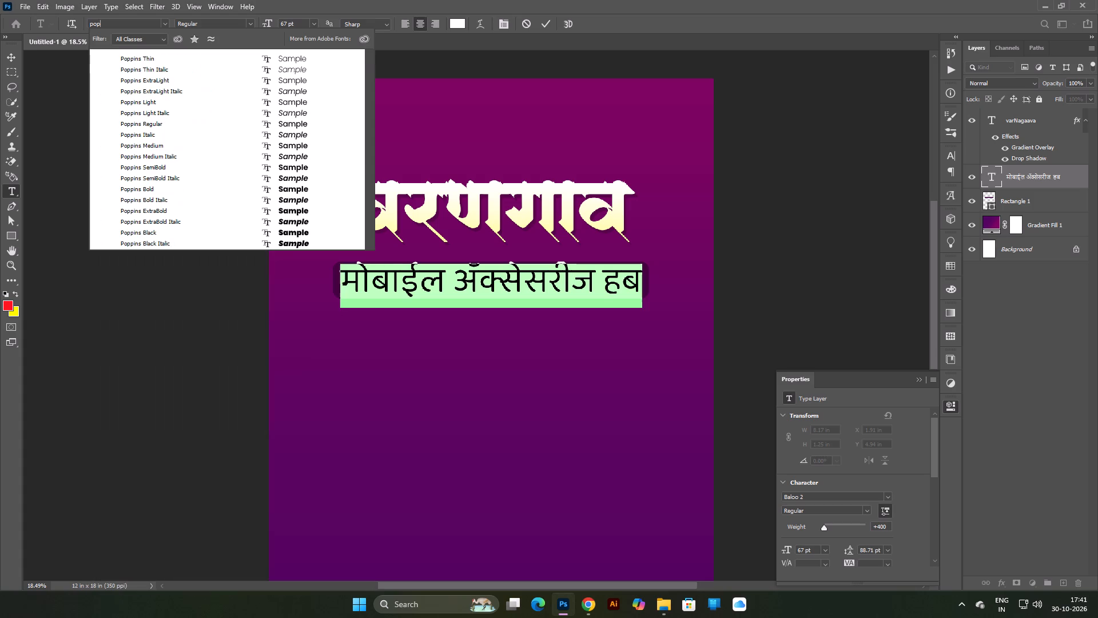
{"action": "left_click", "coordinate": [309, 171]}
Set the मोबाईल ॲक्सेसरीज हब text to 49 pt and commit the text edit.
{"action": "left_click_drag", "start_coordinate": [267, 26], "coordinate": [267, 25]}
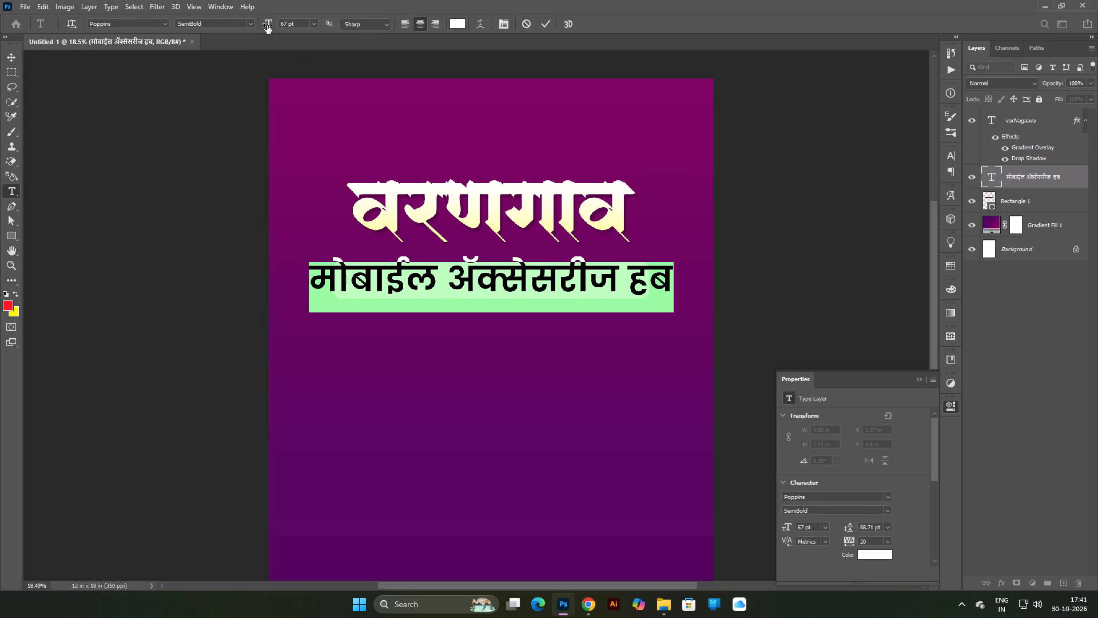
{"action": "left_click_drag", "start_coordinate": [267, 25], "coordinate": [258, 29]}
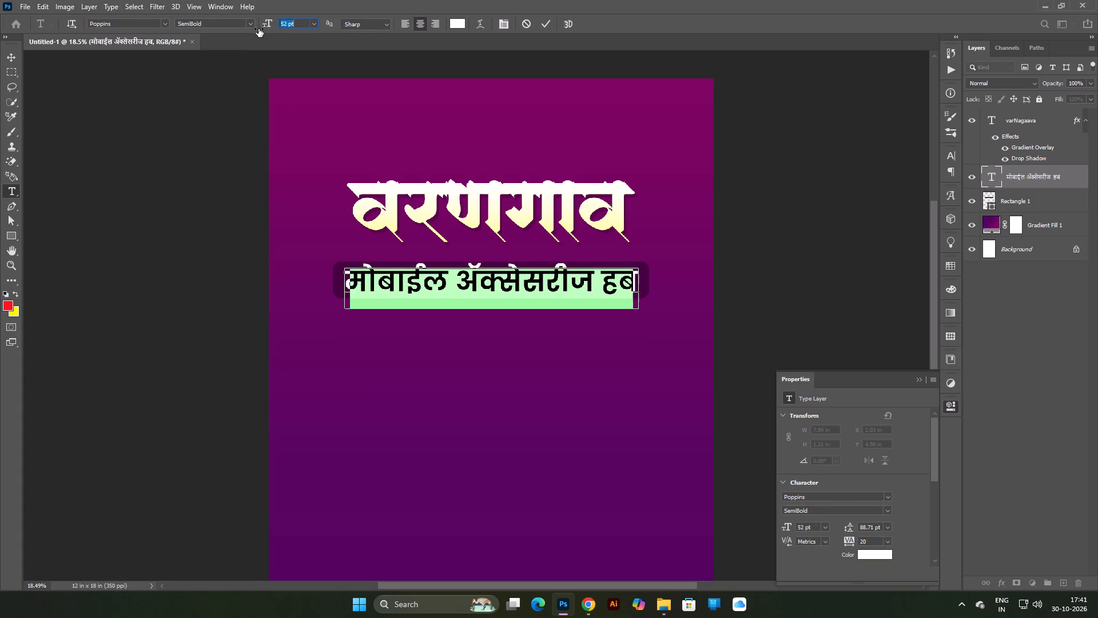
{"action": "left_click_drag", "start_coordinate": [258, 29], "coordinate": [257, 29]}
{"action": "left_click", "coordinate": [10, 51]}
{"action": "left_click", "coordinate": [61, 66]}
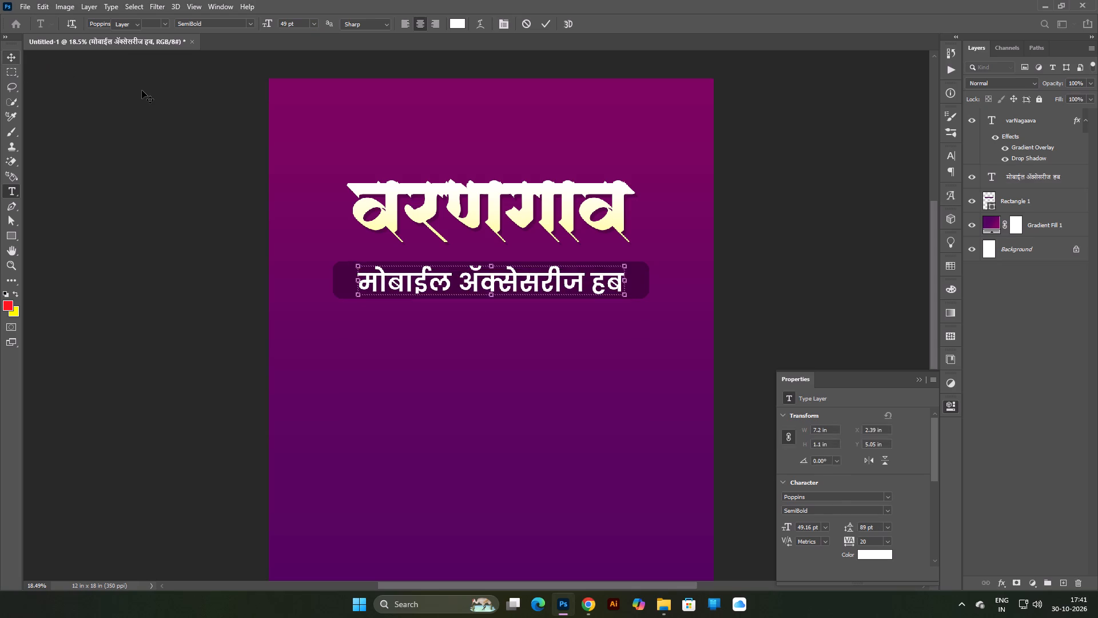
Nudge the मोबाईल ॲक्सेसरीज हब text slightly up inside the dark rounded rectangle.
{"action": "left_click", "coordinate": [536, 283]}
{"action": "key", "text": "Up"}
{"action": "key", "text": "Up"}
{"action": "key", "text": "Up"}
{"action": "key", "text": "Down"}
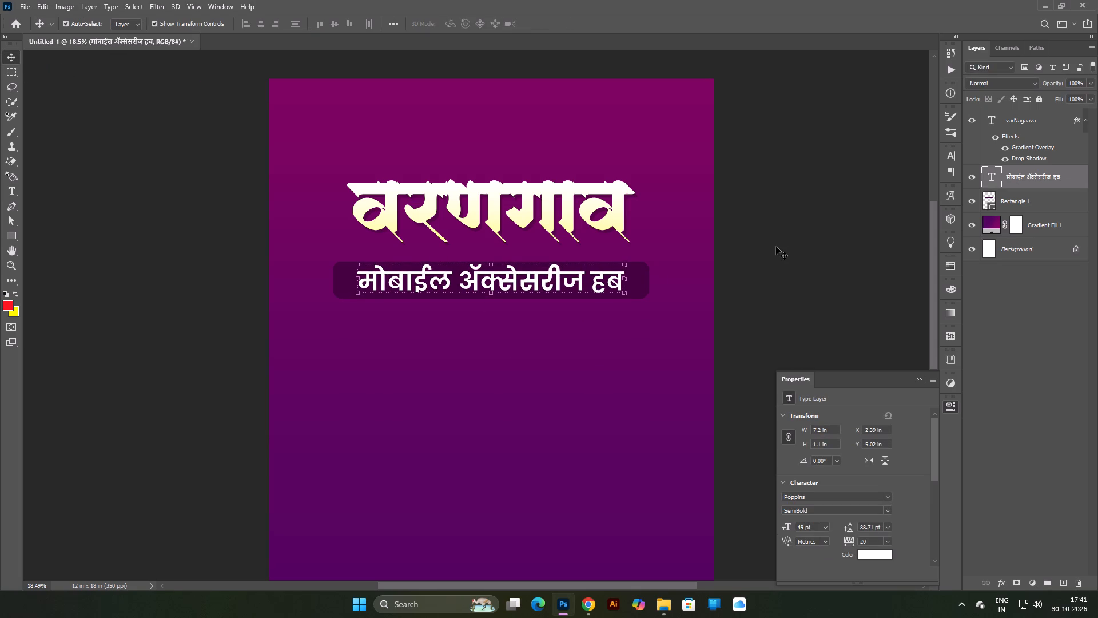
{"action": "key", "text": "Down"}
{"action": "left_click", "coordinate": [782, 241]}
Scale the subtitle text and its rounded rectangle down together, making the rectangle about 2338 × 276 px, and move them up closer to the वरणगाव heading.
{"action": "scroll", "coordinate": [660, 266], "scroll_direction": "down", "scroll_amount": 6}
{"action": "scroll", "coordinate": [569, 277], "scroll_direction": "up", "scroll_amount": 4}
{"action": "scroll", "coordinate": [413, 219], "scroll_direction": "down", "scroll_amount": 3}
{"action": "scroll", "coordinate": [431, 220], "scroll_direction": "up", "scroll_amount": 8}
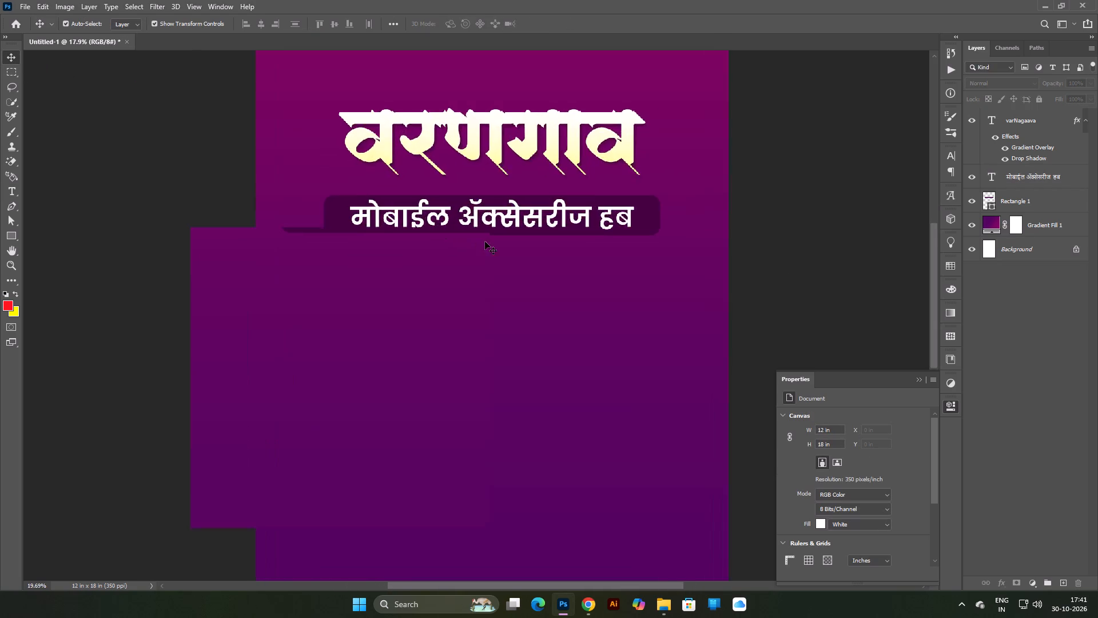
{"action": "scroll", "coordinate": [485, 241], "scroll_direction": "up", "scroll_amount": 3}
{"action": "key", "text": "space"}
{"action": "key", "text": "space"}
{"action": "key", "text": "space"}
{"action": "key", "text": "space"}
{"action": "key", "text": "space"}
{"action": "key", "text": "space"}
{"action": "key", "text": "space"}
{"action": "left_click_drag", "start_coordinate": [500, 212], "coordinate": [503, 327]}
{"action": "left_click", "coordinate": [506, 311]}
{"action": "left_click", "coordinate": [1034, 200], "text": "shift"}
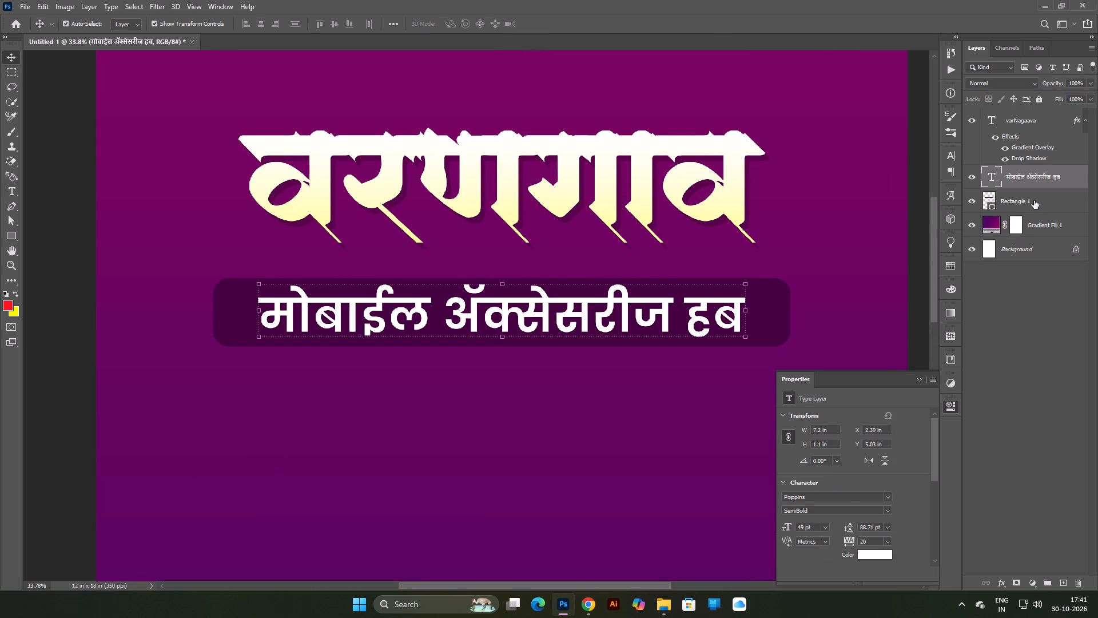
{"action": "left_click_drag", "start_coordinate": [499, 348], "coordinate": [499, 334]}
{"action": "left_click_drag", "start_coordinate": [514, 312], "coordinate": [514, 297]}
{"action": "key", "text": "Return"}
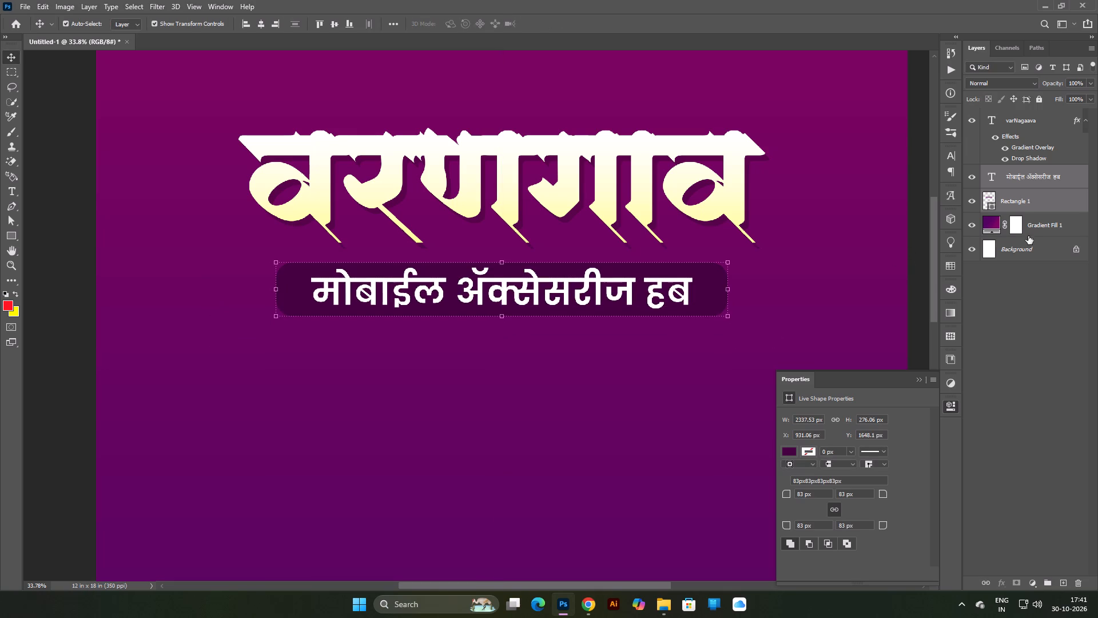
Duplicate the dark rounded rectangle and fill the lower of the two with white, #ffffff.
{"action": "left_click", "coordinate": [1025, 190]}
{"action": "left_click", "coordinate": [1023, 201]}
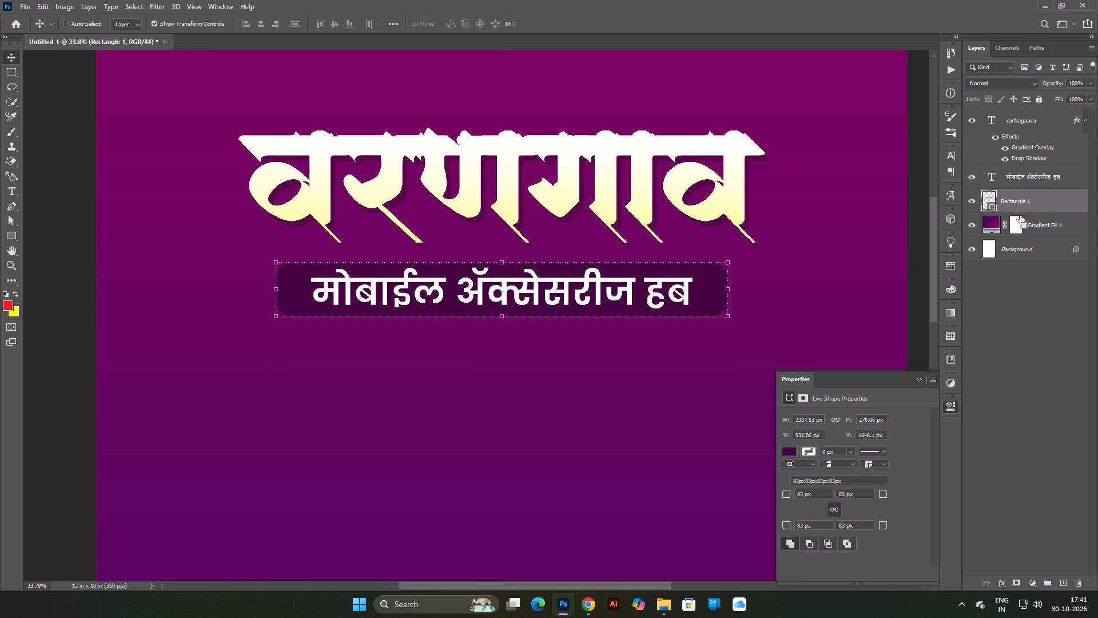
{"action": "key", "text": "ctrl+j"}
{"action": "left_click", "coordinate": [1024, 225]}
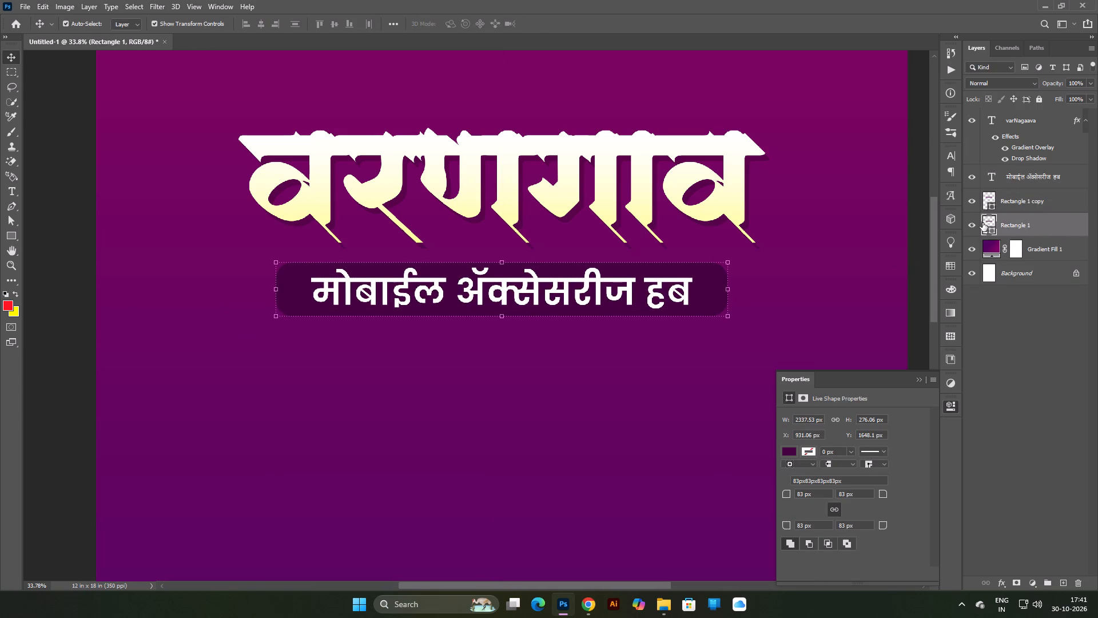
{"action": "double_click", "coordinate": [993, 232]}
{"action": "left_click_drag", "start_coordinate": [826, 465], "coordinate": [495, 292]}
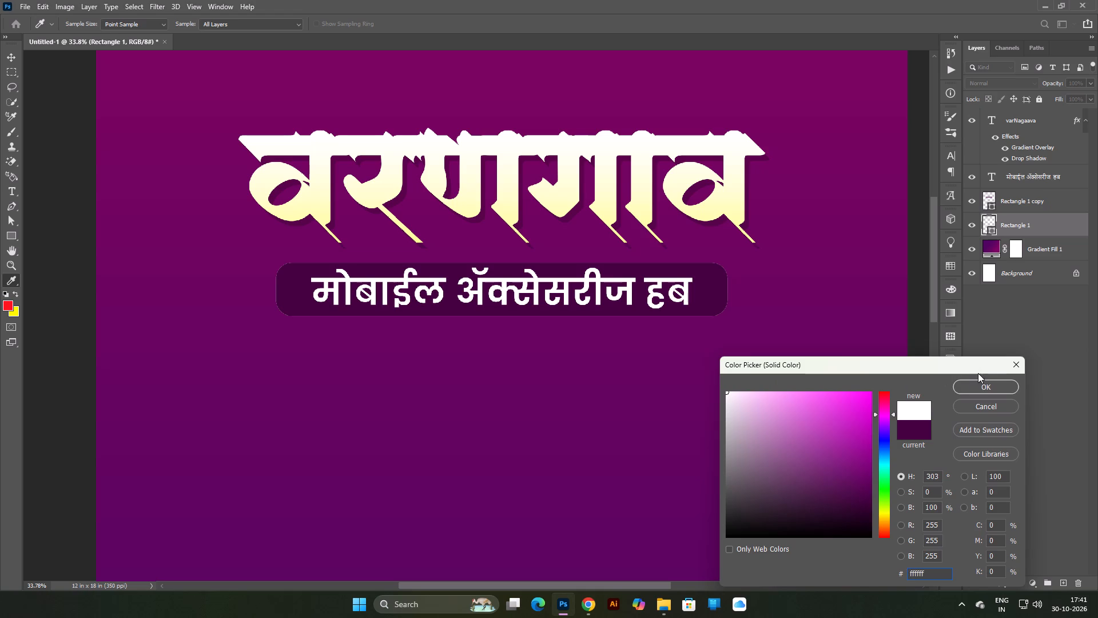
{"action": "left_click", "coordinate": [982, 391]}
Widen the white rectangle on both sides to about 6.84 in so it forms bracket-like edges around the dark rectangle.
{"action": "scroll", "coordinate": [719, 320], "scroll_direction": "up", "scroll_amount": 4}
{"action": "left_click_drag", "start_coordinate": [734, 277], "coordinate": [741, 277], "text": "shift"}
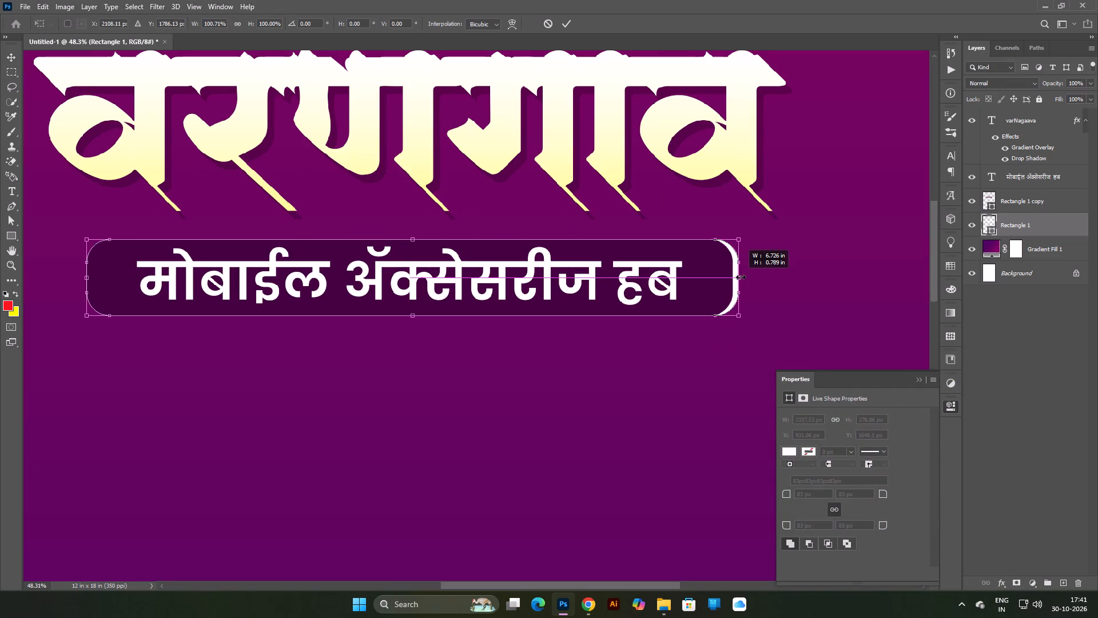
{"action": "left_click_drag", "start_coordinate": [741, 277], "coordinate": [741, 276], "text": "shift"}
{"action": "left_click_drag", "start_coordinate": [89, 280], "coordinate": [80, 280], "text": "shift"}
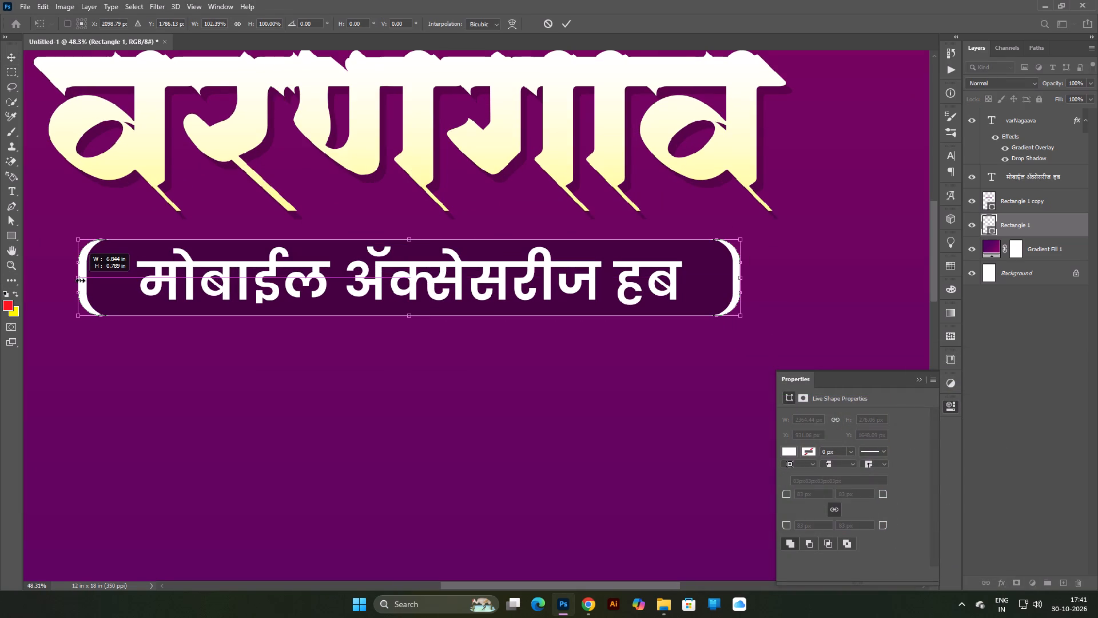
{"action": "left_click_drag", "start_coordinate": [80, 280], "coordinate": [81, 280], "text": "shift"}
{"action": "scroll", "coordinate": [396, 311], "scroll_direction": "down", "scroll_amount": 6}
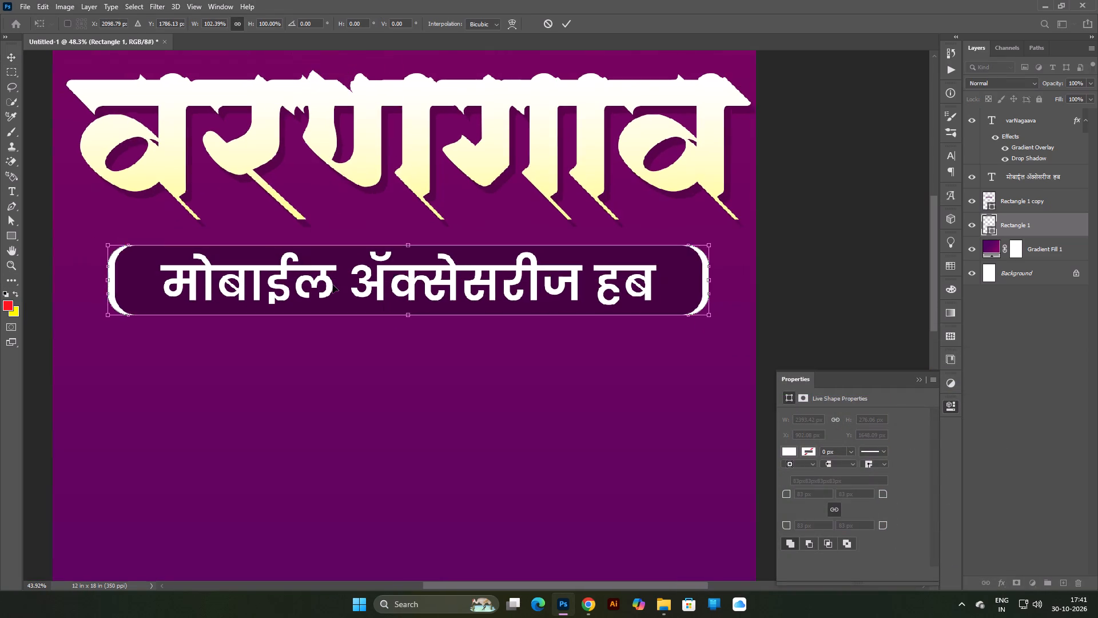
{"action": "key", "text": "Return"}
{"action": "left_click", "coordinate": [819, 271]}
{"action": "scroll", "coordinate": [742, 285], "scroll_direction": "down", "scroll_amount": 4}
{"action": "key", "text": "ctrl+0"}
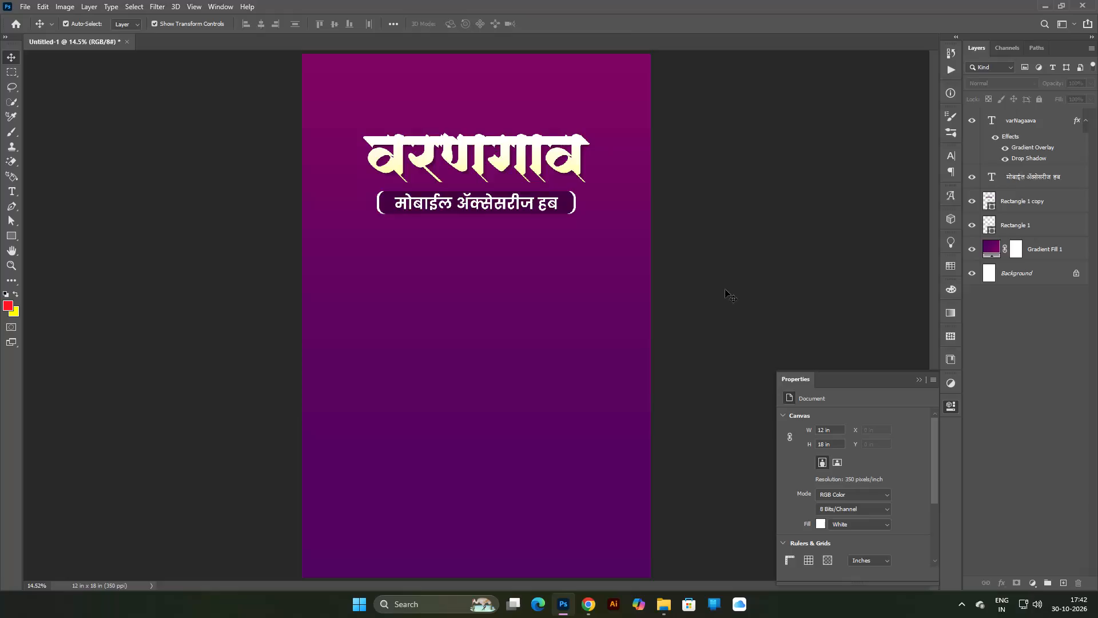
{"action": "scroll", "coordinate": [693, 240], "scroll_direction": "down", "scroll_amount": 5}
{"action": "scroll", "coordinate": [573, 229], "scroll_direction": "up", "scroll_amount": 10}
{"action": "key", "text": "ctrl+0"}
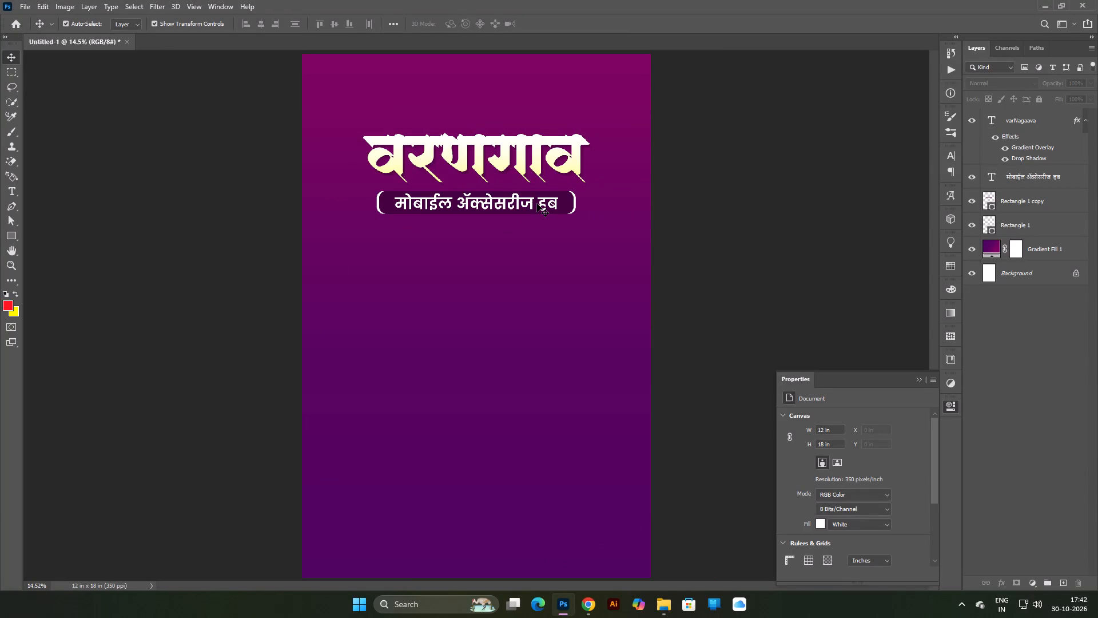
Switch to Chrome and search Google Images for "diwali background images" in a new tab.
{"action": "left_click", "coordinate": [593, 607]}
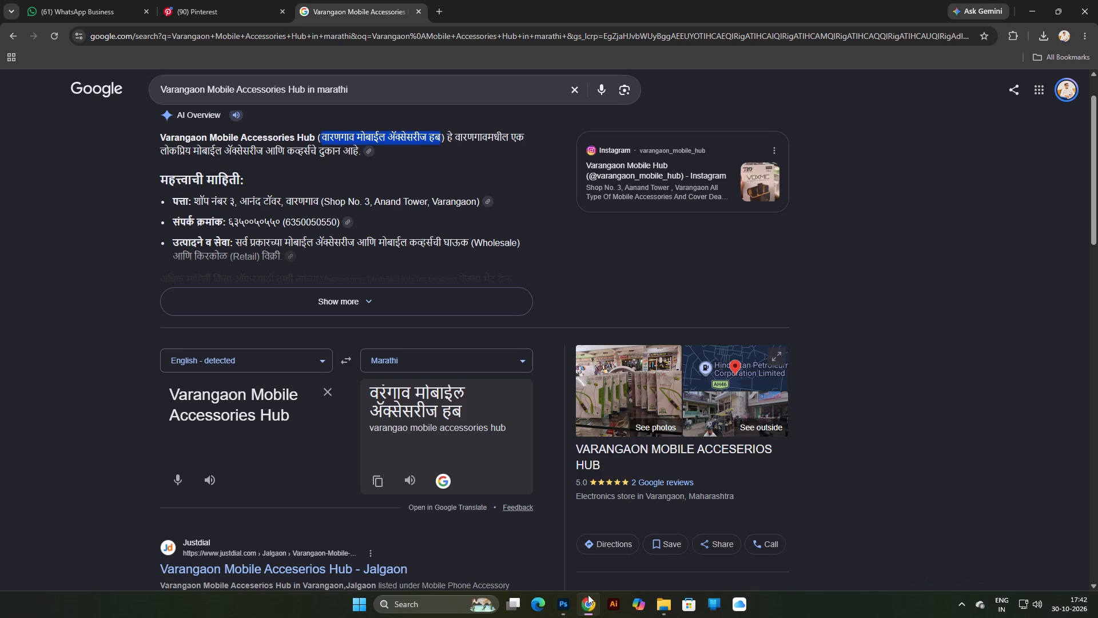
{"action": "left_click", "coordinate": [438, 5]}
{"action": "left_click", "coordinate": [459, 234]}
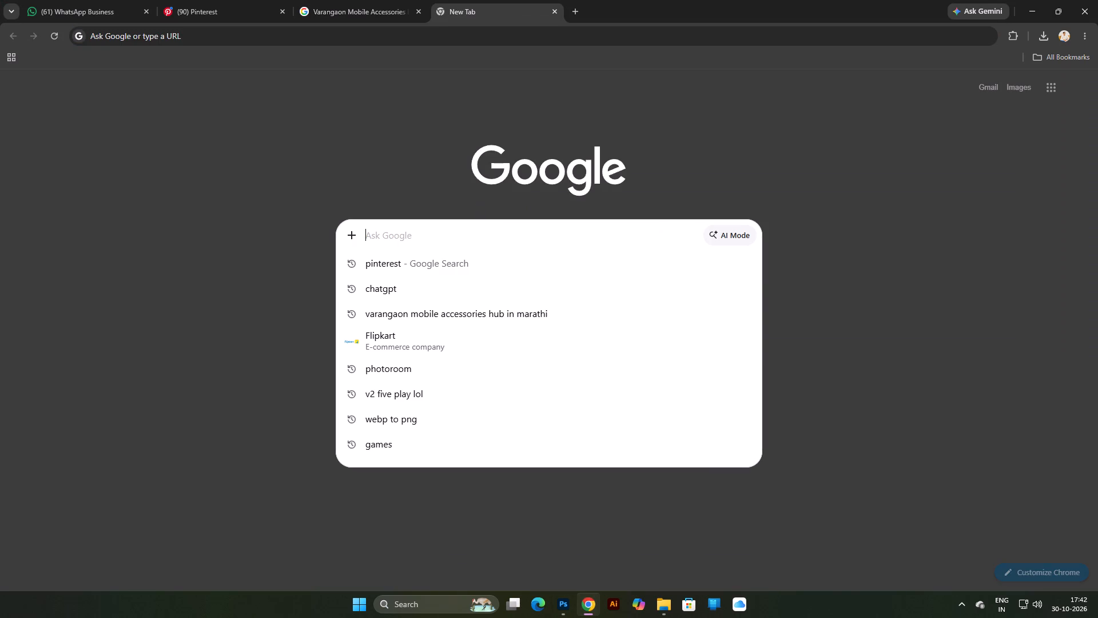
{"action": "key", "text": "t"}
{"action": "key", "text": "BackSpace"}
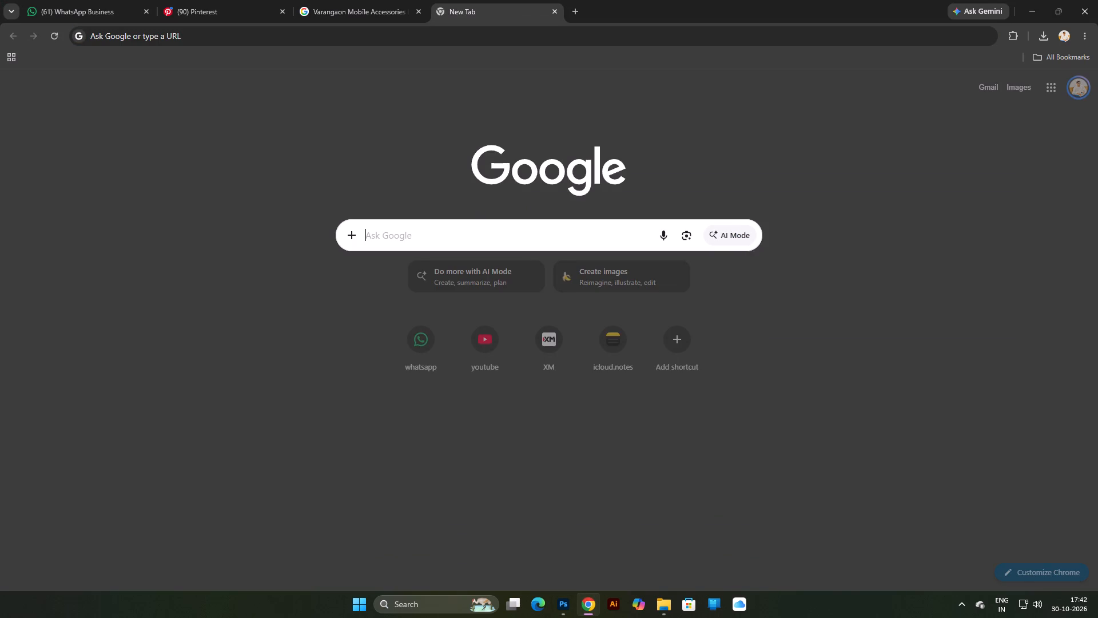
{"action": "type", "text": "diwali"}
{"action": "key", "text": "space"}
{"action": "key", "text": "b"}
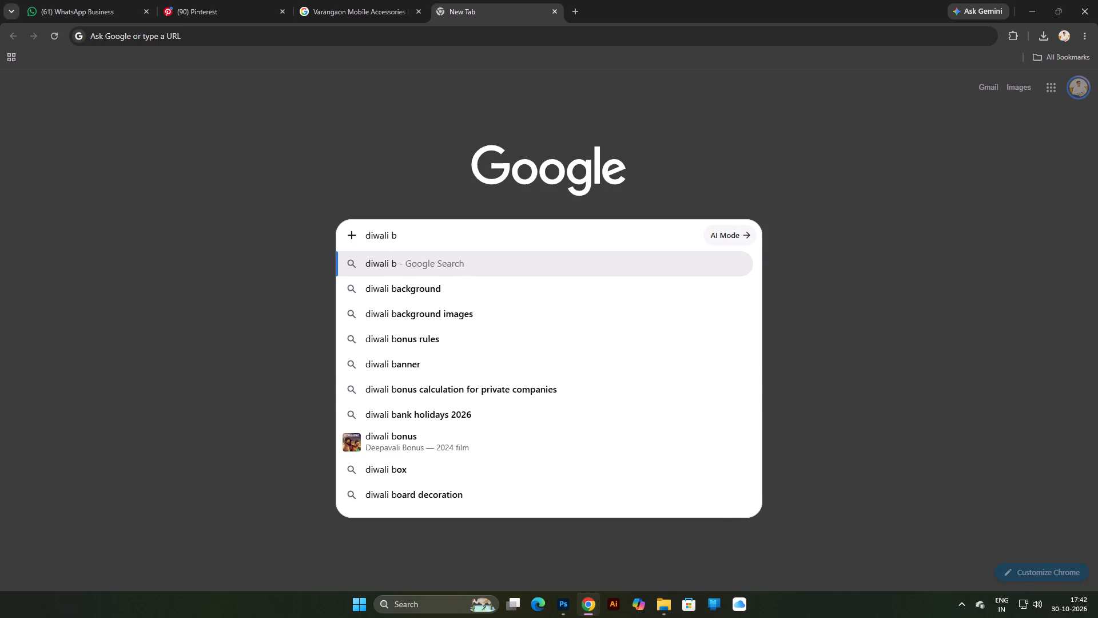
{"action": "key", "text": "Down"}
{"action": "key", "text": "Left"}
{"action": "key", "text": "Down"}
{"action": "key", "text": "Return"}
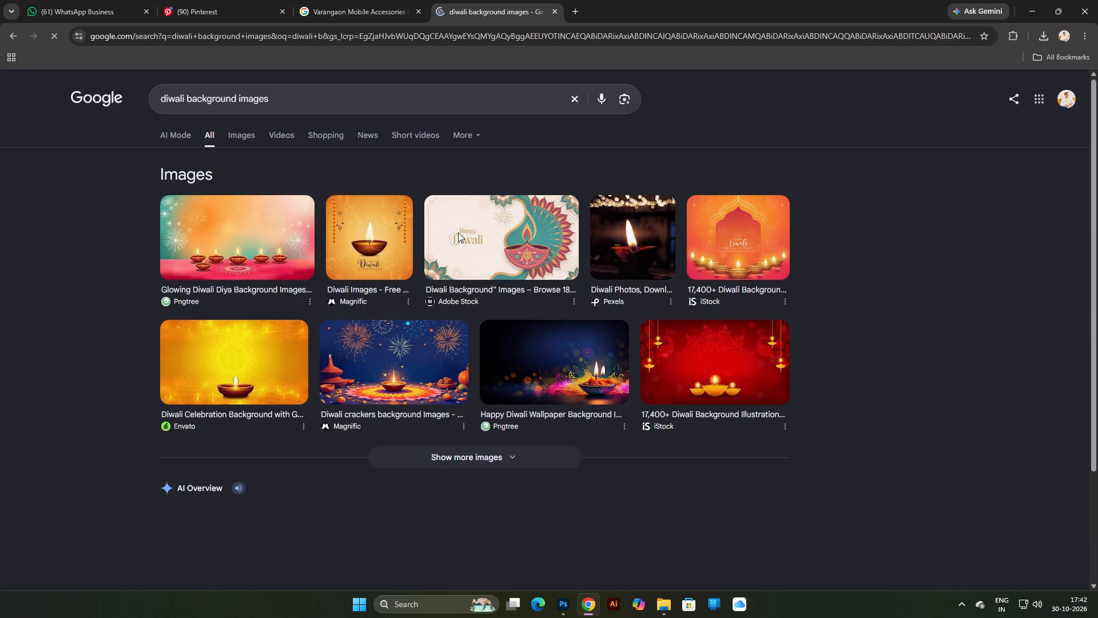
{"action": "left_click", "coordinate": [250, 128]}
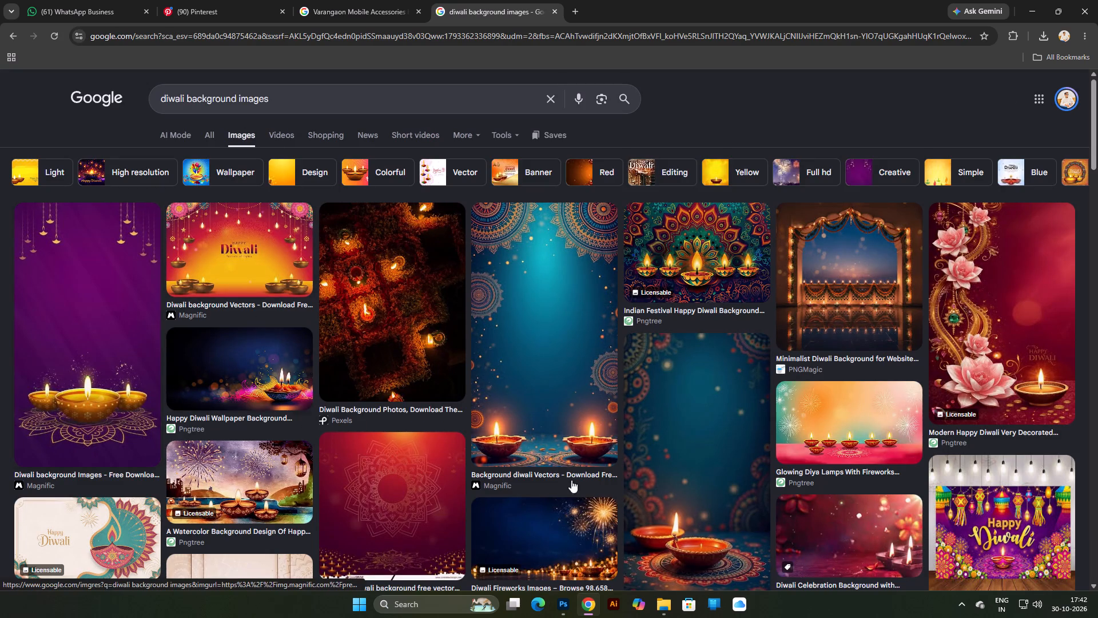
Browse the images, switch to the related search "banner diwali background hd", and preview the purple-orange banner with three diyas.
{"action": "scroll", "coordinate": [970, 377], "scroll_direction": "down", "scroll_amount": 5}
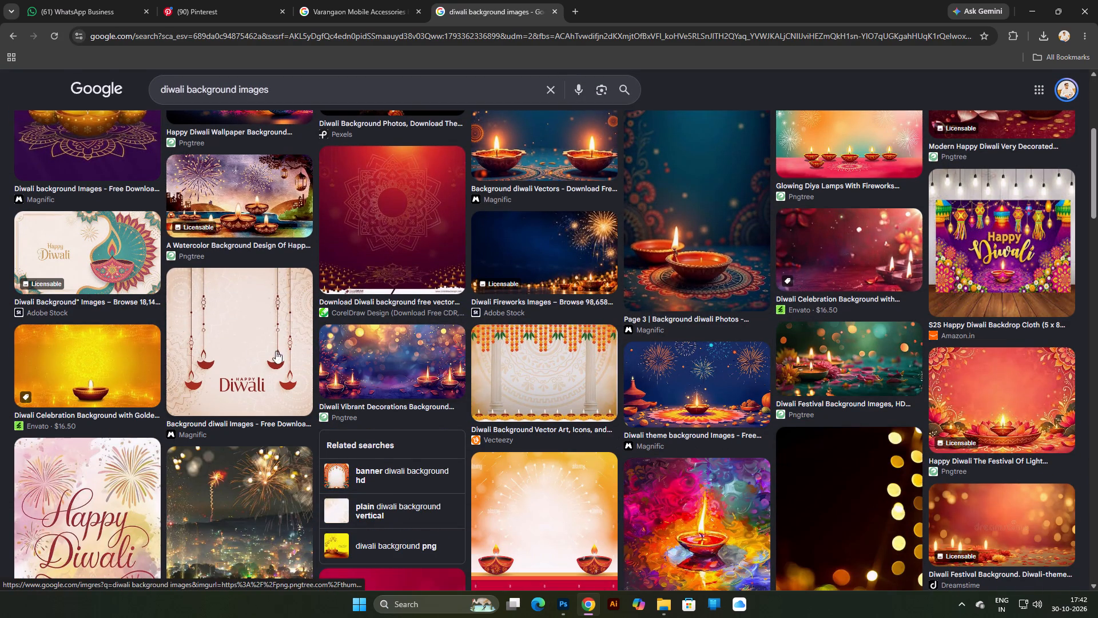
{"action": "scroll", "coordinate": [157, 336], "scroll_direction": "down", "scroll_amount": 3}
{"action": "scroll", "coordinate": [154, 341], "scroll_direction": "up", "scroll_amount": 12}
{"action": "scroll", "coordinate": [170, 360], "scroll_direction": "down", "scroll_amount": 6}
{"action": "left_click", "coordinate": [404, 413]}
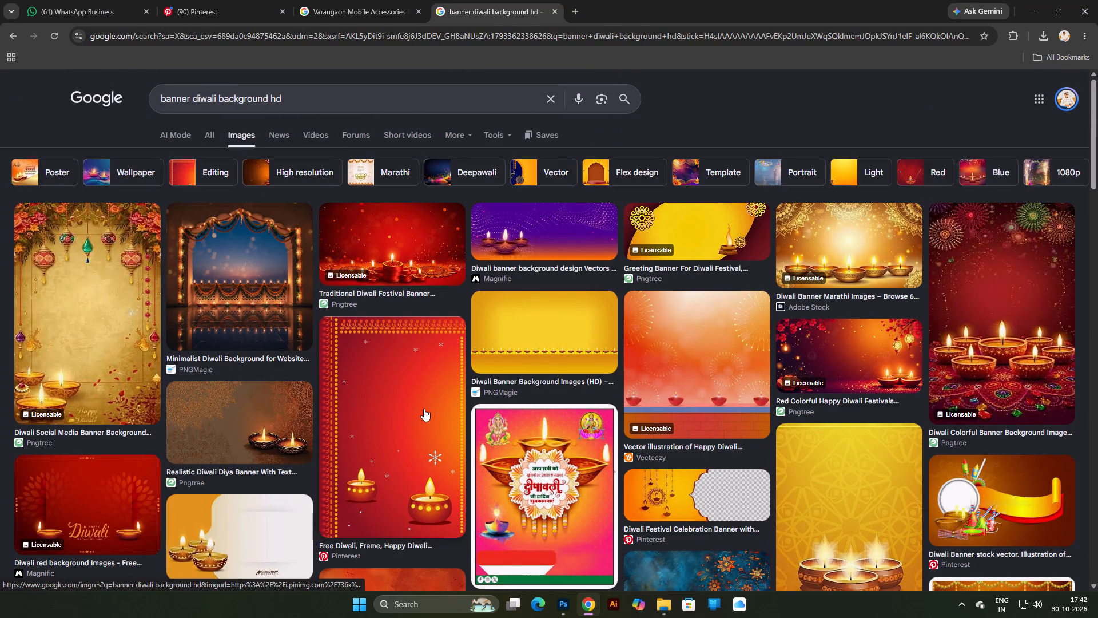
{"action": "left_click", "coordinate": [552, 237]}
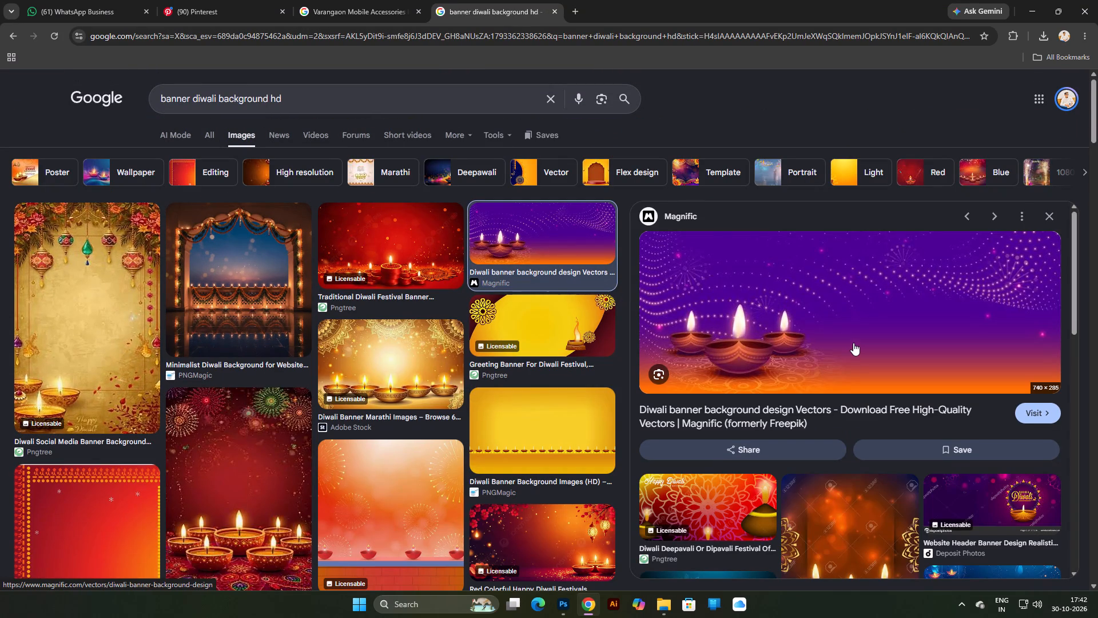
Browse the related Diwali banners in the preview pane, including the purple oil-lamp header and the purple-orange diya design.
{"action": "scroll", "coordinate": [832, 339], "scroll_direction": "down", "scroll_amount": 5}
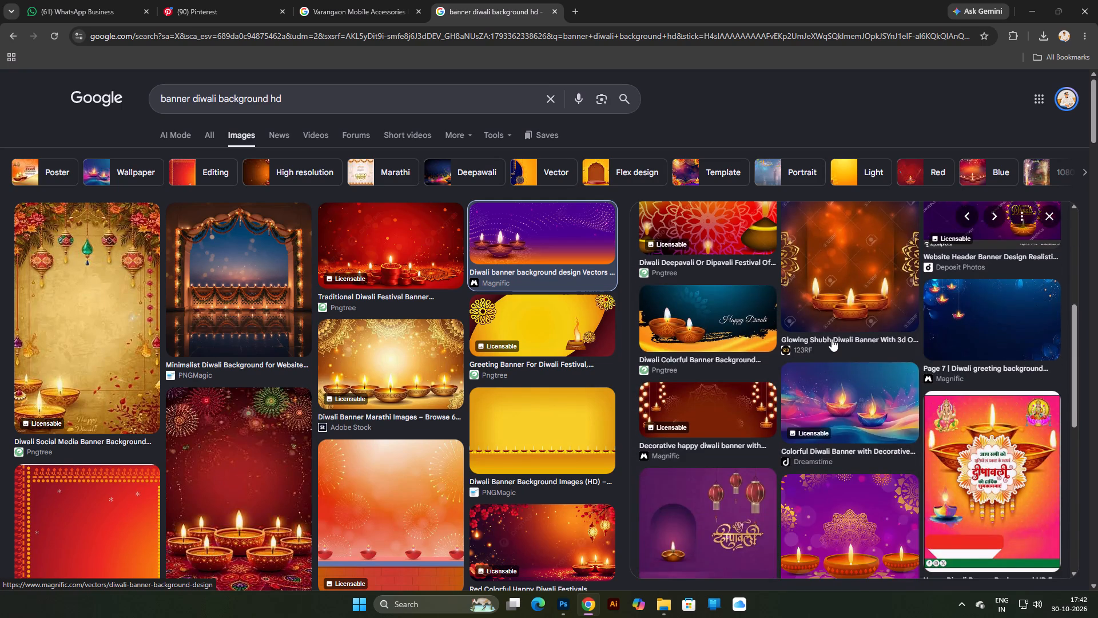
{"action": "scroll", "coordinate": [832, 339], "scroll_direction": "up", "scroll_amount": 4}
{"action": "left_click", "coordinate": [1028, 451]}
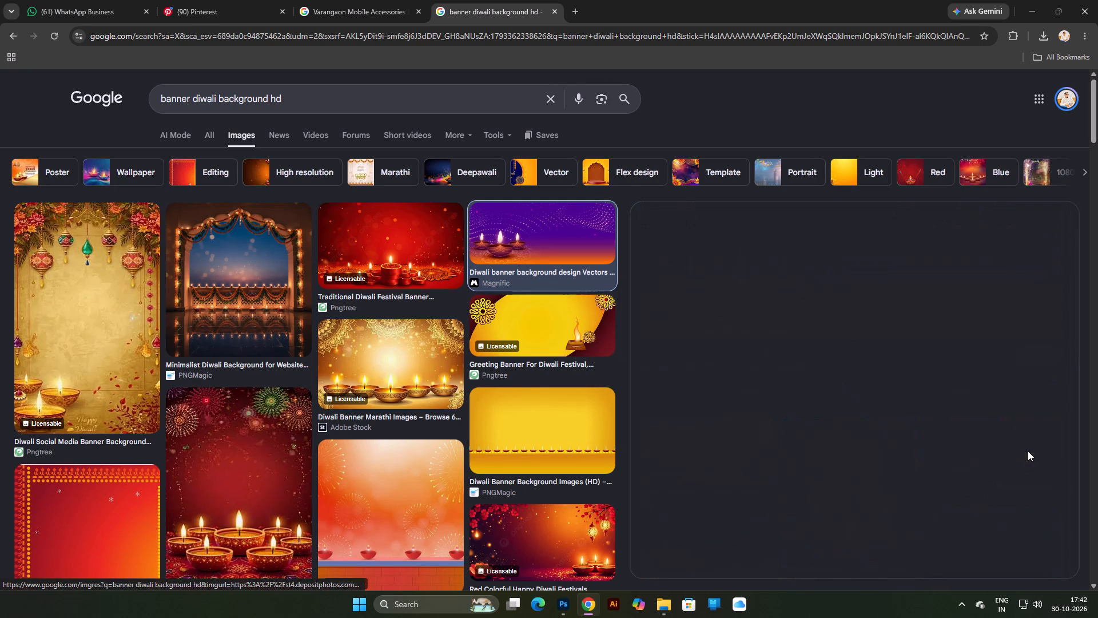
{"action": "scroll", "coordinate": [944, 409], "scroll_direction": "down", "scroll_amount": 6}
{"action": "scroll", "coordinate": [944, 409], "scroll_direction": "up", "scroll_amount": 4}
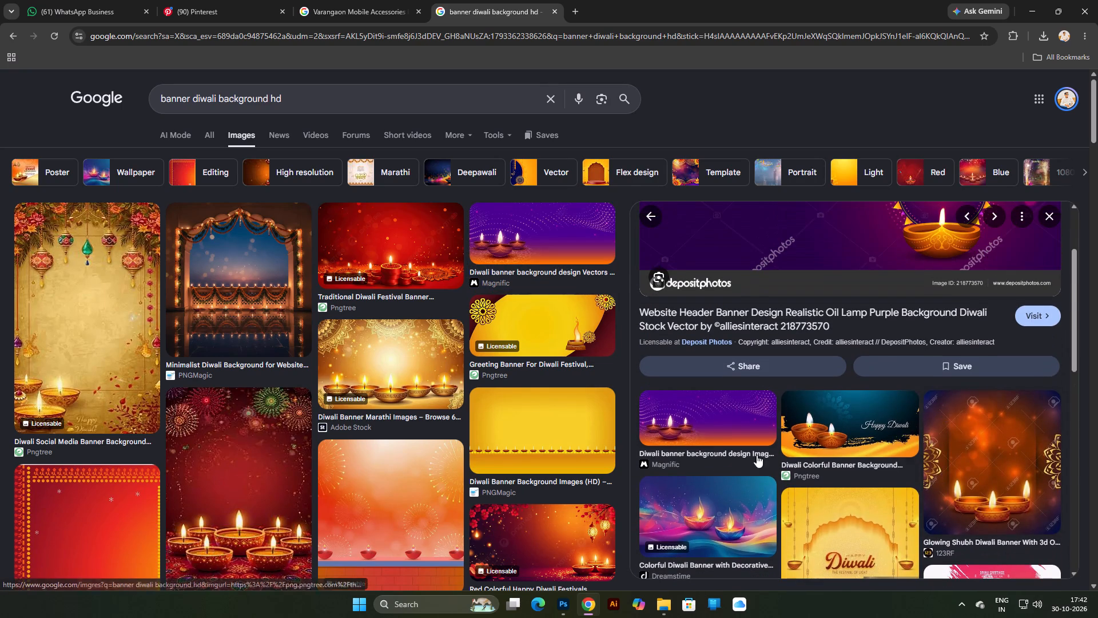
{"action": "left_click", "coordinate": [731, 427]}
{"action": "scroll", "coordinate": [860, 322], "scroll_direction": "down", "scroll_amount": 6}
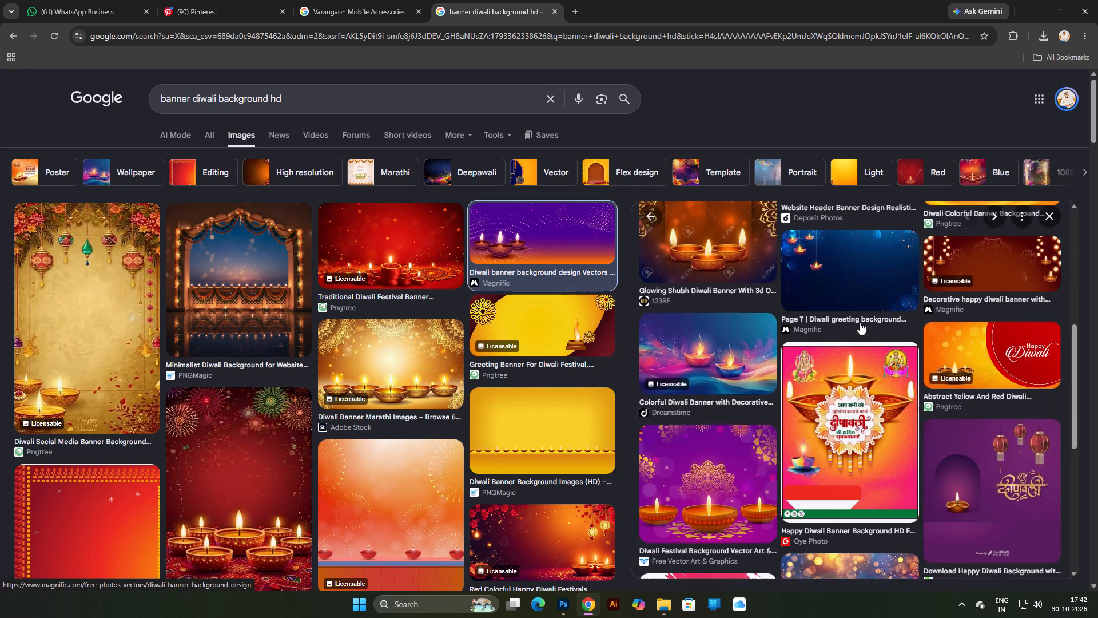
{"action": "scroll", "coordinate": [969, 493], "scroll_direction": "down", "scroll_amount": 6}
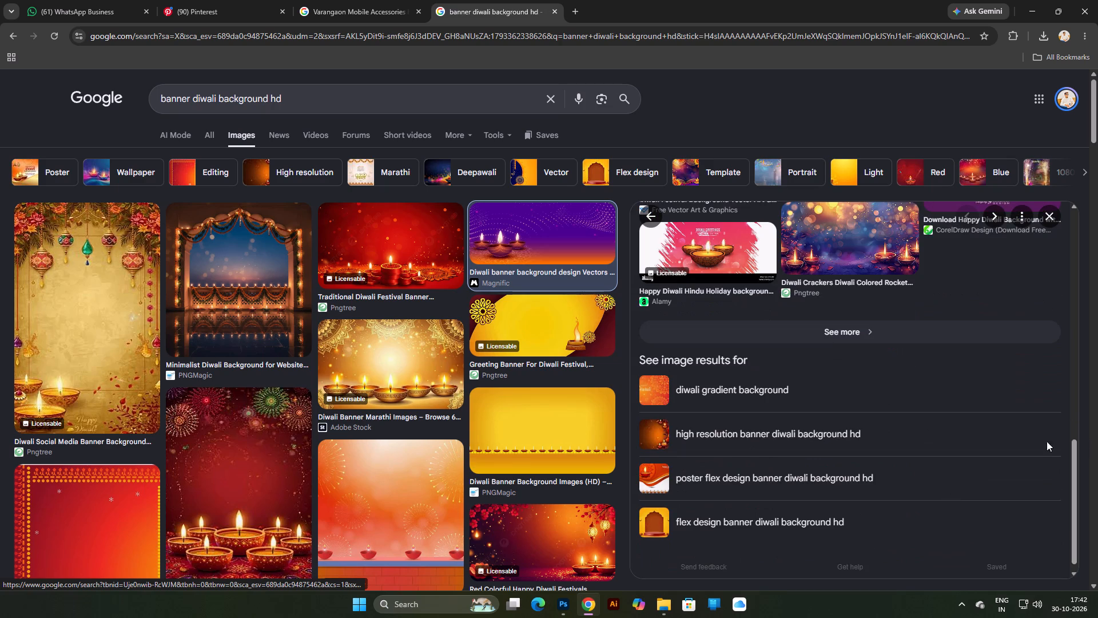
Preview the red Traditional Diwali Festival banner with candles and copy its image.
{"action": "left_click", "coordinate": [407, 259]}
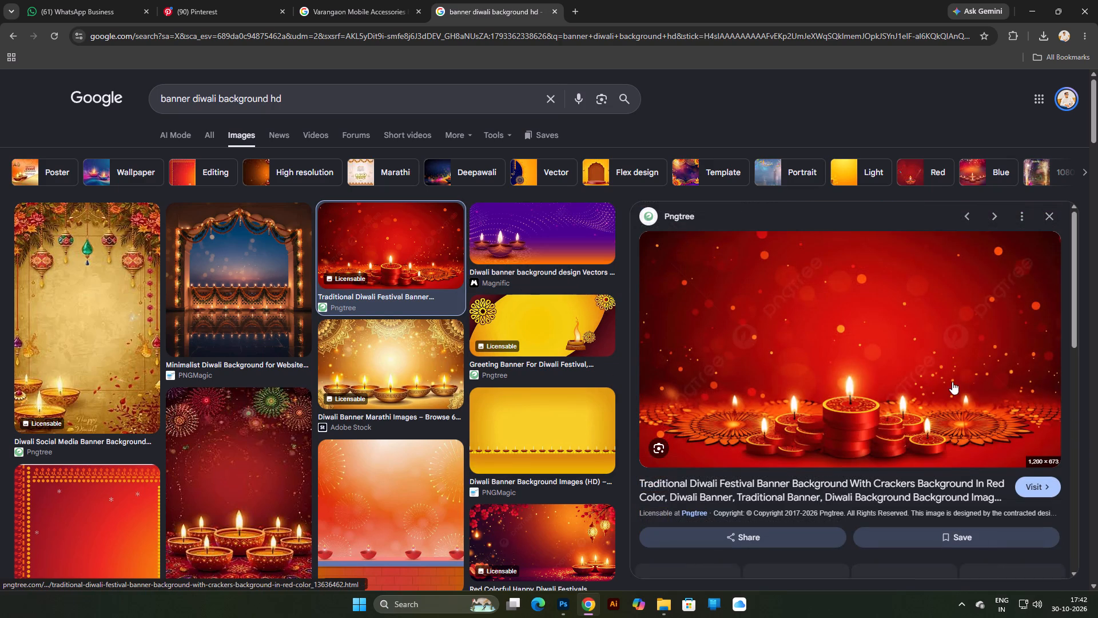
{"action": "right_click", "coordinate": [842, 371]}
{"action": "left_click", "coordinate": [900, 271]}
Copy the related magenta Diwali banner with lit lamps and candles, and paste it into the poster in Photoshop.
{"action": "scroll", "coordinate": [857, 385], "scroll_direction": "down", "scroll_amount": 6}
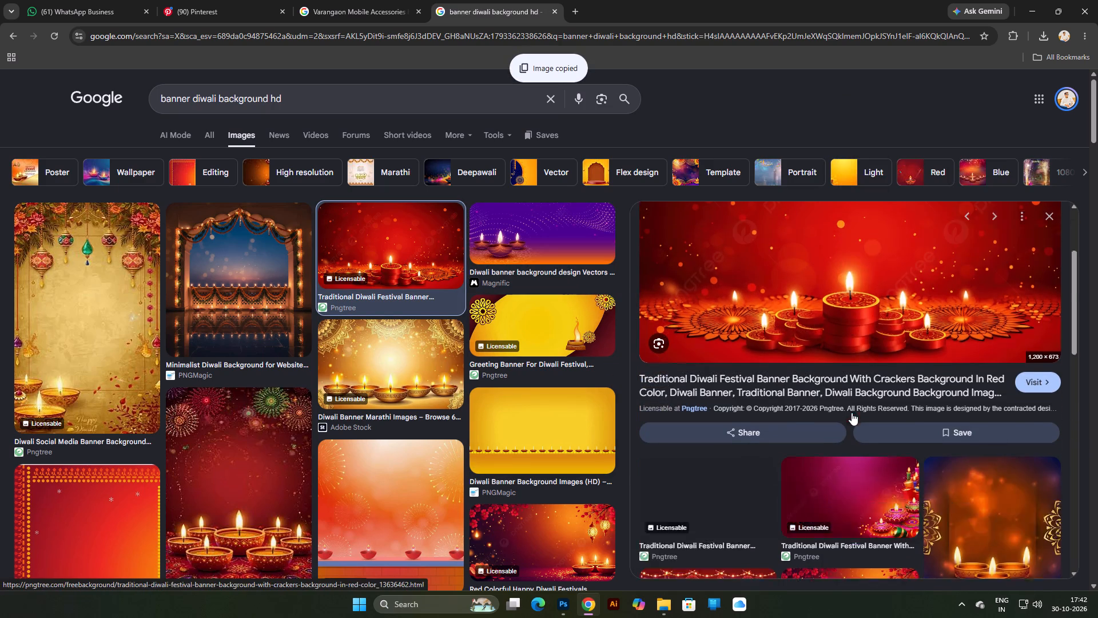
{"action": "left_click", "coordinate": [849, 257]}
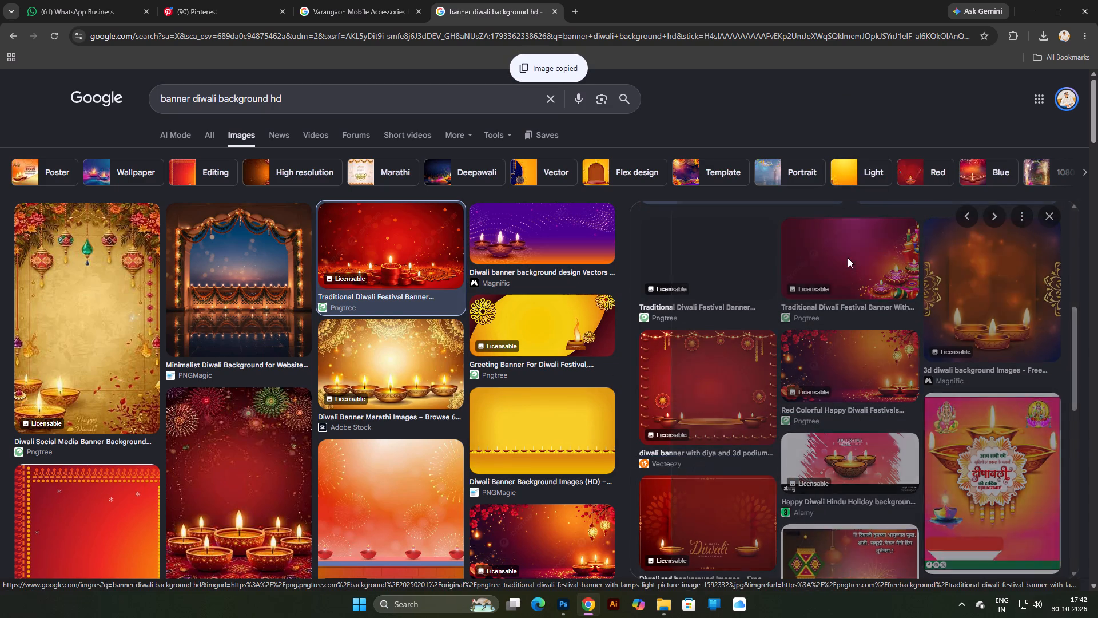
{"action": "right_click", "coordinate": [858, 344]}
{"action": "left_click", "coordinate": [922, 238]}
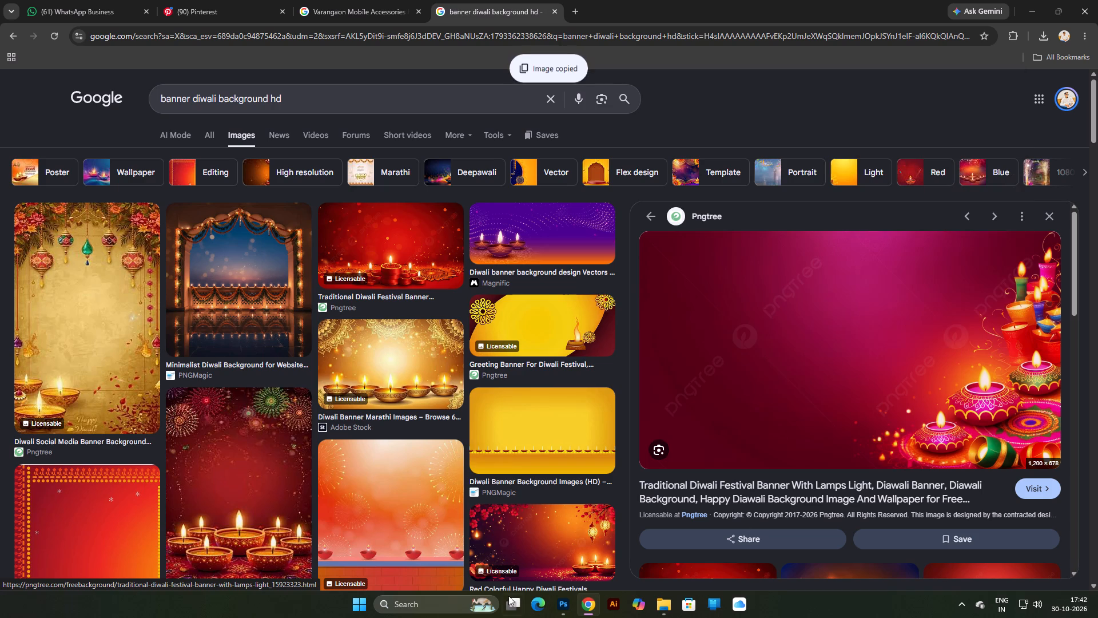
{"action": "left_click", "coordinate": [564, 607]}
{"action": "key", "text": "ctrl+v"}
Scale the pasted lamp image to the full 12 in poster width and place it against the bottom edge.
{"action": "scroll", "coordinate": [457, 544], "scroll_direction": "down", "scroll_amount": 6}
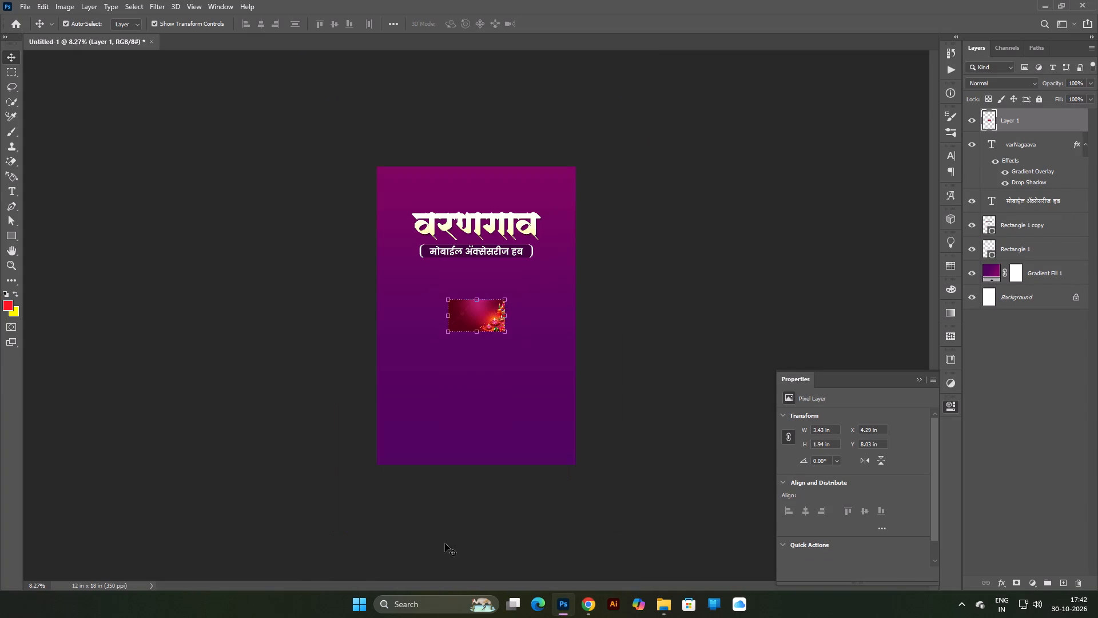
{"action": "left_click_drag", "start_coordinate": [508, 314], "coordinate": [578, 390], "text": "alt"}
{"action": "left_click_drag", "start_coordinate": [526, 343], "coordinate": [529, 434]}
{"action": "key", "text": "Return"}
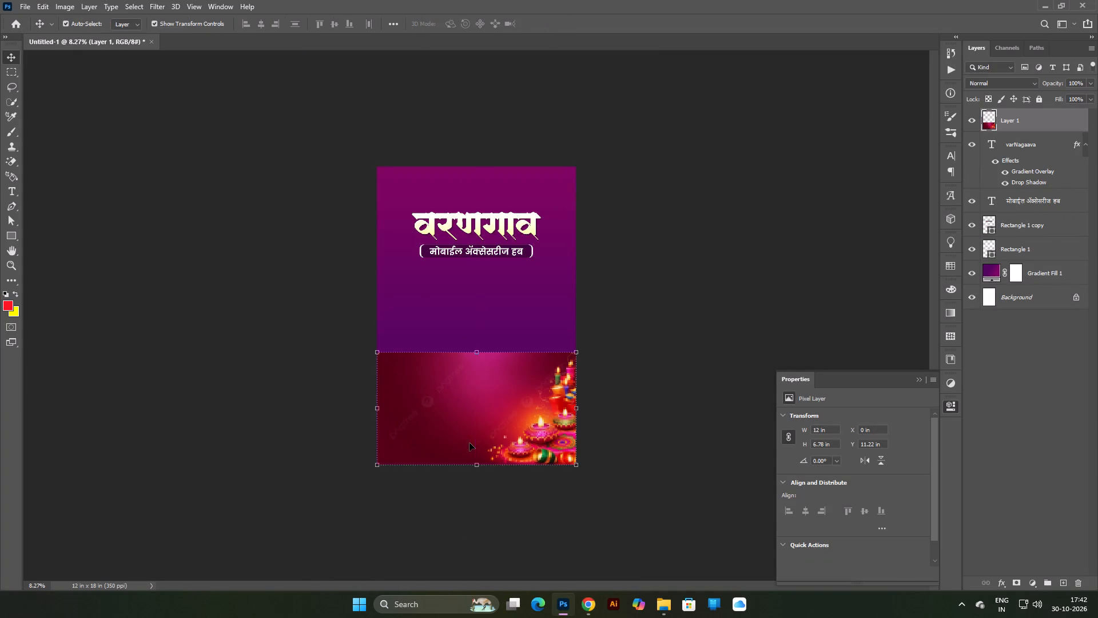
Set the lamp image's blend mode to Luminosity.
{"action": "left_click", "coordinate": [1009, 83]}
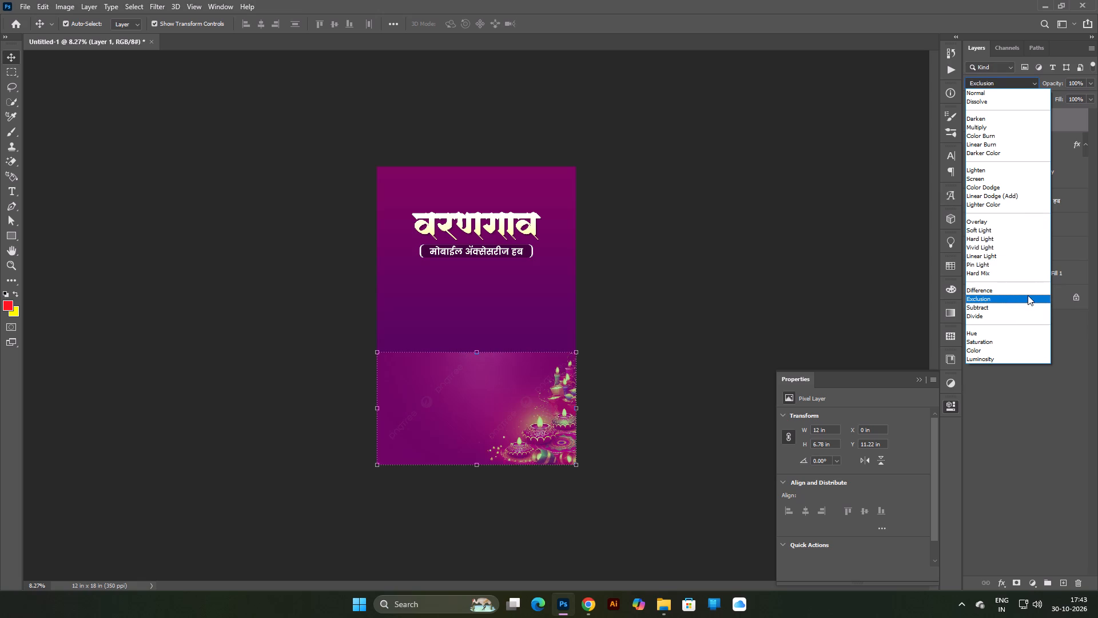
{"action": "left_click", "coordinate": [989, 362]}
{"action": "left_click", "coordinate": [839, 279]}
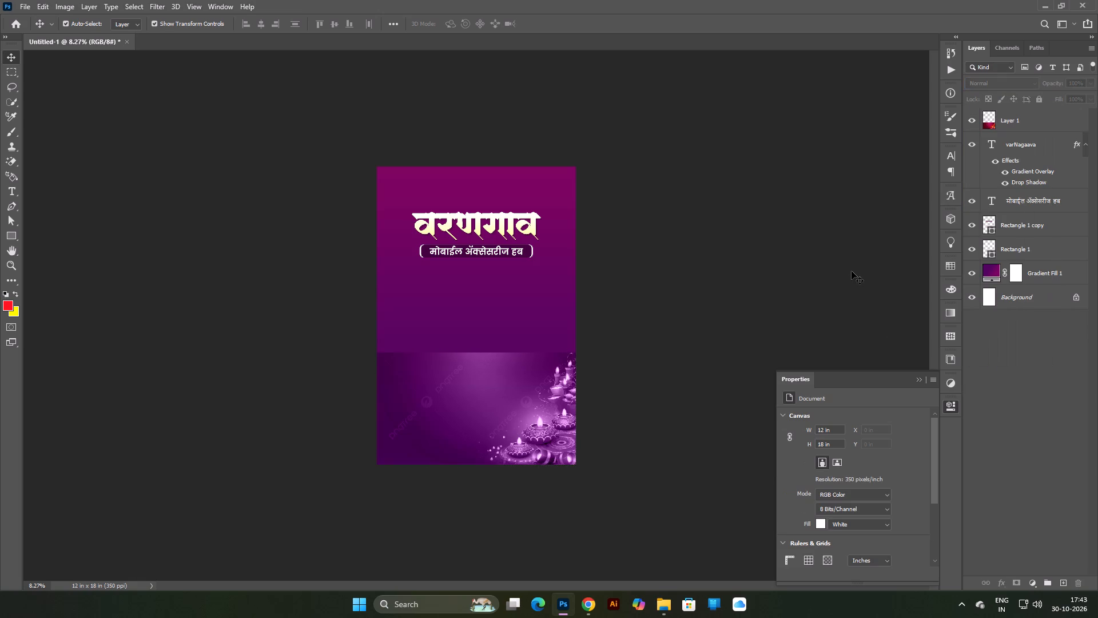
Enlarge the lamp image to about 16.16 x 9.13 in, keeping the lamps at the poster's lower-right corner.
{"action": "scroll", "coordinate": [707, 309], "scroll_direction": "down", "scroll_amount": 3}
{"action": "scroll", "coordinate": [580, 353], "scroll_direction": "up", "scroll_amount": 3}
{"action": "left_click", "coordinate": [478, 413]}
{"action": "left_click_drag", "start_coordinate": [476, 350], "coordinate": [473, 295]}
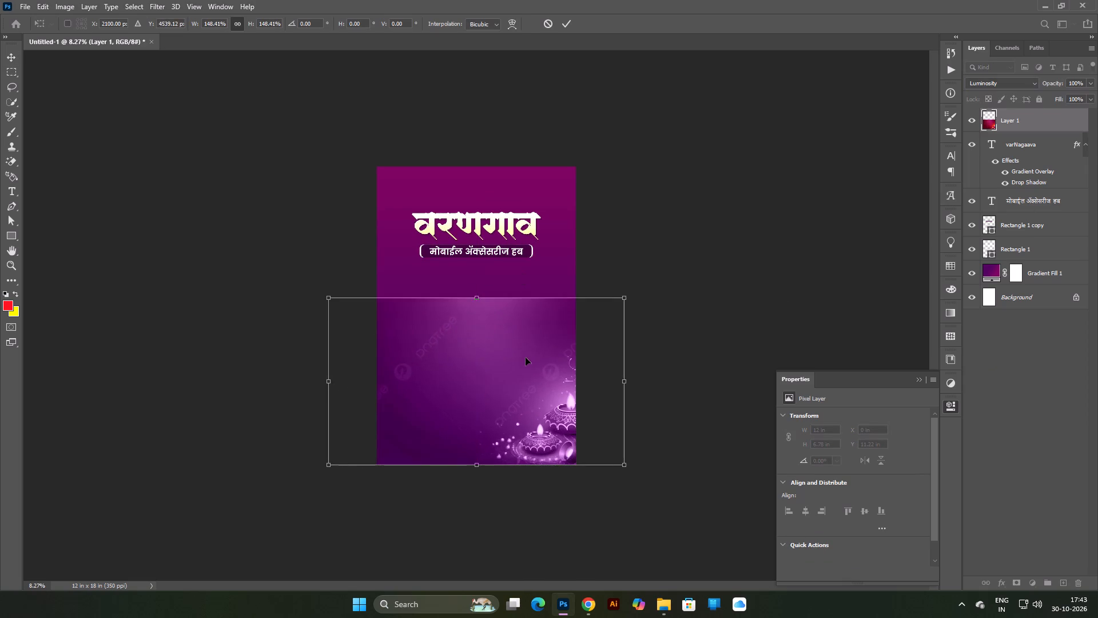
{"action": "left_click_drag", "start_coordinate": [531, 358], "coordinate": [483, 367]}
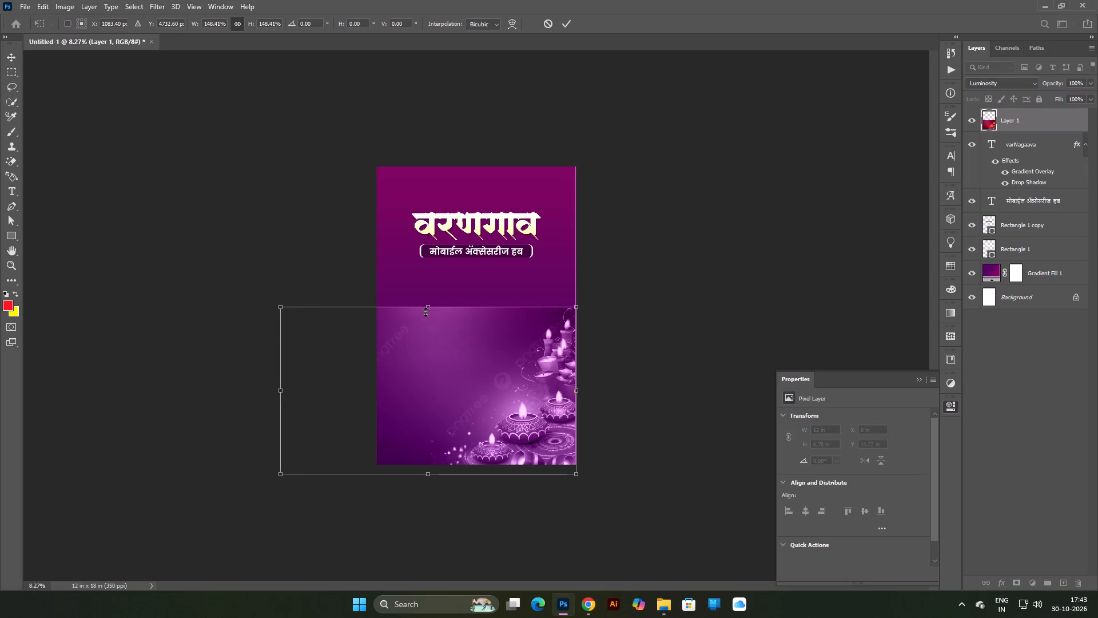
{"action": "left_click_drag", "start_coordinate": [425, 307], "coordinate": [425, 322]}
{"action": "left_click_drag", "start_coordinate": [448, 347], "coordinate": [460, 343]}
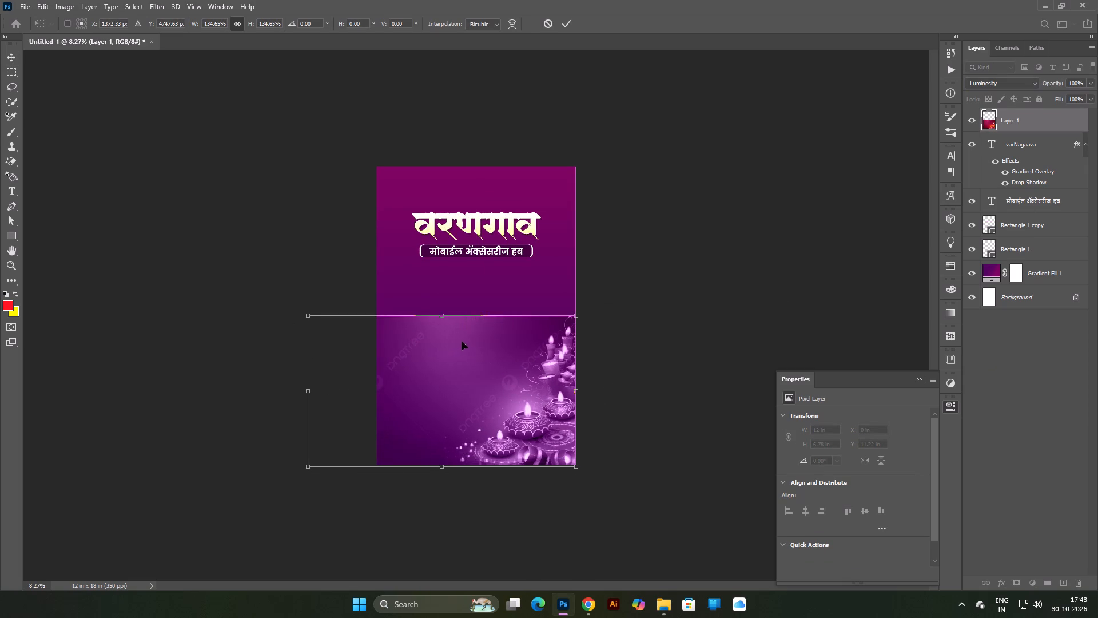
{"action": "key", "text": "Return"}
{"action": "left_click", "coordinate": [685, 328]}
Add a layer mask to the lamp image and invert it to black.
{"action": "left_click", "coordinate": [486, 382]}
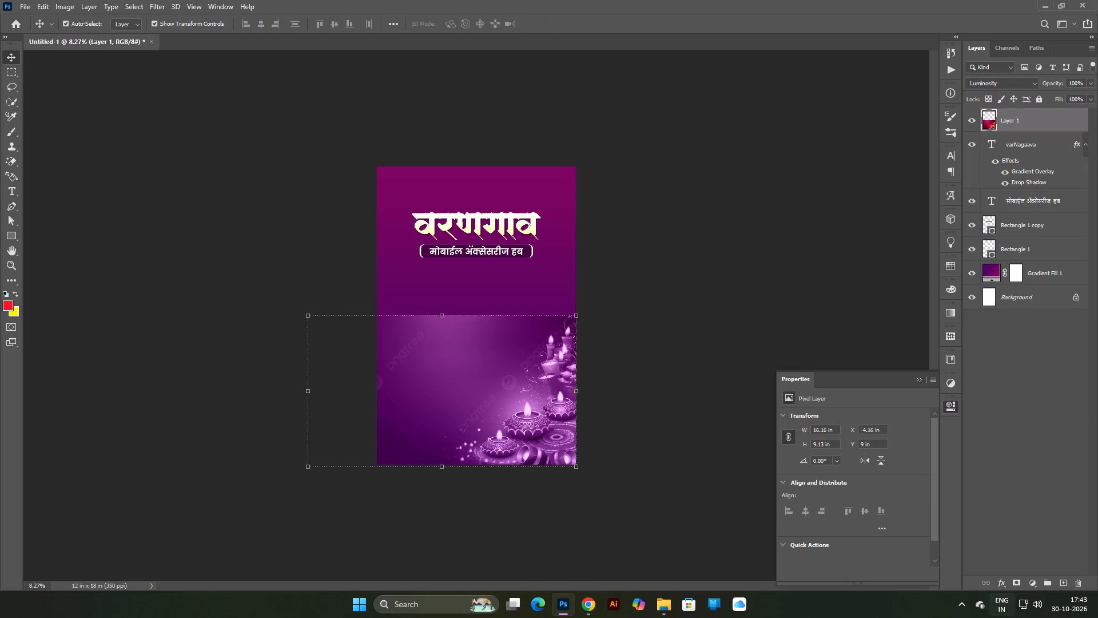
{"action": "left_click", "coordinate": [1017, 584]}
{"action": "key", "text": "ctrl+i"}
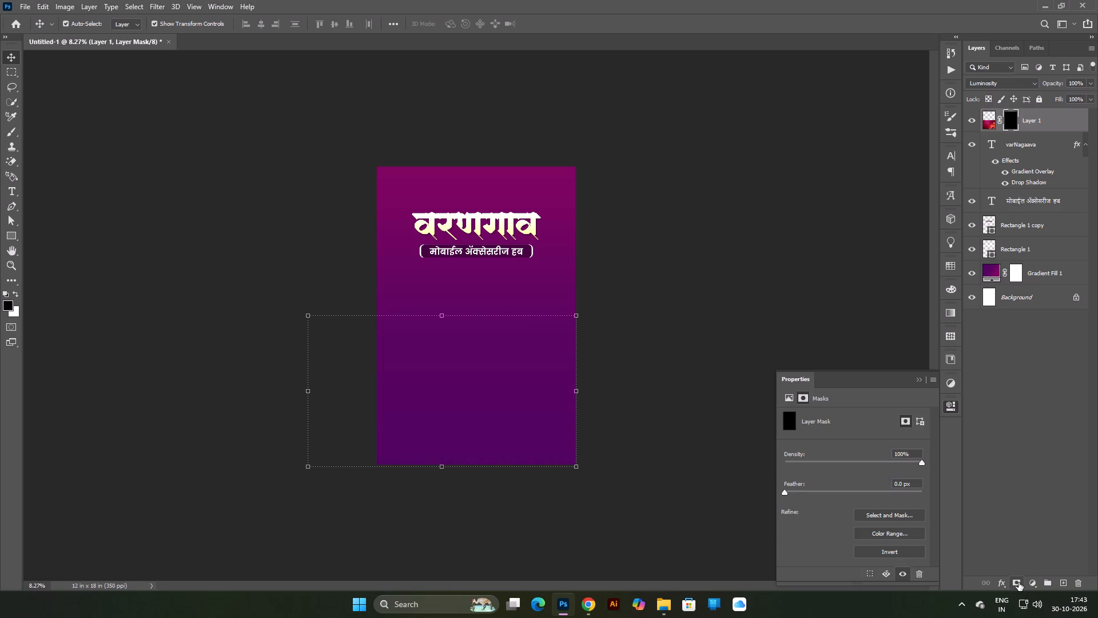
Enlarge the soft brush to 3200 px and try dabbing over the lamp area on both the mask and the image.
{"action": "left_click", "coordinate": [14, 137]}
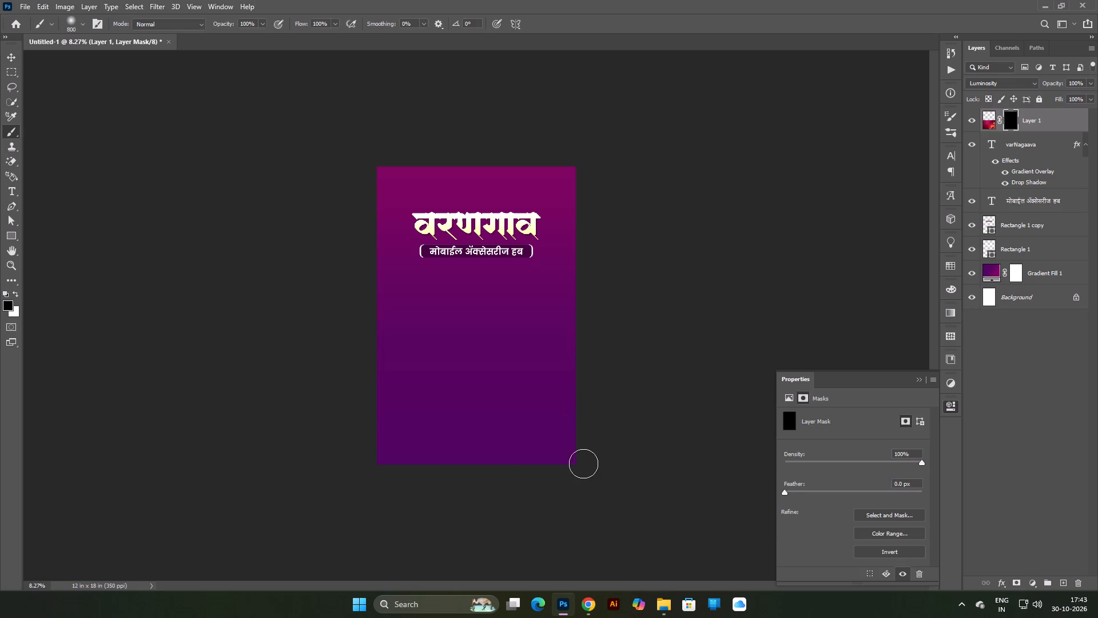
{"action": "key", "text": "bracketright"}
{"action": "key", "text": "bracketright"}
{"action": "key", "text": "bracketright"}
{"action": "key", "text": "bracketright"}
{"action": "key", "text": "bracketright"}
{"action": "key", "text": "bracketright"}
{"action": "key", "text": "bracketright"}
{"action": "key", "text": "bracketright"}
{"action": "key", "text": "bracketright"}
{"action": "key", "text": "bracketright"}
{"action": "key", "text": "bracketright"}
{"action": "key", "text": "bracketright"}
{"action": "key", "text": "bracketright"}
{"action": "key", "text": "bracketright"}
{"action": "left_click", "coordinate": [579, 434]}
{"action": "key", "text": "bracketright"}
{"action": "key", "text": "bracketright"}
{"action": "key", "text": "bracketright"}
{"action": "key", "text": "bracketright"}
{"action": "key", "text": "bracketright"}
{"action": "key", "text": "bracketright"}
{"action": "key", "text": "bracketright"}
{"action": "key", "text": "bracketright"}
{"action": "key", "text": "bracketright"}
{"action": "key", "text": "bracketright"}
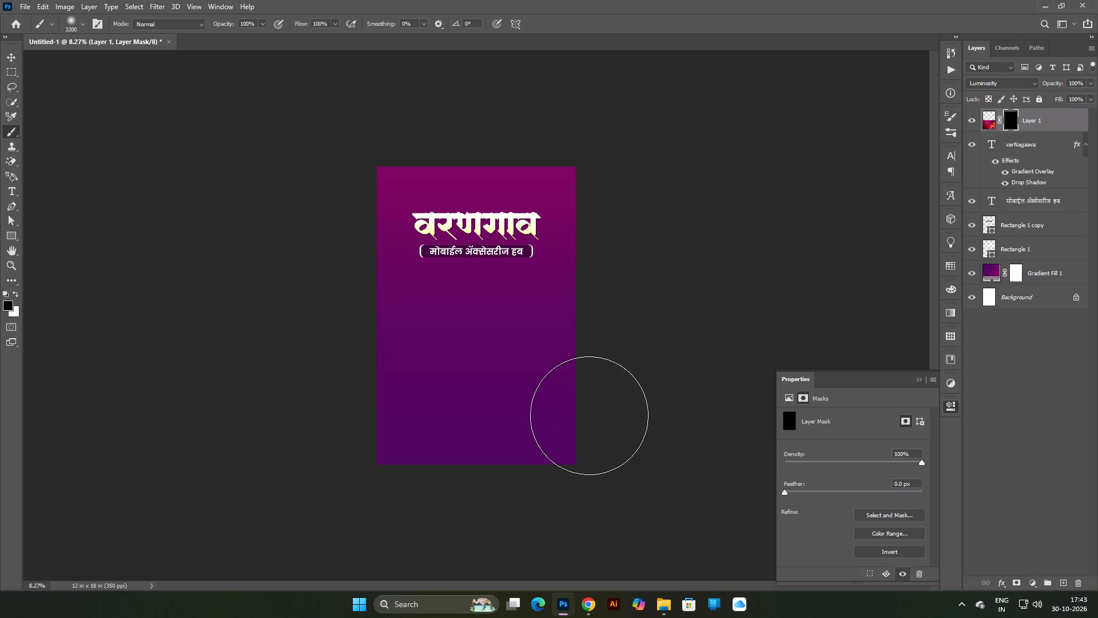
{"action": "left_click", "coordinate": [589, 415]}
{"action": "left_click", "coordinate": [985, 126]}
{"action": "left_click", "coordinate": [548, 421]}
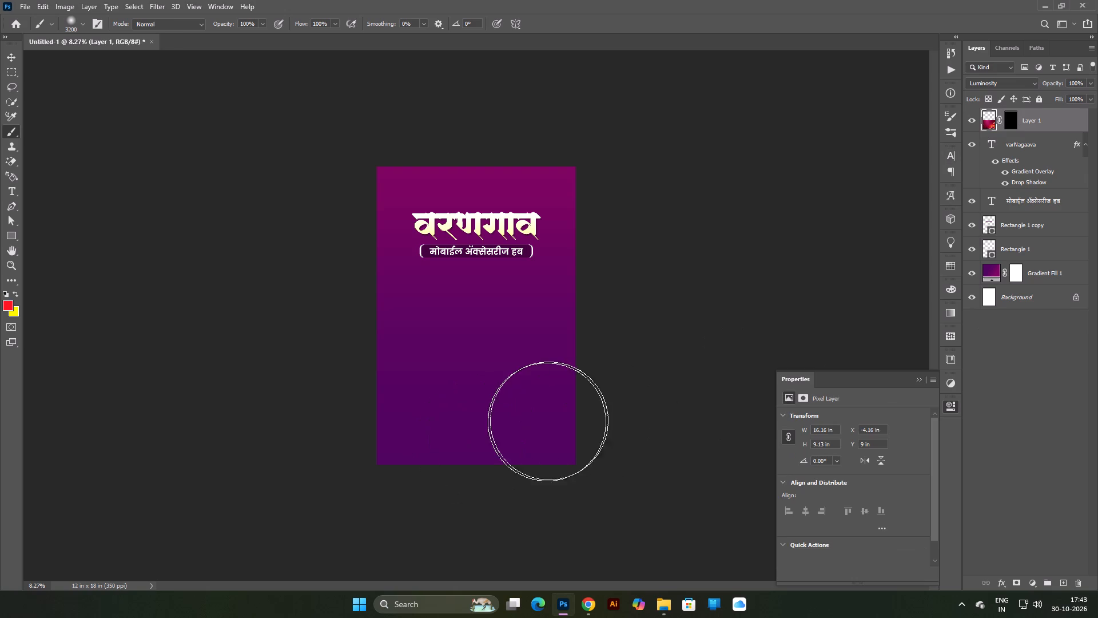
{"action": "left_click", "coordinate": [1012, 118]}
{"action": "left_click", "coordinate": [567, 413]}
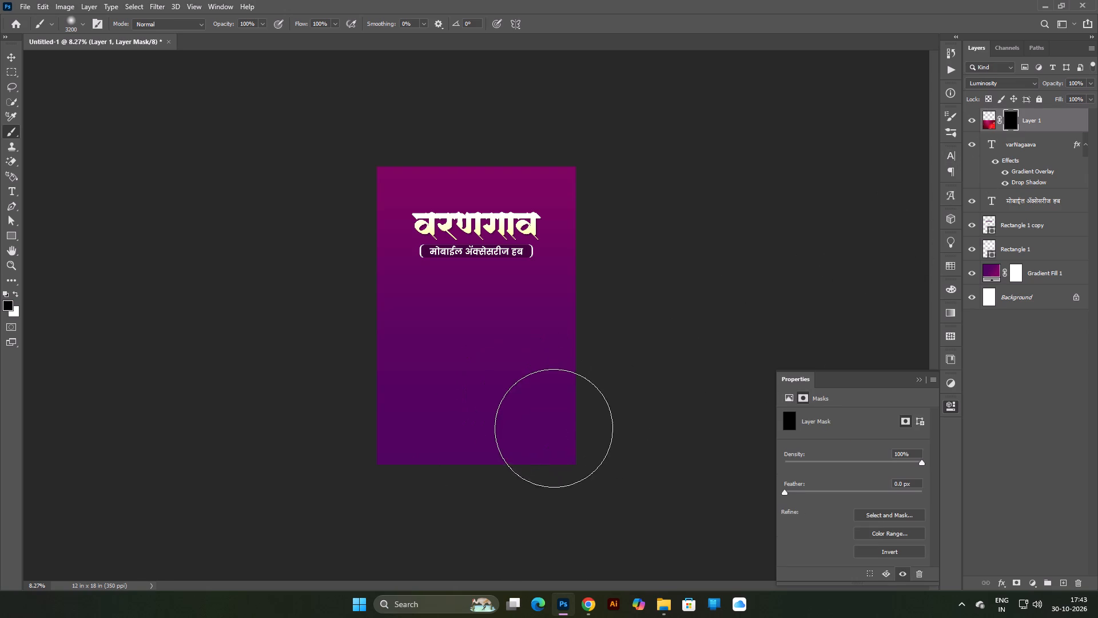
Paint white on the layer mask to bring in the lamps softly at the poster's lower-right corner.
{"action": "key", "text": "x"}
{"action": "left_click", "coordinate": [530, 385]}
{"action": "left_click_drag", "start_coordinate": [551, 454], "coordinate": [557, 450]}
{"action": "left_click", "coordinate": [583, 367]}
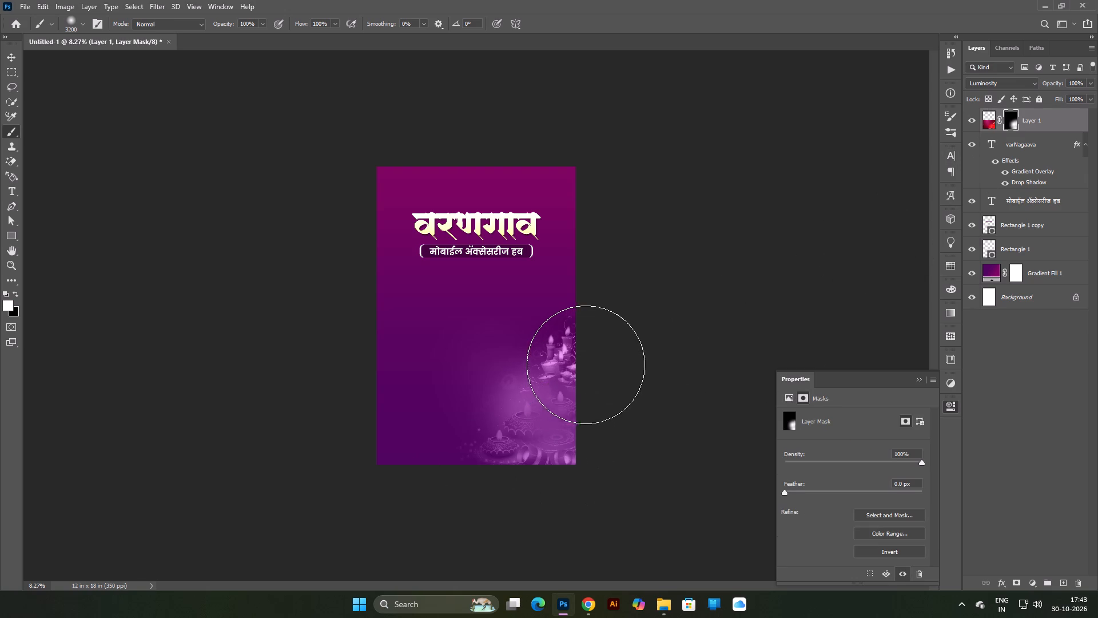
{"action": "left_click", "coordinate": [587, 358]}
{"action": "left_click", "coordinate": [476, 478]}
{"action": "left_click_drag", "start_coordinate": [559, 406], "coordinate": [564, 394]}
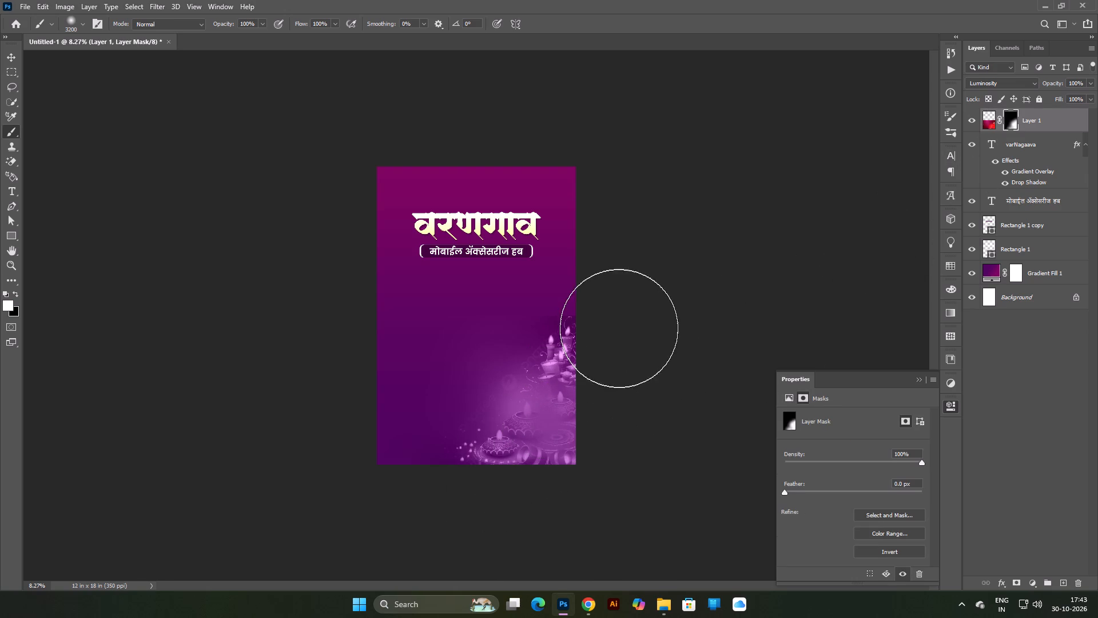
{"action": "key", "text": "c"}
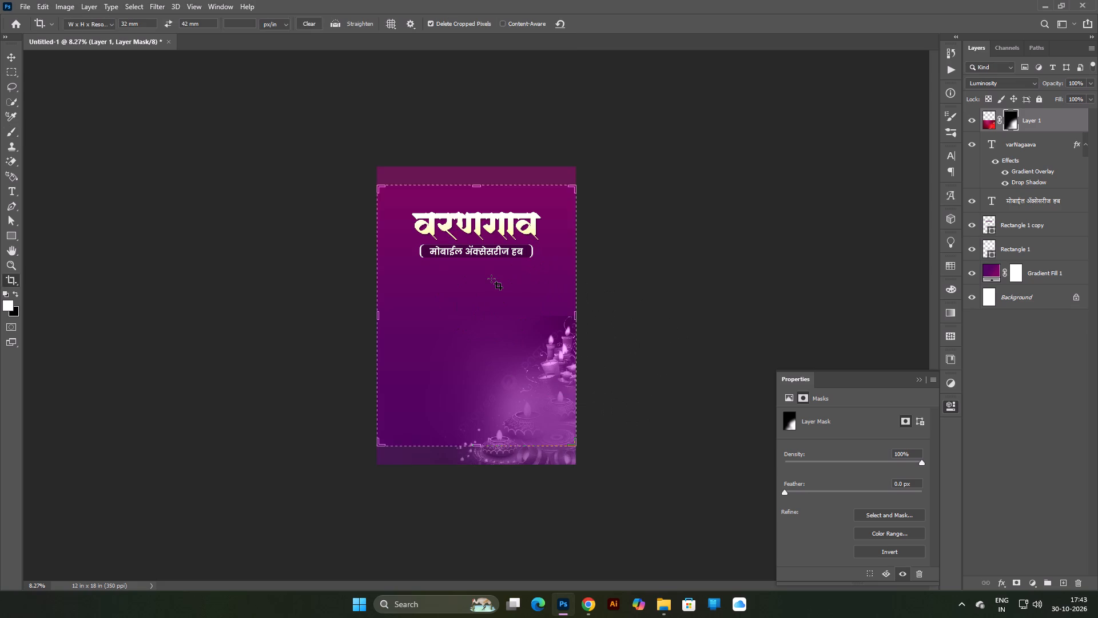
{"action": "left_click", "coordinate": [9, 60]}
{"action": "left_click", "coordinate": [85, 69]}
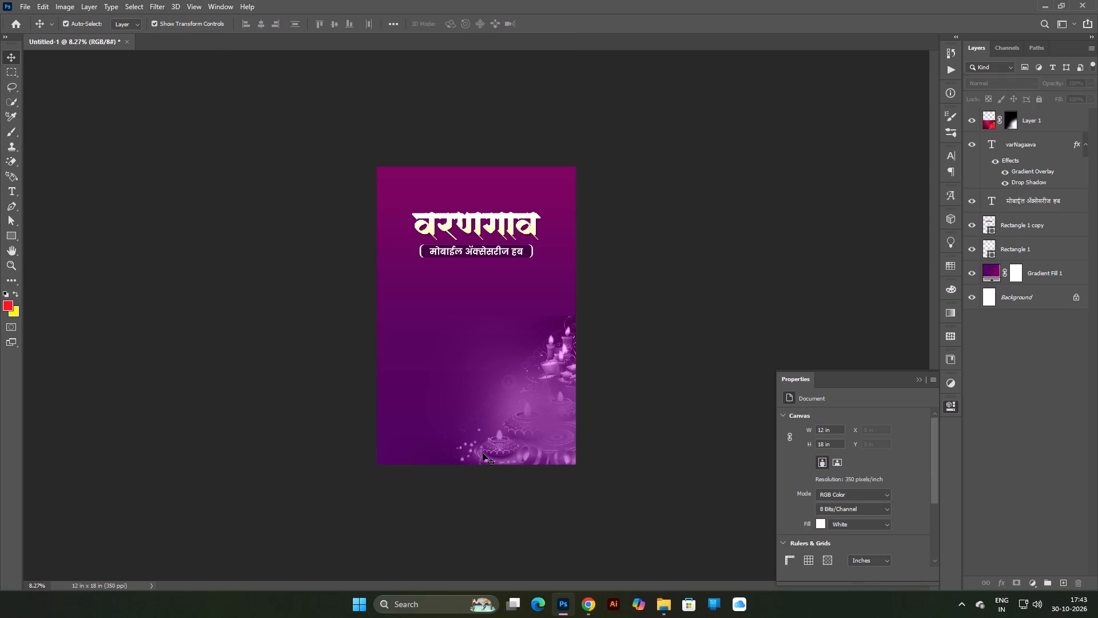
{"action": "left_click", "coordinate": [511, 400]}
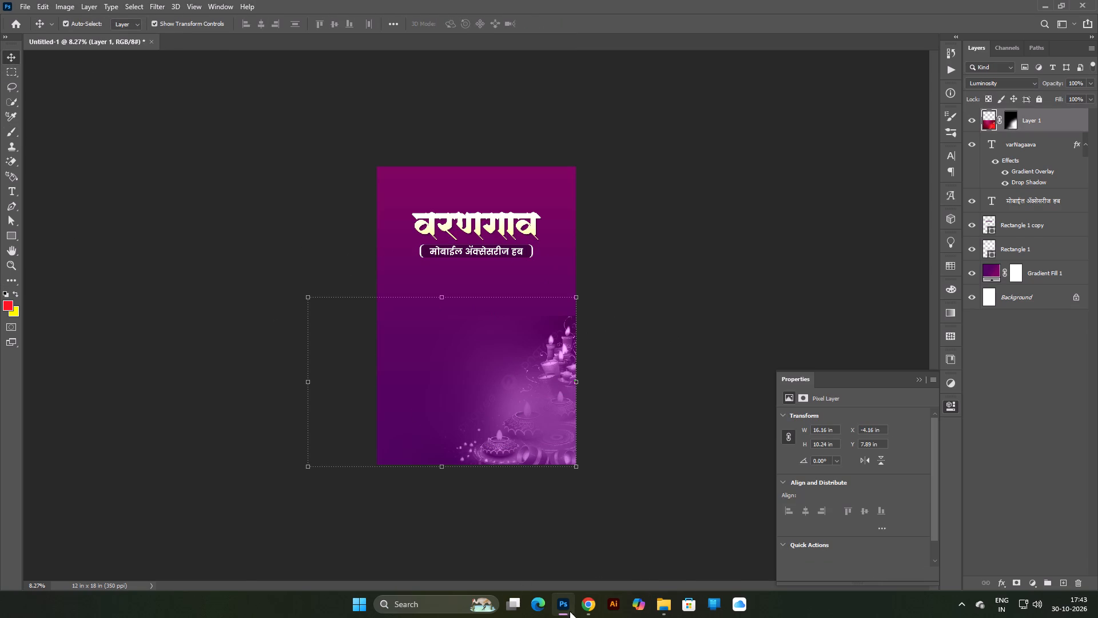
Switch to Chrome and search Google Images for "ghatnandra devi" in a new tab.
{"action": "left_click", "coordinate": [585, 614]}
{"action": "left_click", "coordinate": [578, 12]}
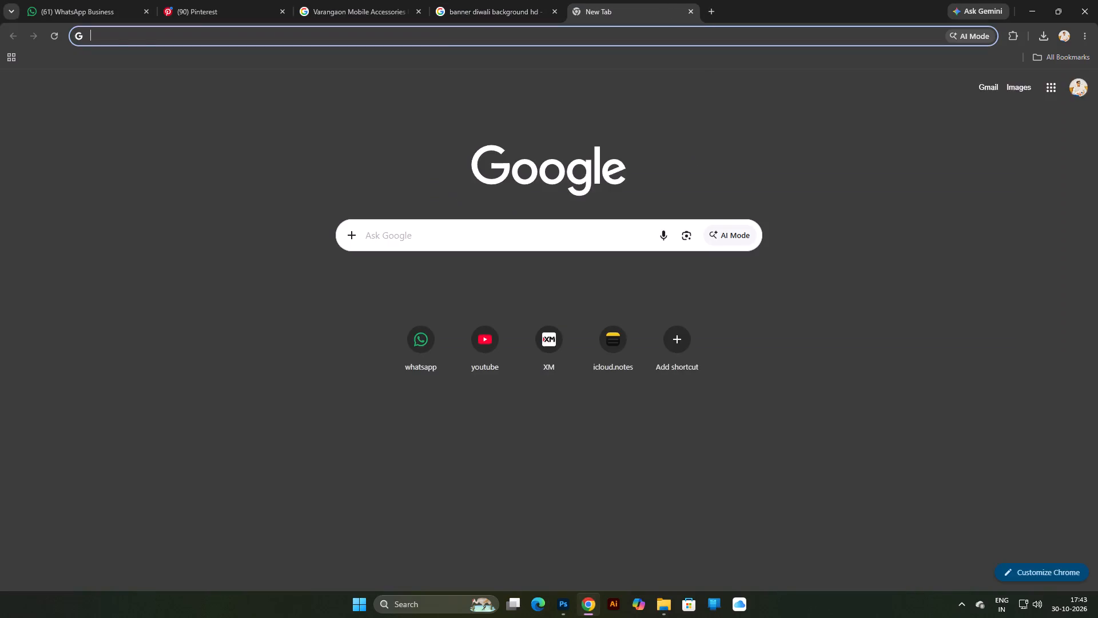
{"action": "left_click", "coordinate": [491, 224]}
{"action": "type", "text": "ghatnan"}
{"action": "type", "text": "dra d"}
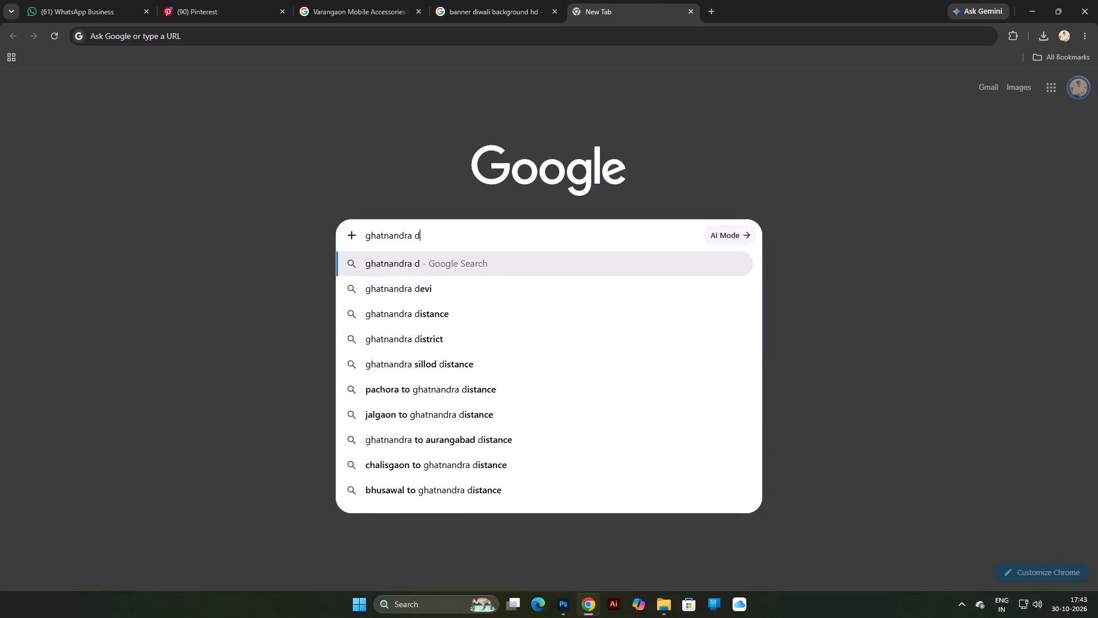
{"action": "key", "text": "Down"}
{"action": "key", "text": "Return"}
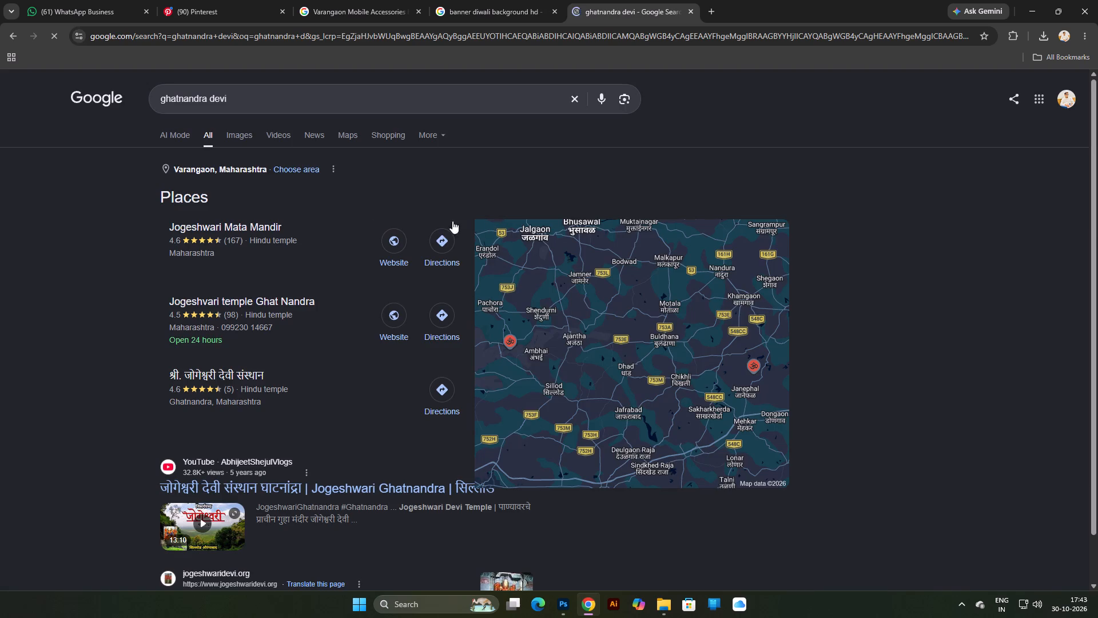
{"action": "left_click", "coordinate": [230, 133]}
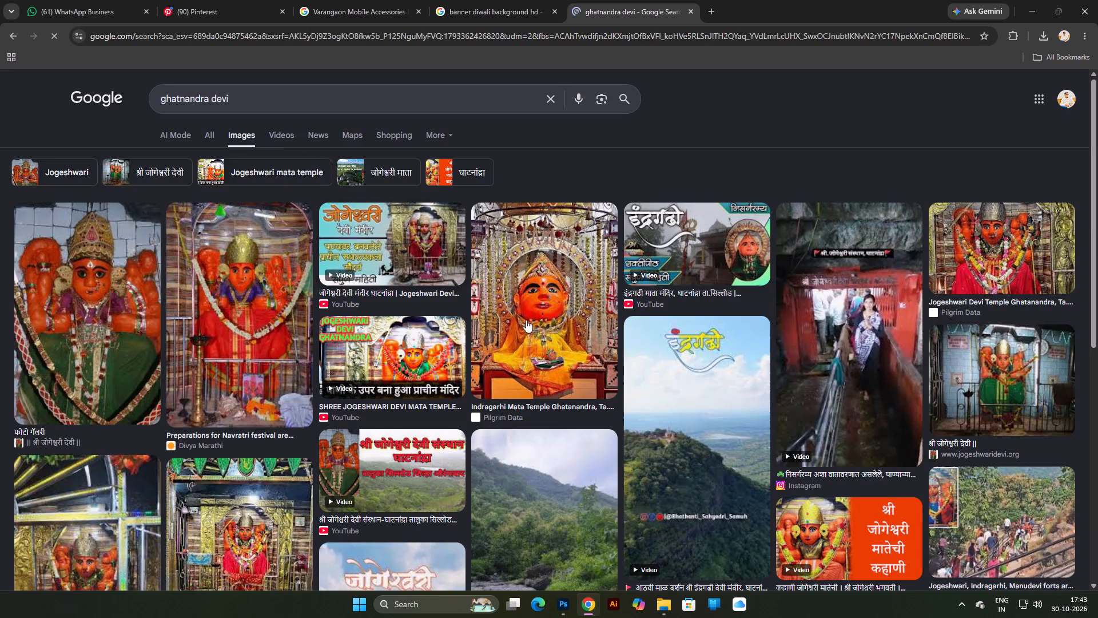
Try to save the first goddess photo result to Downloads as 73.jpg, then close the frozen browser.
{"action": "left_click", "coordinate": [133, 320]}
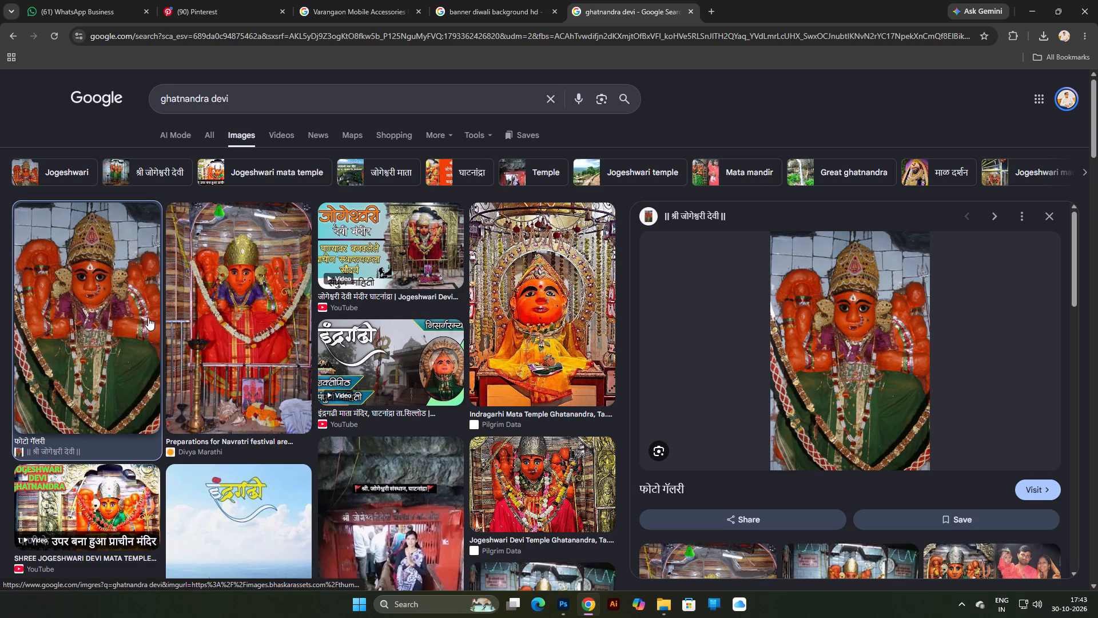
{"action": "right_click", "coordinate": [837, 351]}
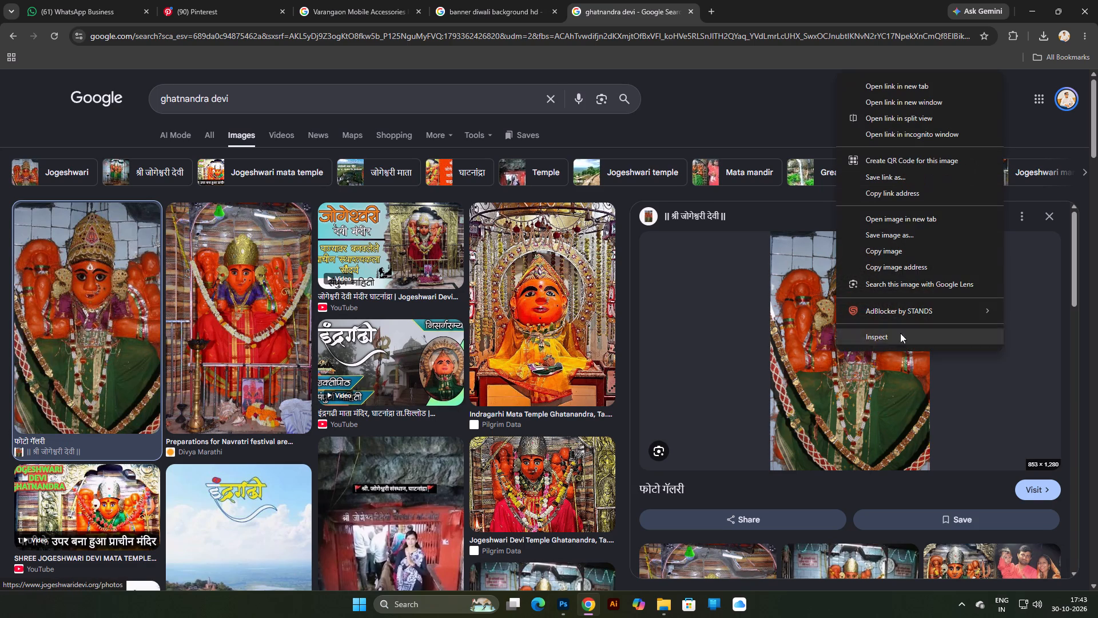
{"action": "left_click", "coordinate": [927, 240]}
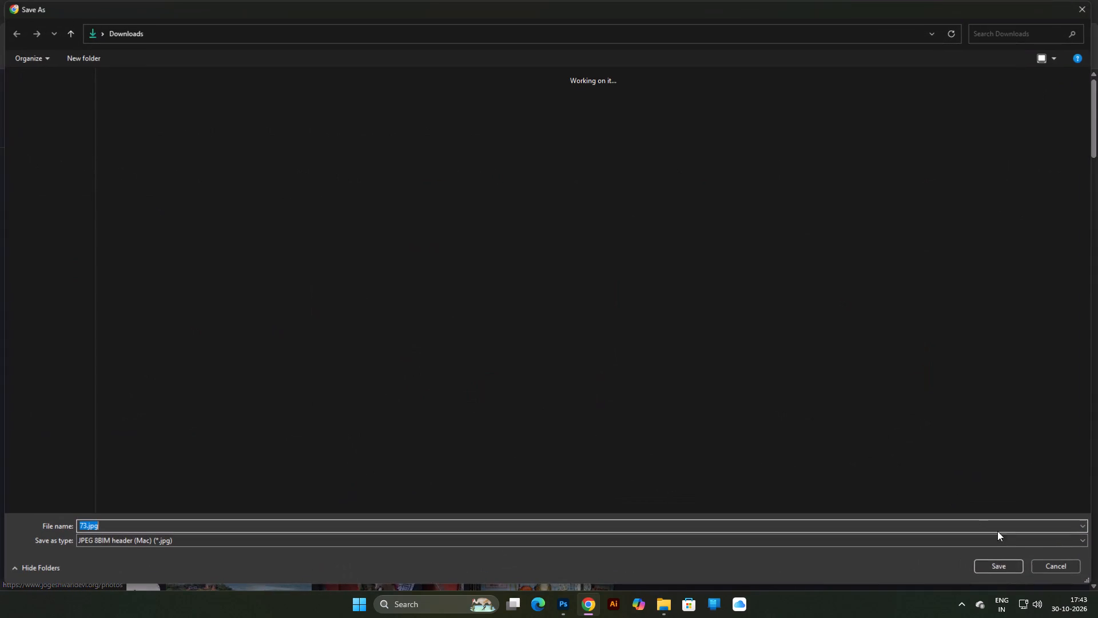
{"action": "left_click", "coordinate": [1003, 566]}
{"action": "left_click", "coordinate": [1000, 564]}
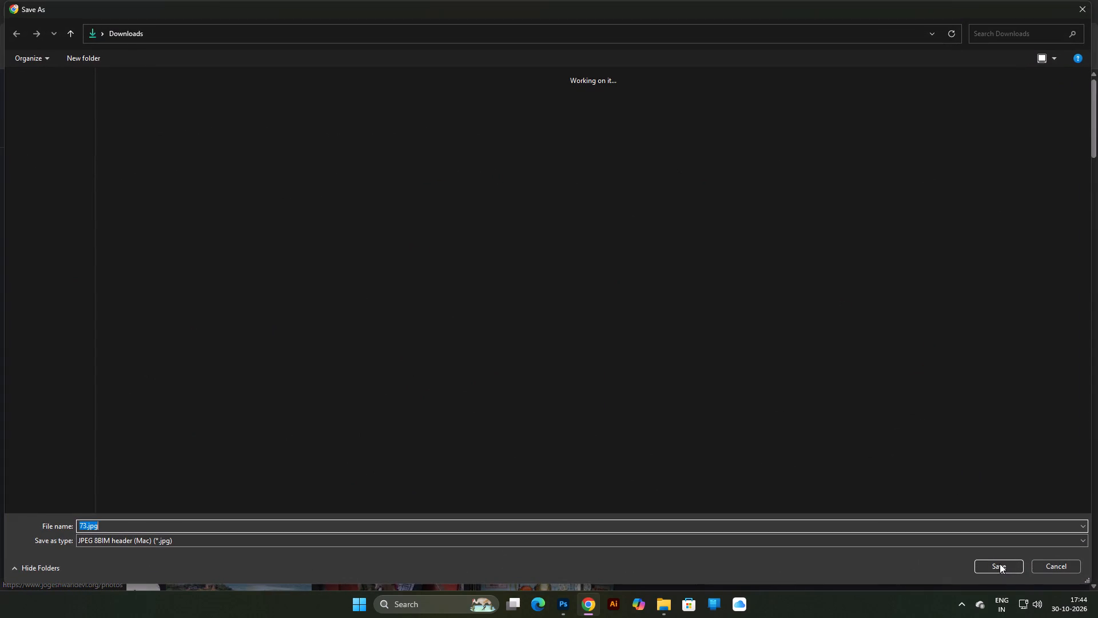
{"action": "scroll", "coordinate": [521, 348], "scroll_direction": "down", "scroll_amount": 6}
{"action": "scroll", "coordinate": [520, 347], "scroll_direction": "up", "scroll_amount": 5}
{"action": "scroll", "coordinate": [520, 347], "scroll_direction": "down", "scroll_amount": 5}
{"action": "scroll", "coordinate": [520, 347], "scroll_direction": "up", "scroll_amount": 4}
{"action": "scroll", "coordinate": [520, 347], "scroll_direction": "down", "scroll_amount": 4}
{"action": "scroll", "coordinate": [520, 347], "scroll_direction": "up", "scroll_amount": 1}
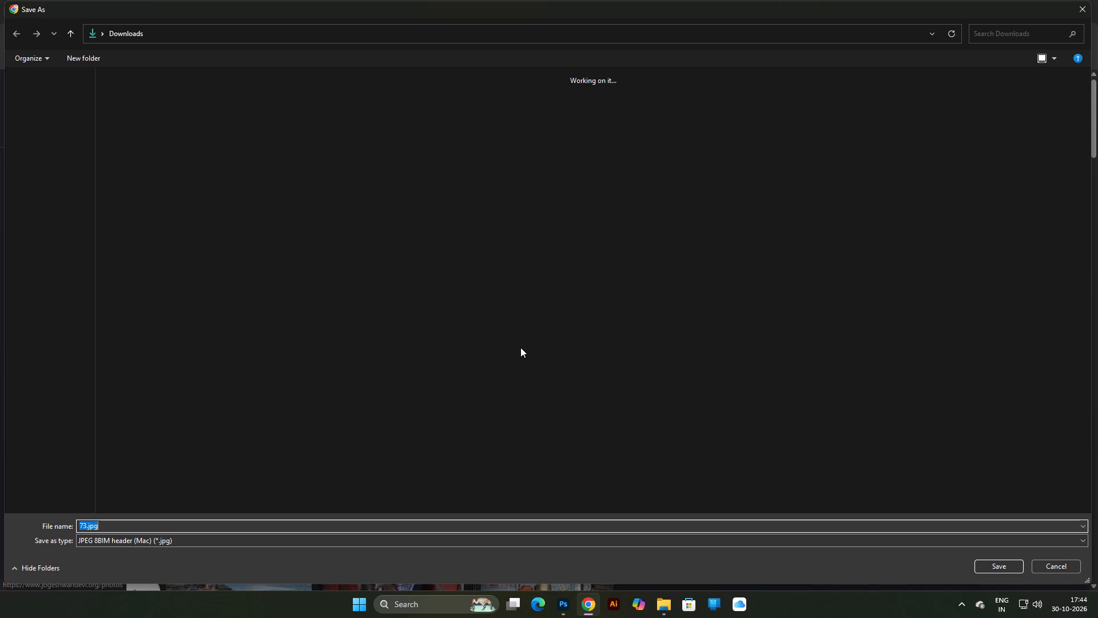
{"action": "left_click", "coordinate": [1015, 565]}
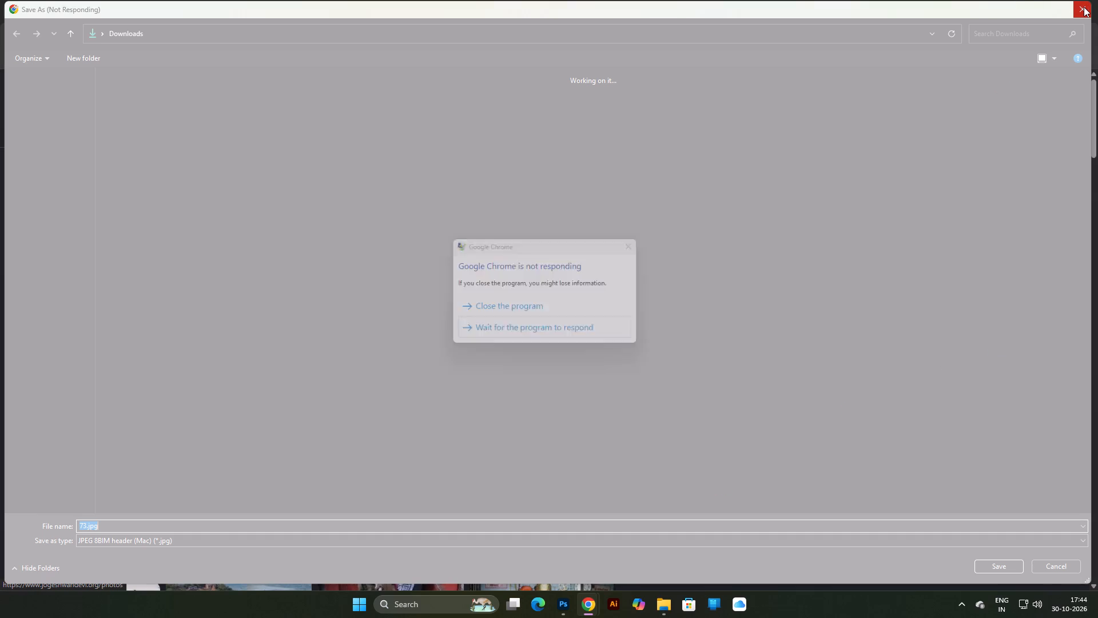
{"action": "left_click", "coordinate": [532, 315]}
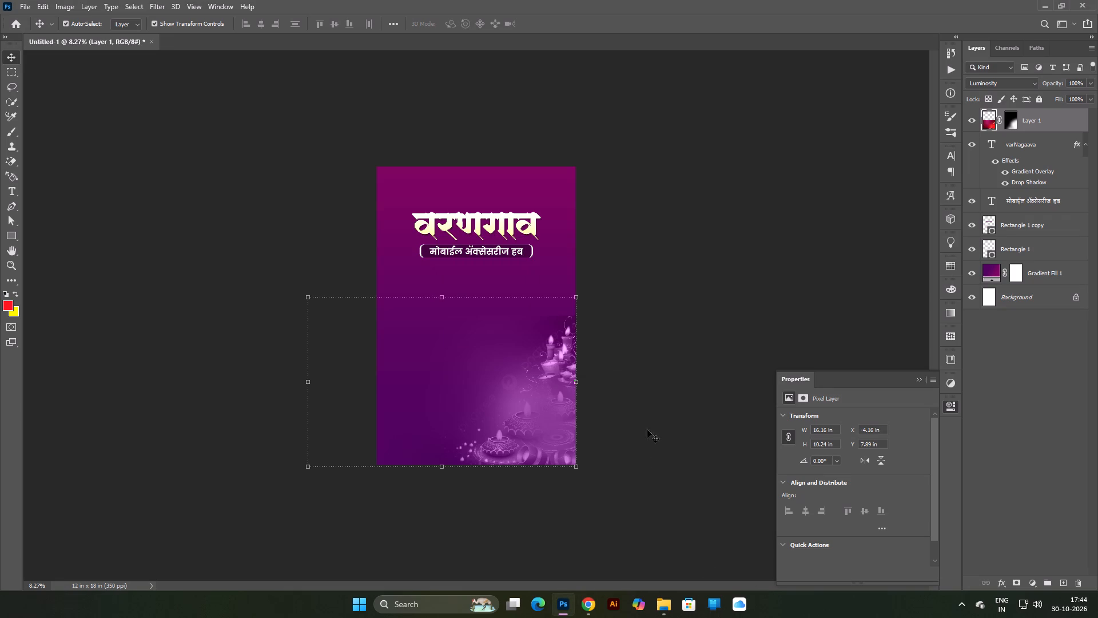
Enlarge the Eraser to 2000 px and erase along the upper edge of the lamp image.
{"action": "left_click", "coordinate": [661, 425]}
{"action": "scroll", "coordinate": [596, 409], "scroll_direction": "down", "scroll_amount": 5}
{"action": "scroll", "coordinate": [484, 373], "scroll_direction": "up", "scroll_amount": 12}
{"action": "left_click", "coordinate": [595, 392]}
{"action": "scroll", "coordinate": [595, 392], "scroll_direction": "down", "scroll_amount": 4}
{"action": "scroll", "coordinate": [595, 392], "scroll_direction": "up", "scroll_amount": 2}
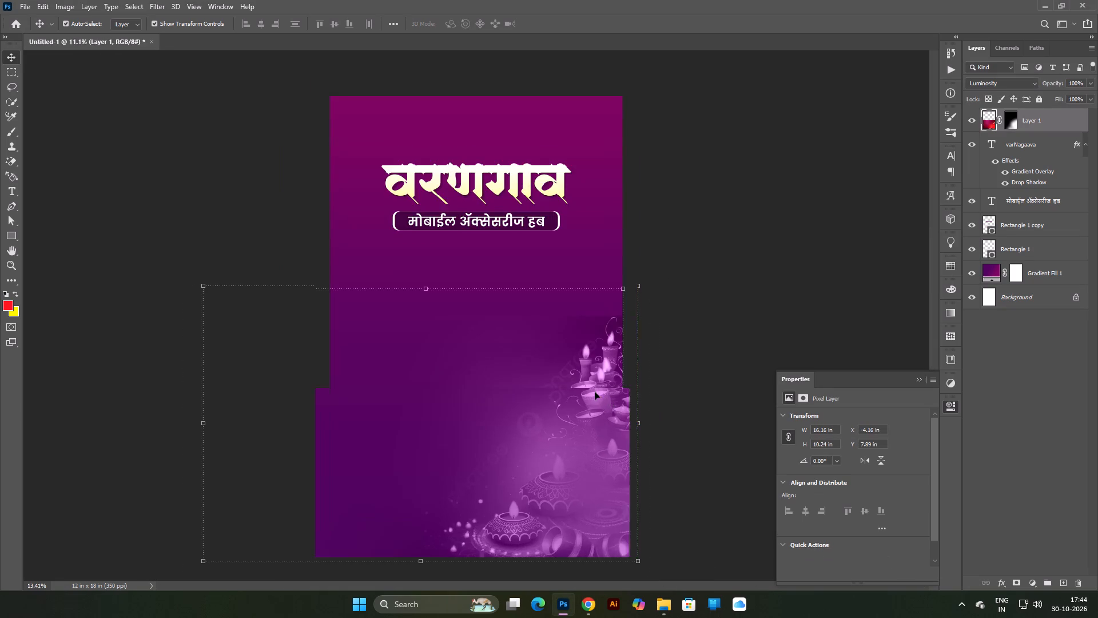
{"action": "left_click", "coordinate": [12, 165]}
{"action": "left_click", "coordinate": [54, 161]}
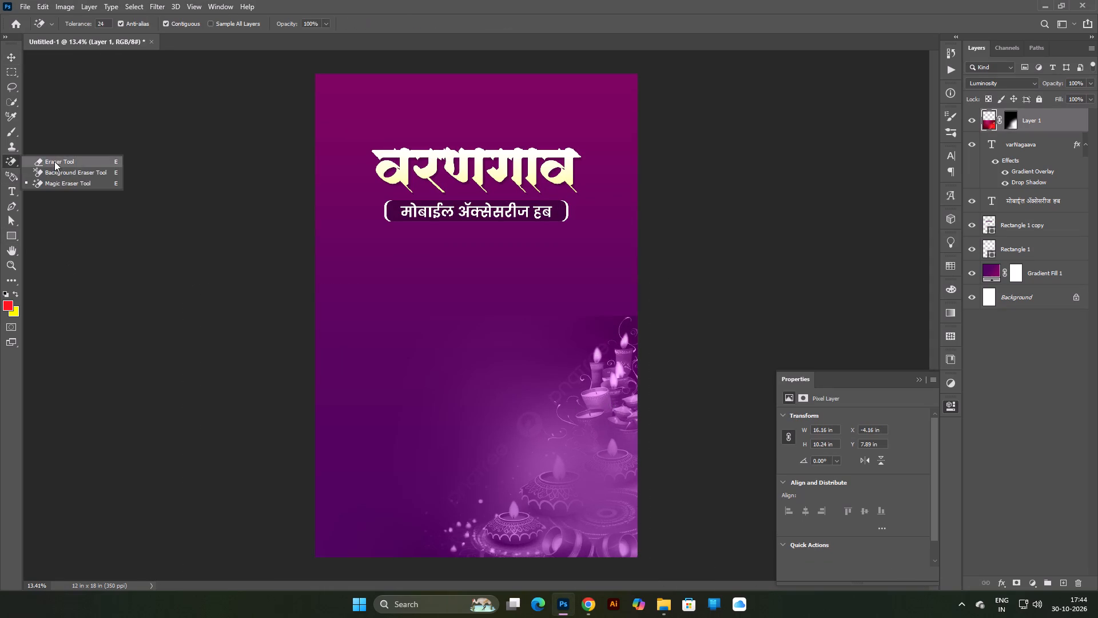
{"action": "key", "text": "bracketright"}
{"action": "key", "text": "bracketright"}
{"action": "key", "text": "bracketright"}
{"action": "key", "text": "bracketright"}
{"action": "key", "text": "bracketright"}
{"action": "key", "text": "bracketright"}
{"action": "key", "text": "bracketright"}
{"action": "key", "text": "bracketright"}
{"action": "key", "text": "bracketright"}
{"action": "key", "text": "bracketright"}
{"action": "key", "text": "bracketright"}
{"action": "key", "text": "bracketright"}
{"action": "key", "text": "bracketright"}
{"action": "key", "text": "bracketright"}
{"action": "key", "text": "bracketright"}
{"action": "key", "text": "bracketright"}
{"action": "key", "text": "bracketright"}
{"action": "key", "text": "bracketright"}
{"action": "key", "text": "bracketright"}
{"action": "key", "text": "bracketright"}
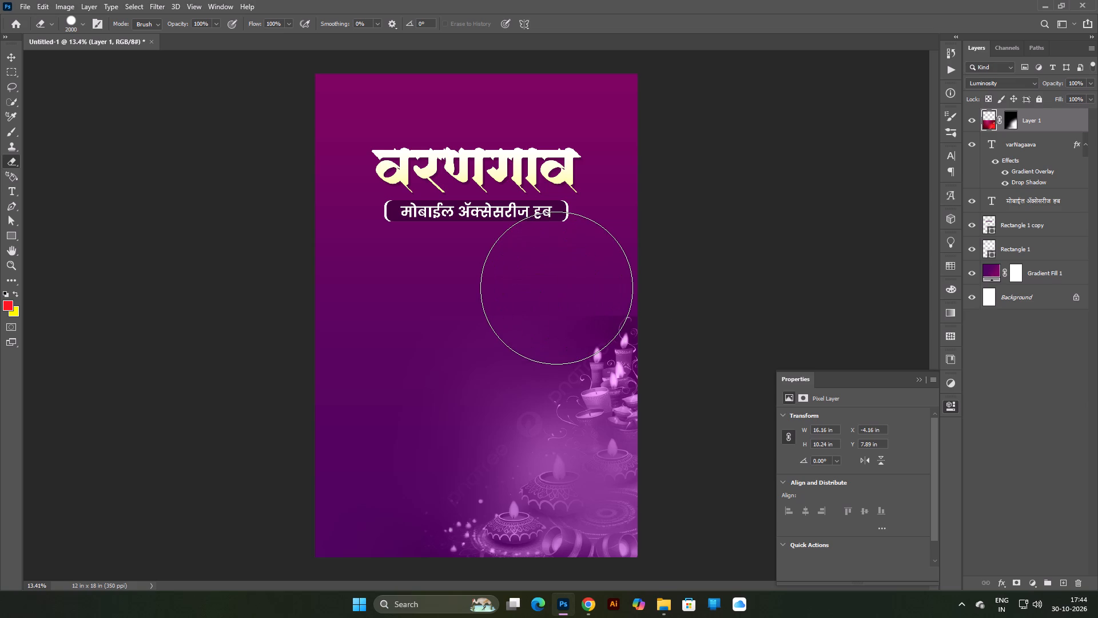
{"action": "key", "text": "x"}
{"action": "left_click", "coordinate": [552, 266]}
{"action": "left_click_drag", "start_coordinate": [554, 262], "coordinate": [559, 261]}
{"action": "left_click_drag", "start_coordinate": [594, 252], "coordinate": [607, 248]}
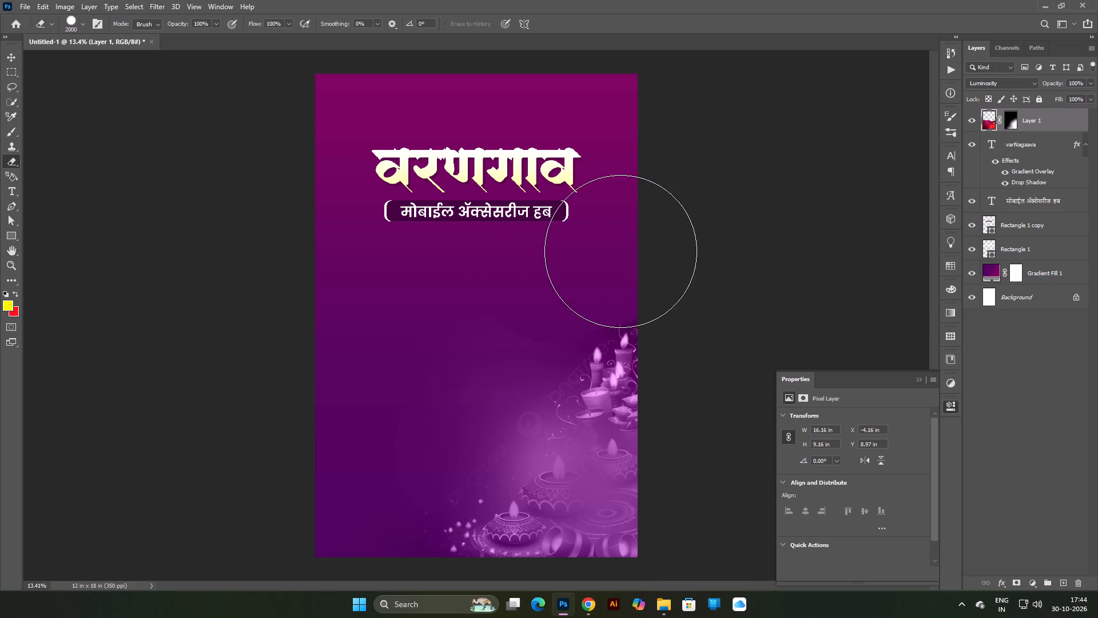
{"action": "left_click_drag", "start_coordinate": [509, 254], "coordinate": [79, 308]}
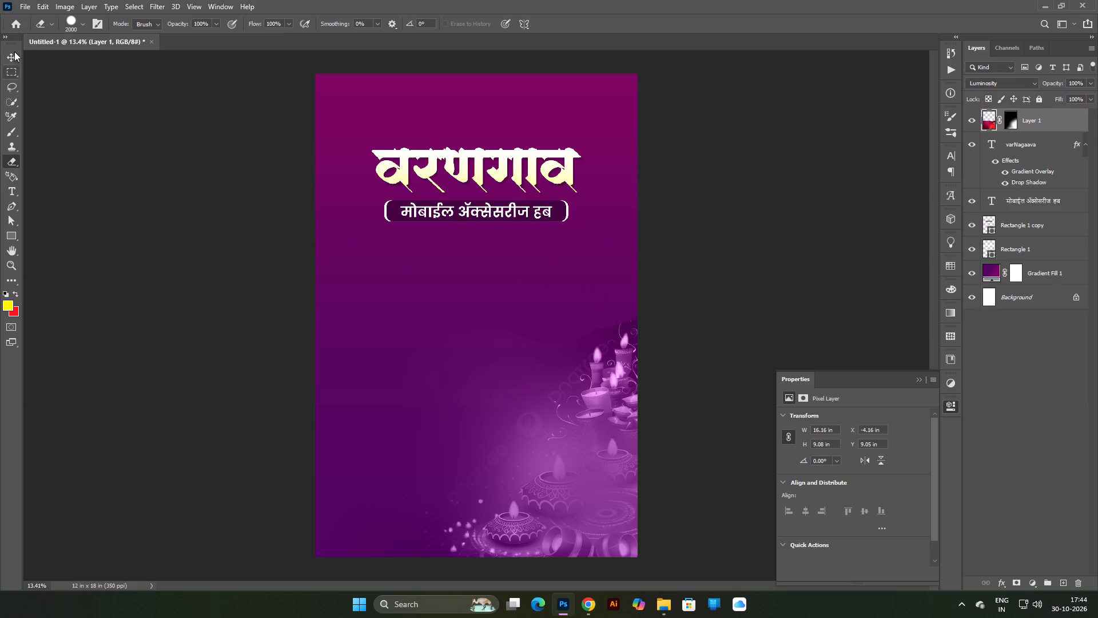
Delete the masked lamp image layer from the poster.
{"action": "left_click", "coordinate": [14, 51]}
{"action": "scroll", "coordinate": [787, 265], "scroll_direction": "down", "scroll_amount": 4}
{"action": "scroll", "coordinate": [601, 221], "scroll_direction": "up", "scroll_amount": 4}
{"action": "key", "text": "Delete"}
{"action": "left_click", "coordinate": [754, 242]}
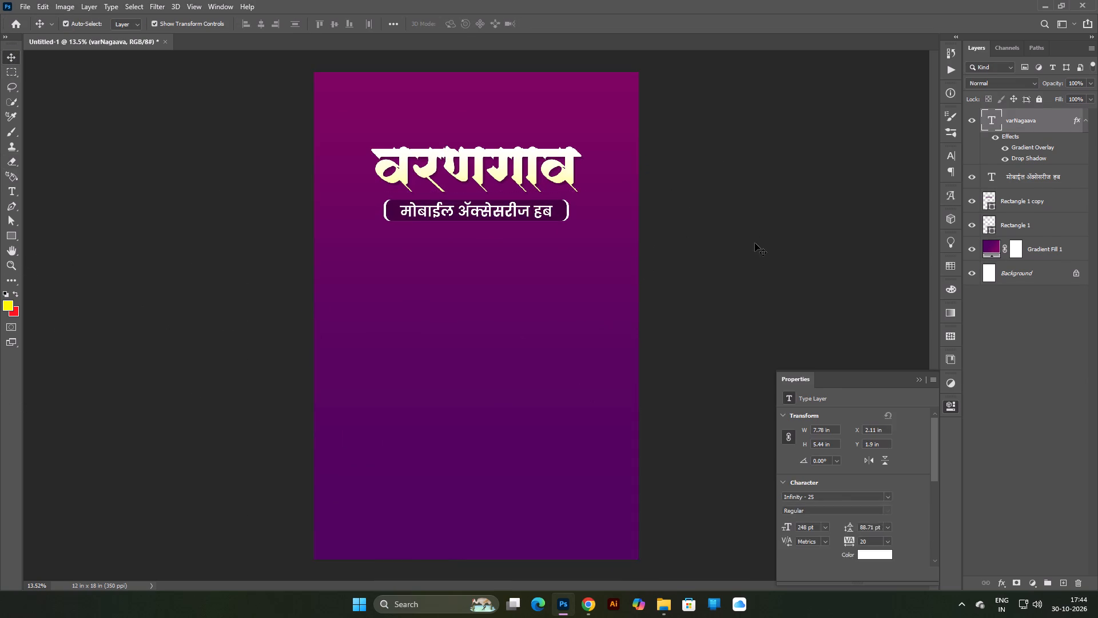
Draw a yellow circle about 964 px in diameter in the lower half of the poster with the Ellipse tool.
{"action": "scroll", "coordinate": [721, 270], "scroll_direction": "down", "scroll_amount": 5}
{"action": "scroll", "coordinate": [662, 286], "scroll_direction": "up", "scroll_amount": 8}
{"action": "scroll", "coordinate": [529, 280], "scroll_direction": "down", "scroll_amount": 4}
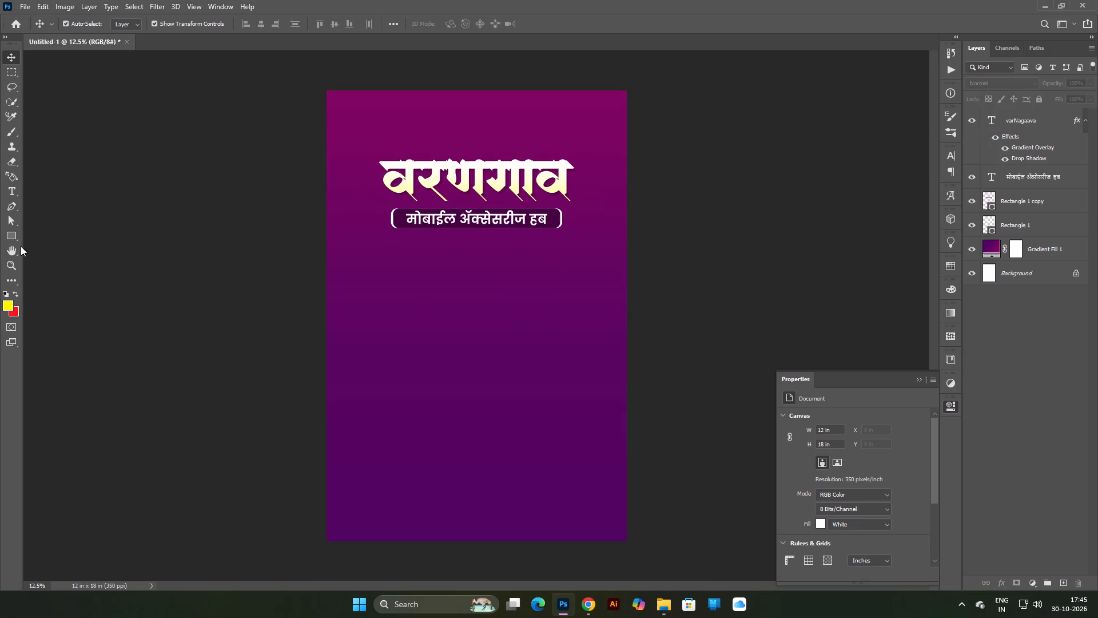
{"action": "left_click", "coordinate": [10, 239]}
{"action": "left_click", "coordinate": [66, 257]}
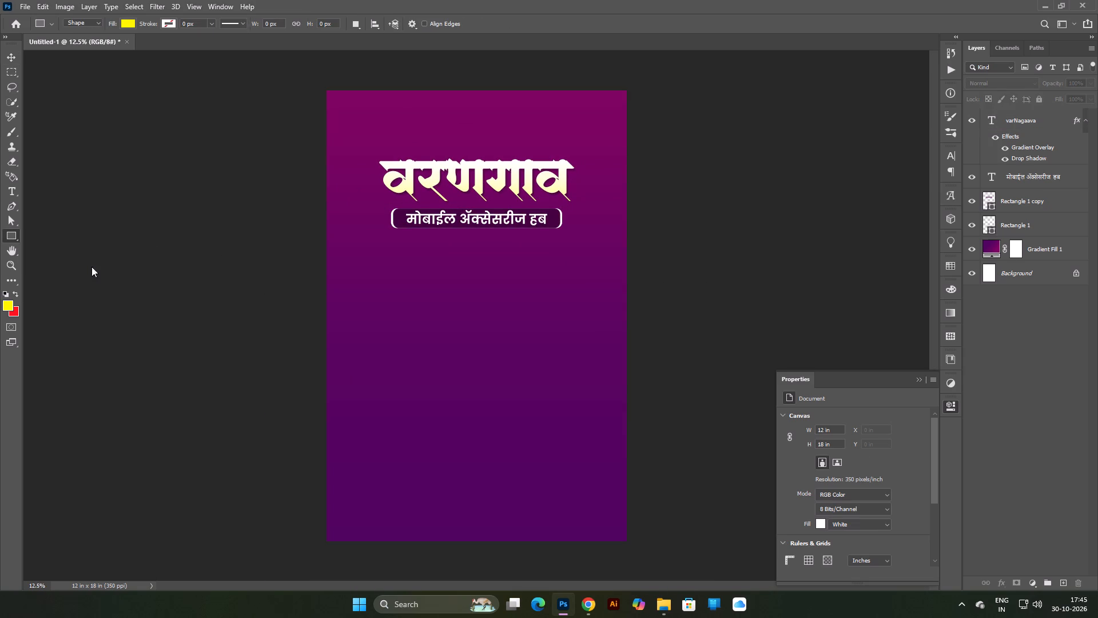
{"action": "scroll", "coordinate": [451, 356], "scroll_direction": "up", "scroll_amount": 3}
{"action": "scroll", "coordinate": [452, 351], "scroll_direction": "down", "scroll_amount": 3}
{"action": "scroll", "coordinate": [458, 354], "scroll_direction": "up", "scroll_amount": 2}
{"action": "left_click_drag", "start_coordinate": [456, 343], "coordinate": [456, 344], "text": "shift"}
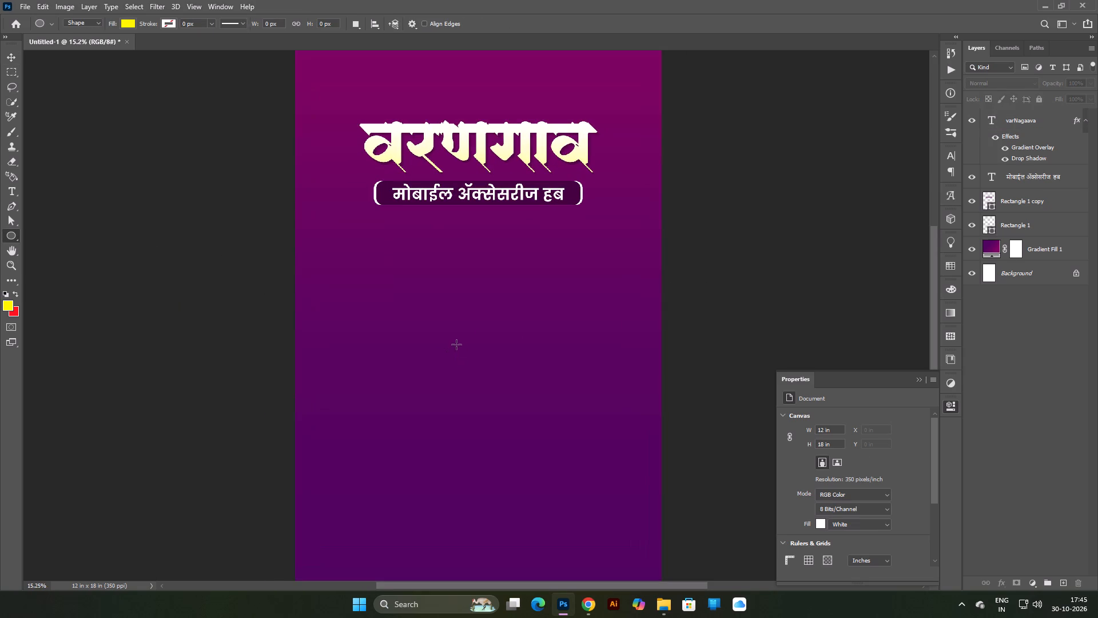
{"action": "left_click_drag", "start_coordinate": [456, 344], "coordinate": [548, 427], "text": "shift"}
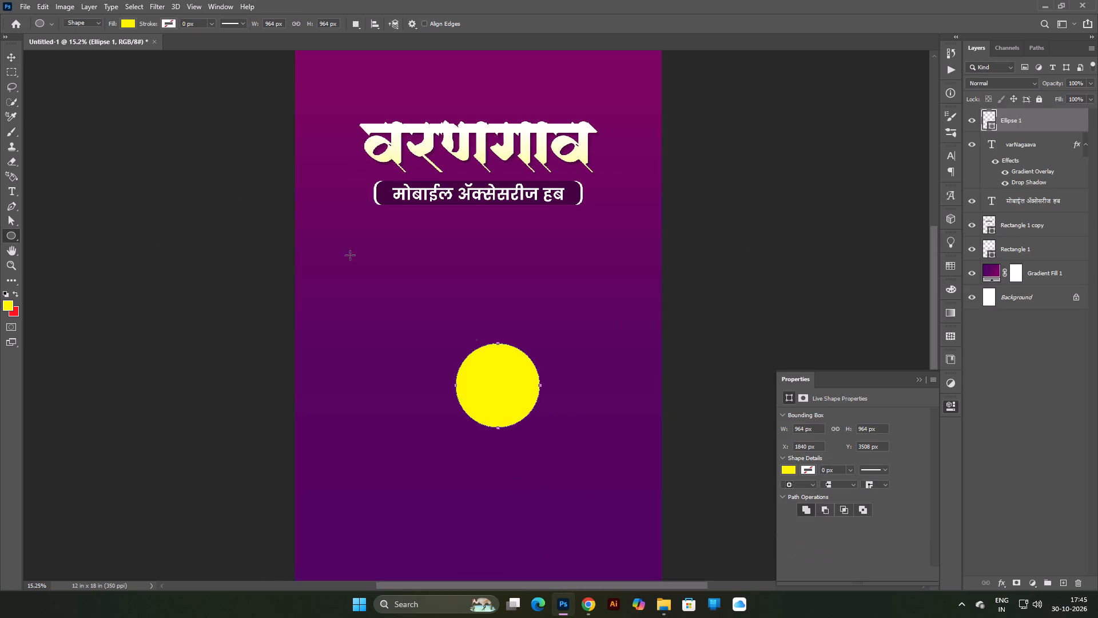
Change the circle's fill colour to white (ffffff).
{"action": "left_click", "coordinate": [10, 58]}
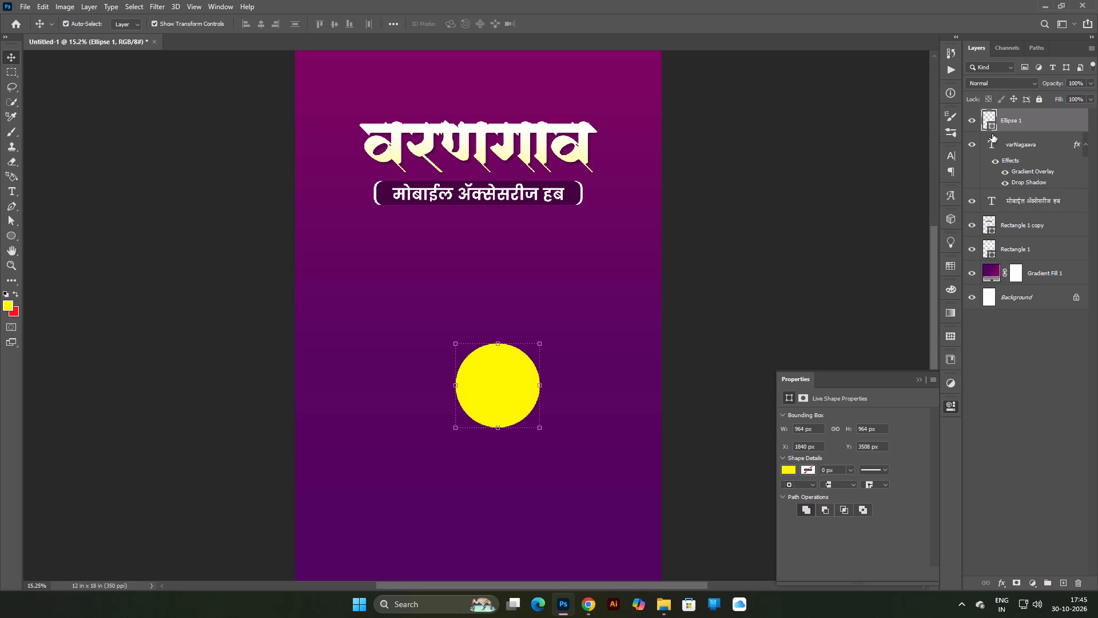
{"action": "double_click", "coordinate": [989, 129]}
{"action": "left_click_drag", "start_coordinate": [820, 435], "coordinate": [500, 290]}
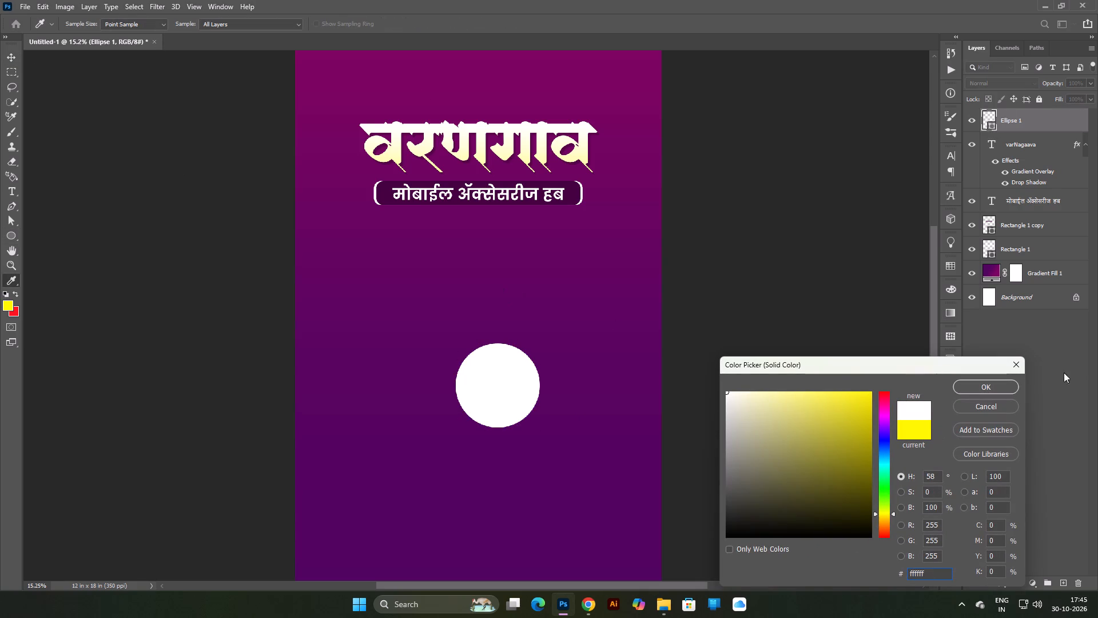
{"action": "left_click_drag", "start_coordinate": [996, 388], "coordinate": [991, 385]}
{"action": "left_click", "coordinate": [756, 218]}
Centre the white circle across the poster and duplicate it twice in a diagonal descending to the poster's lower-left edge.
{"action": "scroll", "coordinate": [524, 318], "scroll_direction": "down", "scroll_amount": 3}
{"action": "scroll", "coordinate": [519, 336], "scroll_direction": "up", "scroll_amount": 7}
{"action": "key", "text": "space"}
{"action": "key", "text": "space"}
{"action": "key", "text": "space"}
{"action": "key", "text": "space"}
{"action": "left_click_drag", "start_coordinate": [462, 413], "coordinate": [515, 280]}
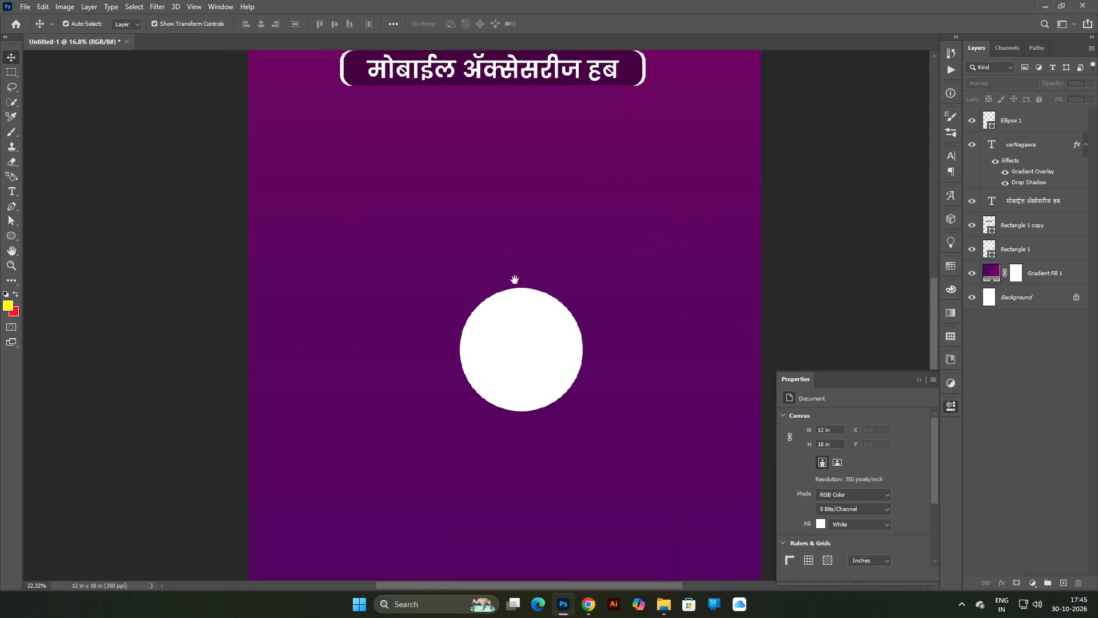
{"action": "left_click_drag", "start_coordinate": [515, 280], "coordinate": [519, 271]}
{"action": "left_click_drag", "start_coordinate": [565, 249], "coordinate": [538, 237]}
{"action": "left_click_drag", "start_coordinate": [540, 233], "coordinate": [428, 323], "text": "alt"}
{"action": "left_click_drag", "start_coordinate": [431, 313], "coordinate": [332, 405], "text": "alt"}
{"action": "scroll", "coordinate": [324, 364], "scroll_direction": "down", "scroll_amount": 5}
{"action": "scroll", "coordinate": [329, 342], "scroll_direction": "up", "scroll_amount": 4}
Adjust the spacing of the three diagonal circles, raising the top one and placing the lowest at about X -33, Y 4924 px.
{"action": "left_click_drag", "start_coordinate": [527, 402], "coordinate": [527, 394]}
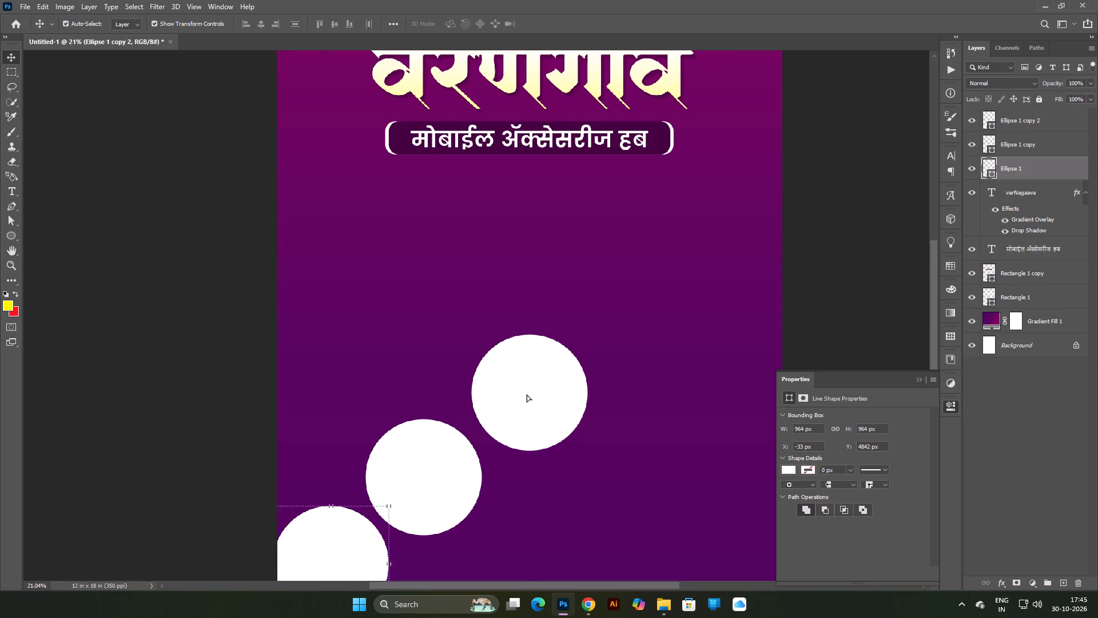
{"action": "left_click_drag", "start_coordinate": [527, 394], "coordinate": [526, 385]}
{"action": "left_click_drag", "start_coordinate": [439, 441], "coordinate": [441, 437]}
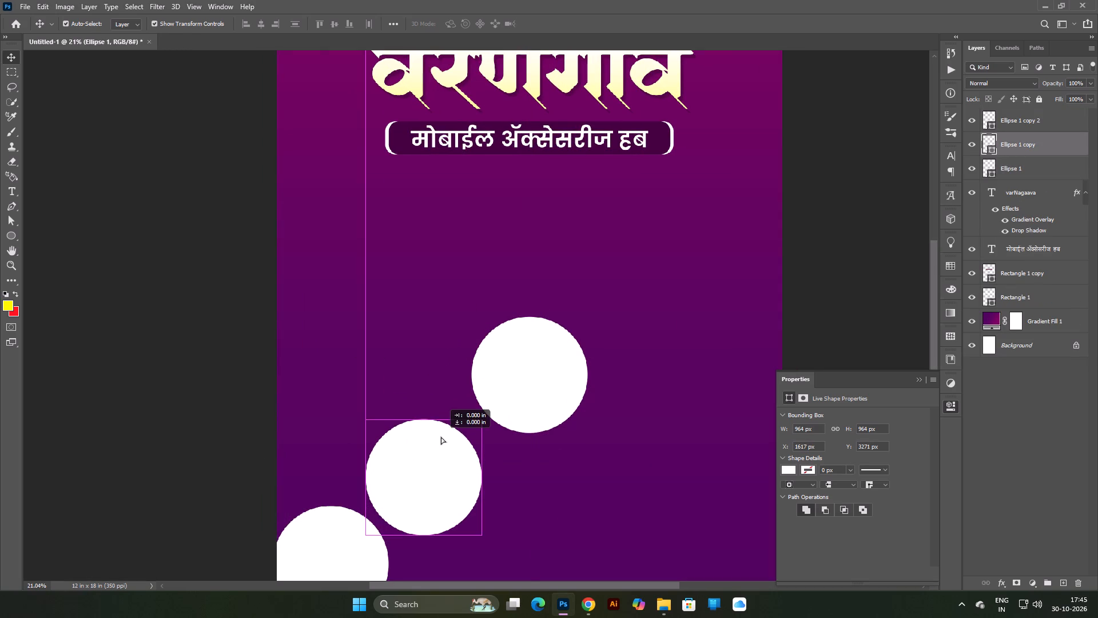
{"action": "left_click_drag", "start_coordinate": [441, 437], "coordinate": [441, 432]}
{"action": "left_click_drag", "start_coordinate": [333, 522], "coordinate": [335, 516]}
{"action": "scroll", "coordinate": [354, 482], "scroll_direction": "down", "scroll_amount": 4}
{"action": "key", "text": "space"}
{"action": "key", "text": "space"}
{"action": "key", "text": "space"}
{"action": "key", "text": "space"}
{"action": "key", "text": "space"}
{"action": "key", "text": "space"}
{"action": "key", "text": "space"}
{"action": "key", "text": "space"}
{"action": "key", "text": "space"}
{"action": "scroll", "coordinate": [369, 473], "scroll_direction": "up", "scroll_amount": 3}
{"action": "left_click_drag", "start_coordinate": [337, 524], "coordinate": [380, 407]}
{"action": "left_click_drag", "start_coordinate": [381, 410], "coordinate": [379, 425]}
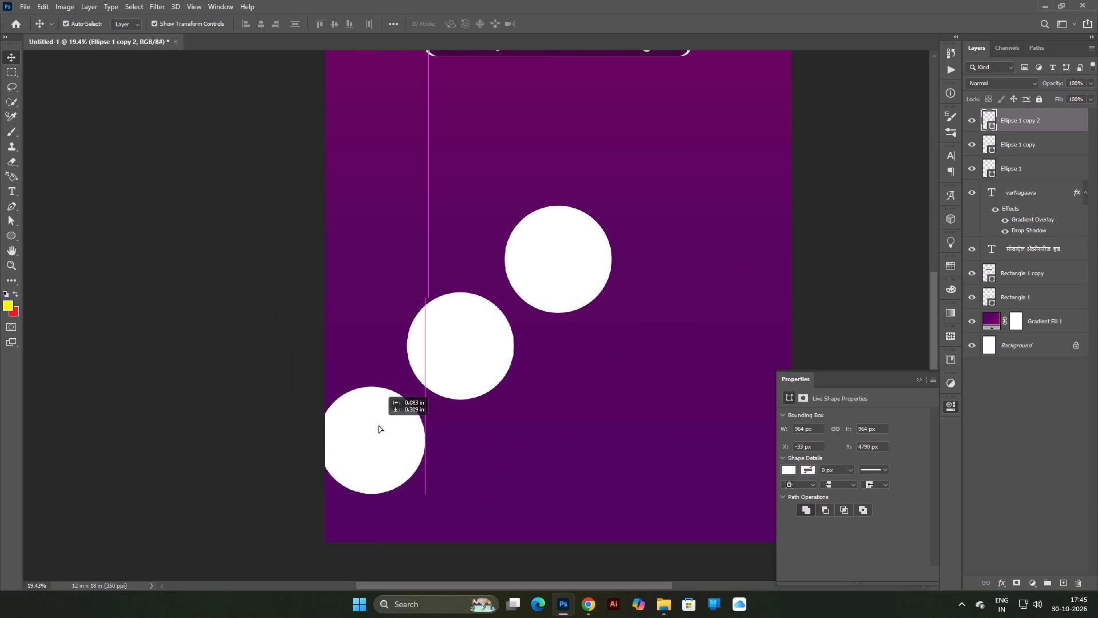
{"action": "left_click_drag", "start_coordinate": [379, 425], "coordinate": [382, 425]}
Duplicate circles onto the poster's lower-right and middle-right areas, each level with its left-hand counterpart, to form a five-circle pyramid.
{"action": "left_click_drag", "start_coordinate": [358, 433], "coordinate": [688, 430], "text": "alt"}
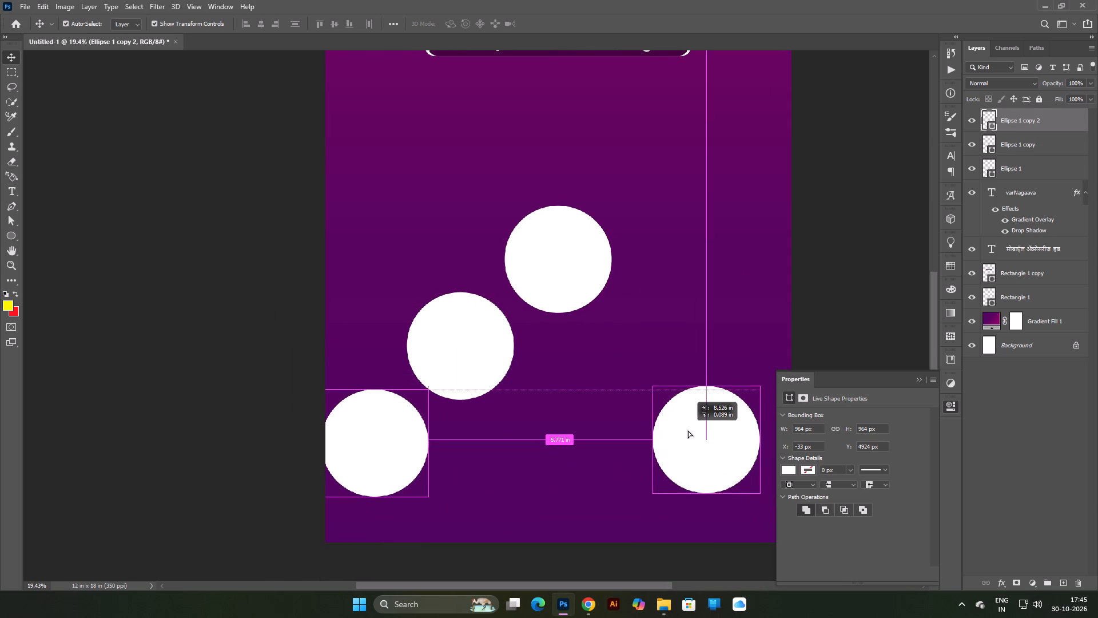
{"action": "left_click_drag", "start_coordinate": [688, 430], "coordinate": [691, 432], "text": "alt"}
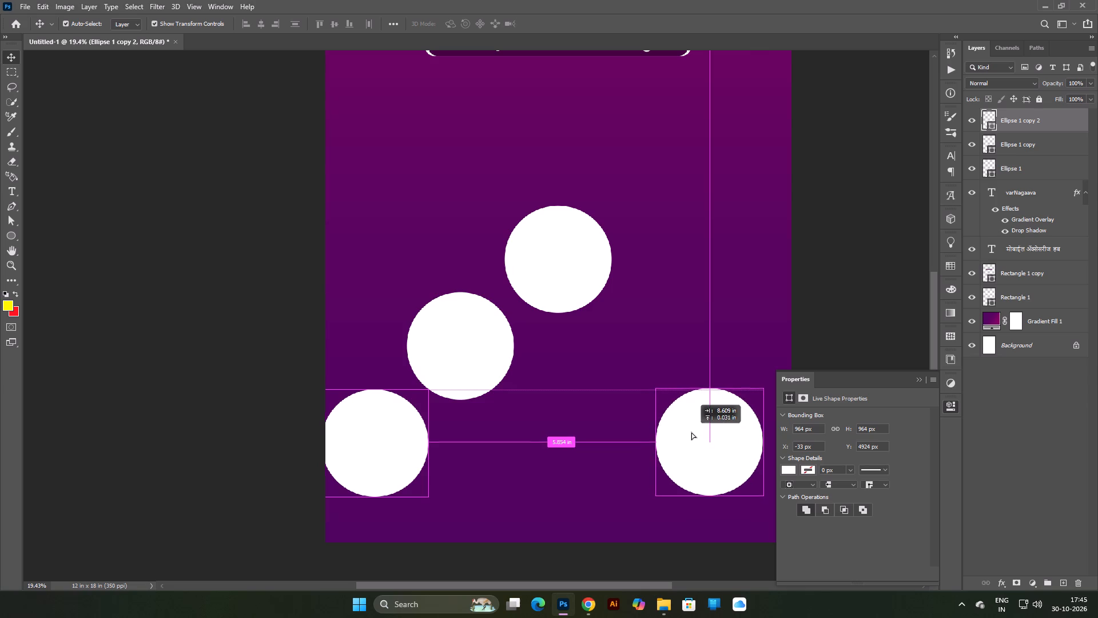
{"action": "left_click_drag", "start_coordinate": [691, 432], "coordinate": [691, 433], "text": "alt"}
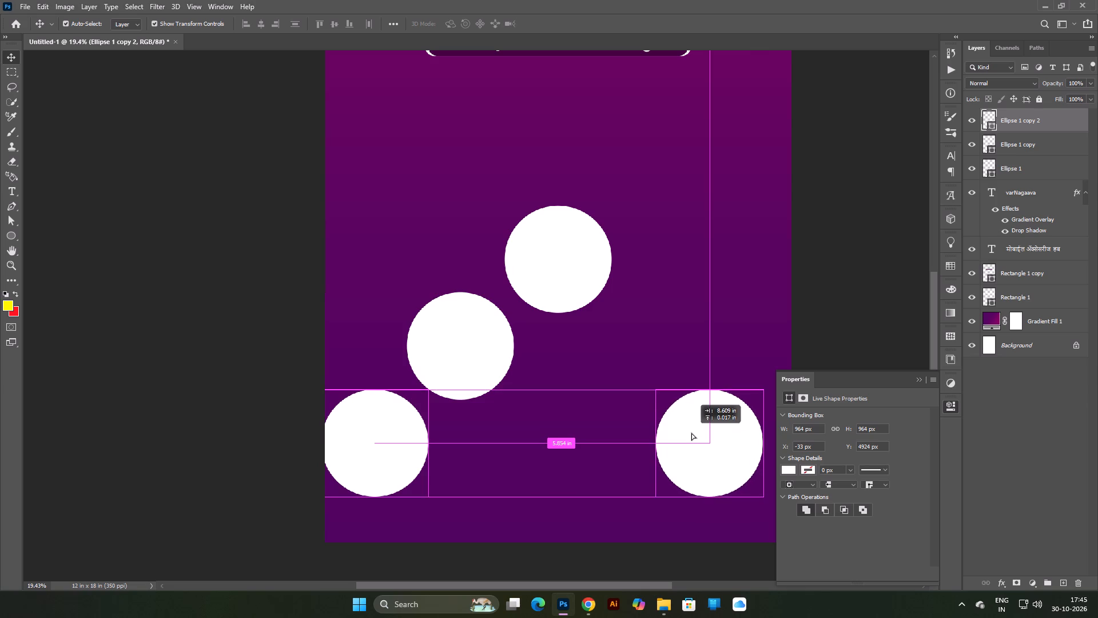
{"action": "left_click_drag", "start_coordinate": [691, 433], "coordinate": [690, 433], "text": "alt"}
{"action": "left_click_drag", "start_coordinate": [693, 433], "coordinate": [666, 381], "text": "alt"}
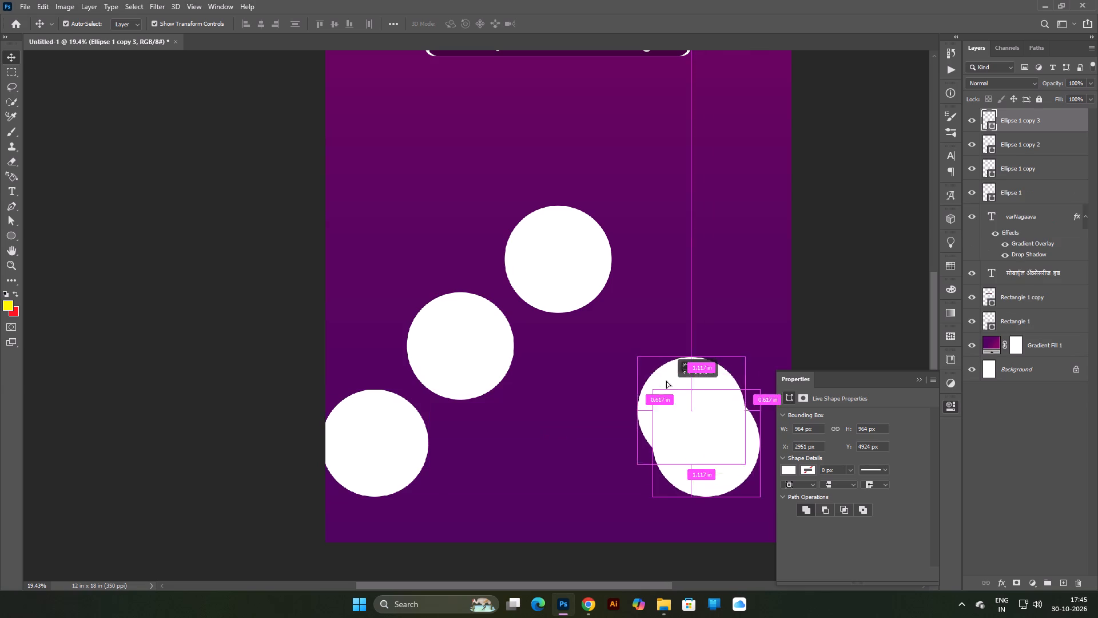
{"action": "left_click_drag", "start_coordinate": [666, 381], "coordinate": [630, 336], "text": "alt"}
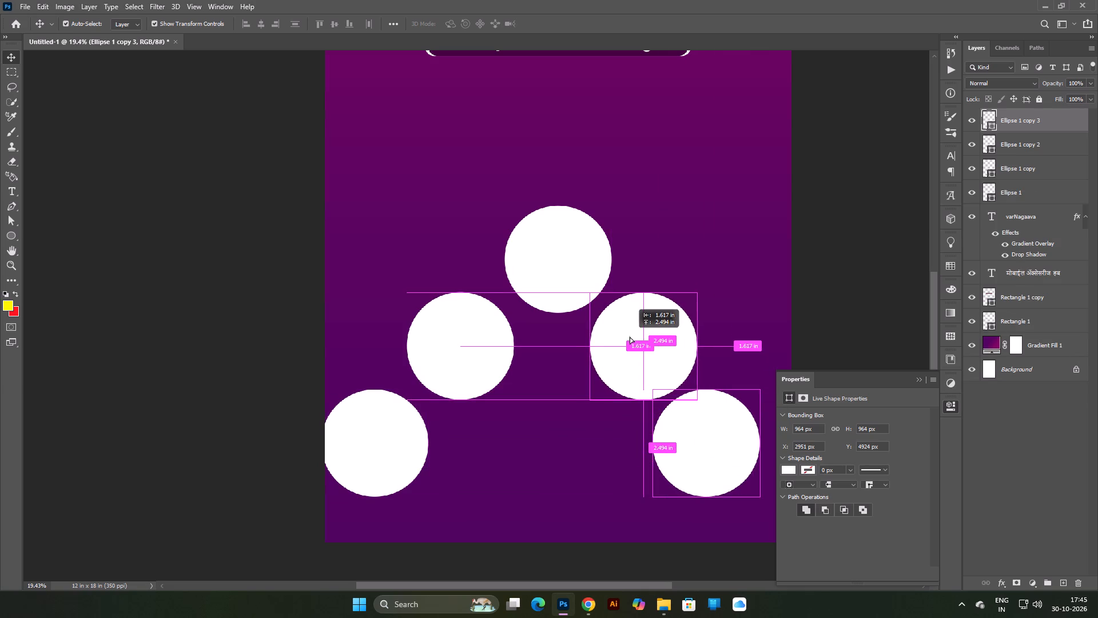
{"action": "left_click_drag", "start_coordinate": [630, 336], "coordinate": [623, 335], "text": "alt"}
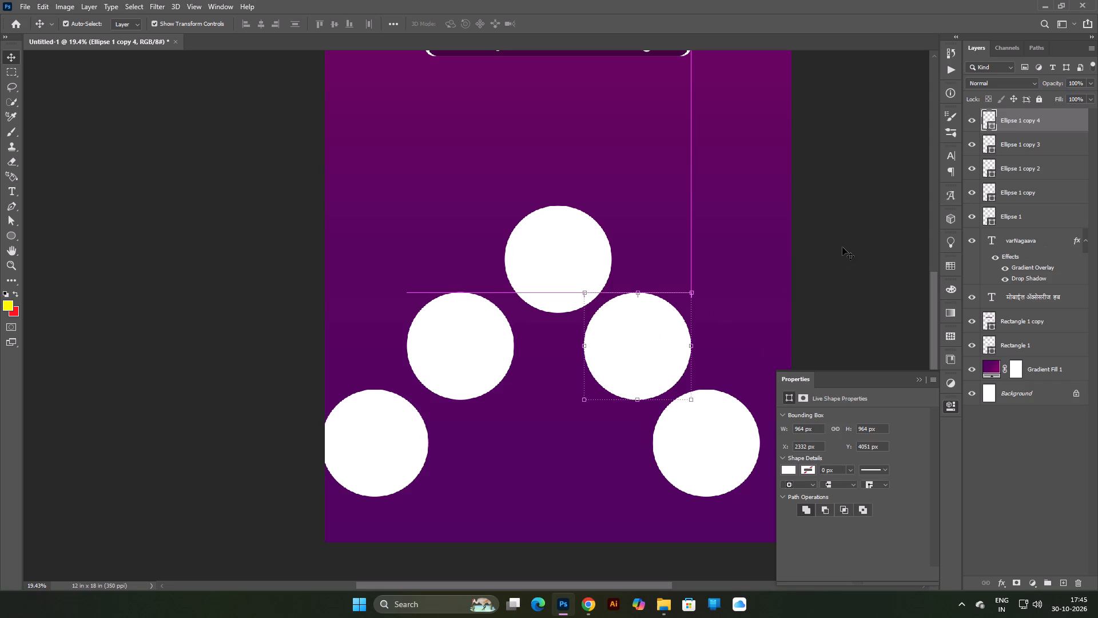
{"action": "left_click", "coordinate": [842, 247]}
Raise the top circle to about Y 3087 px and shift the two right-hand circles outward to about X 2469 and 3236 px.
{"action": "left_click_drag", "start_coordinate": [560, 260], "coordinate": [559, 245]}
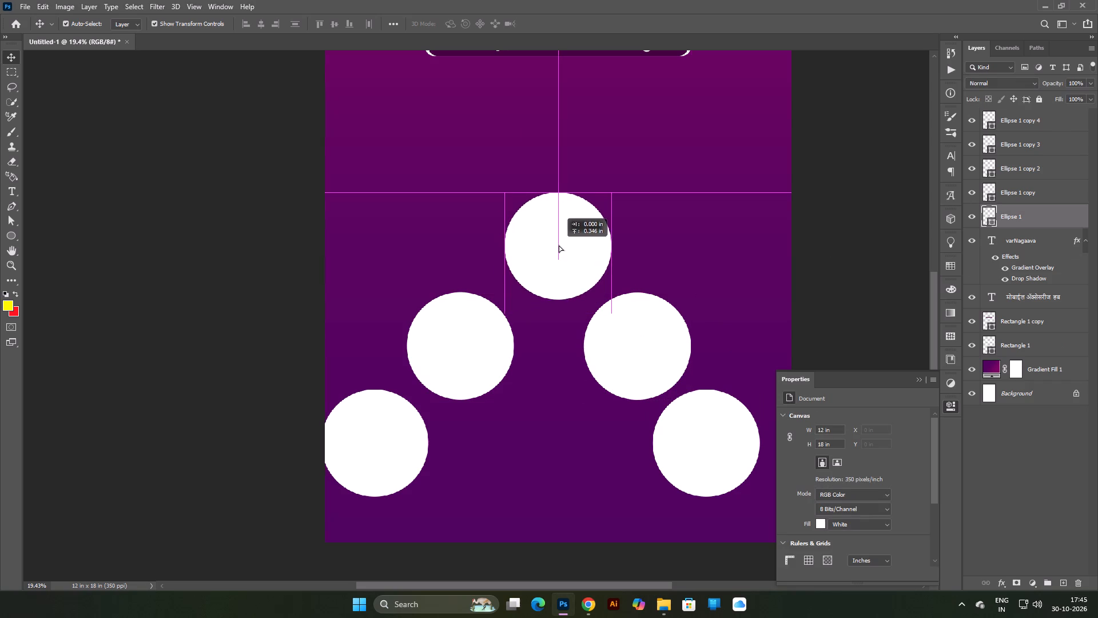
{"action": "left_click_drag", "start_coordinate": [559, 245], "coordinate": [564, 236]}
{"action": "left_click_drag", "start_coordinate": [633, 338], "coordinate": [647, 342]}
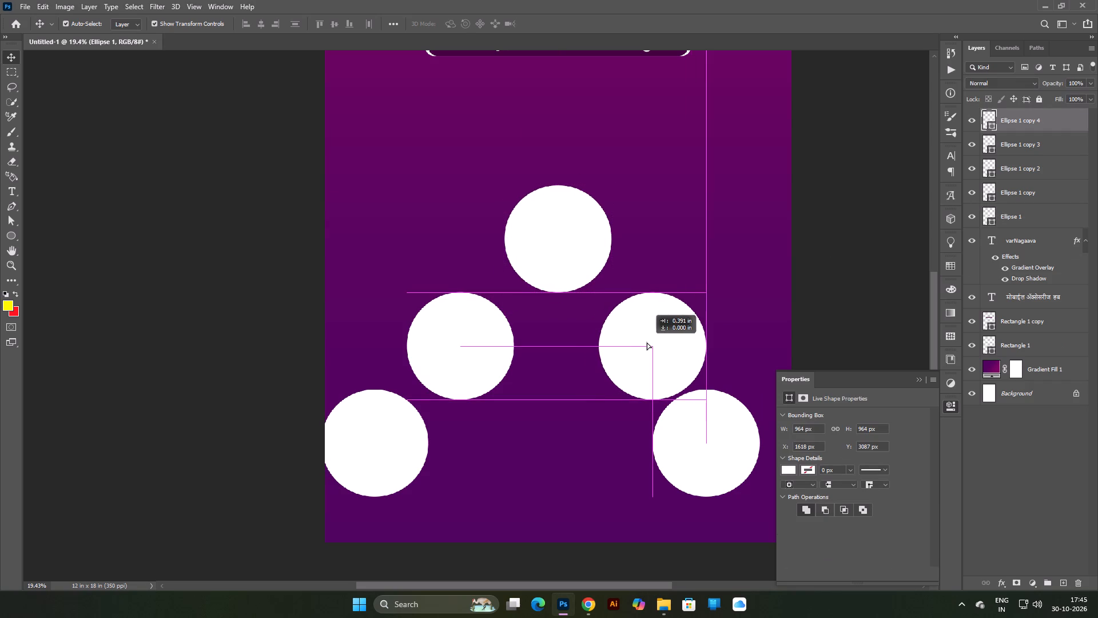
{"action": "left_click_drag", "start_coordinate": [647, 342], "coordinate": [647, 342]}
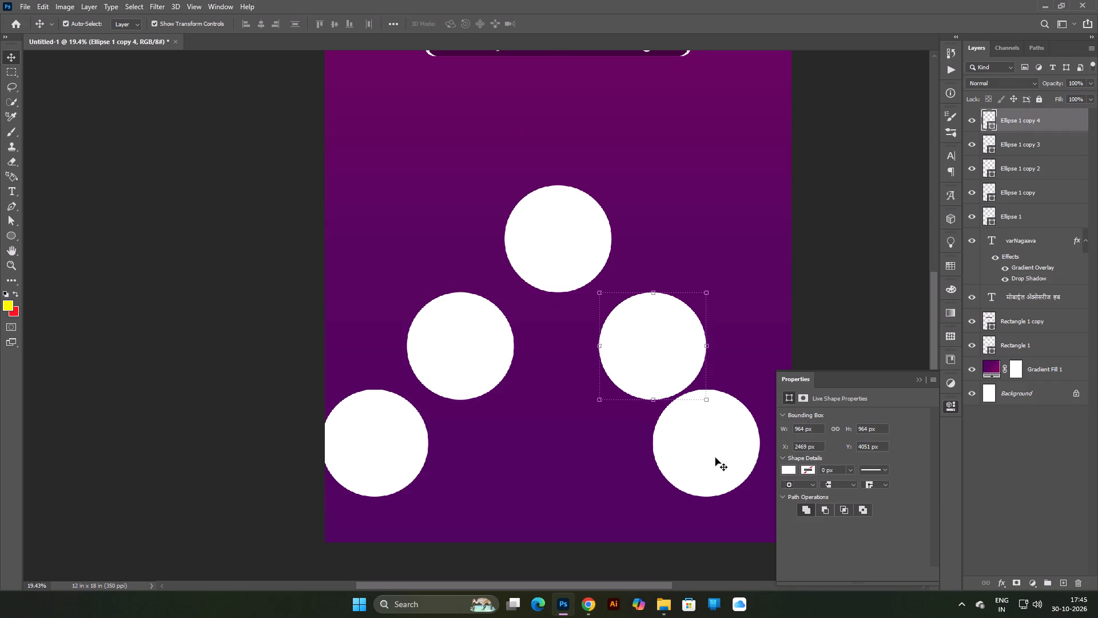
{"action": "left_click_drag", "start_coordinate": [715, 458], "coordinate": [733, 458]}
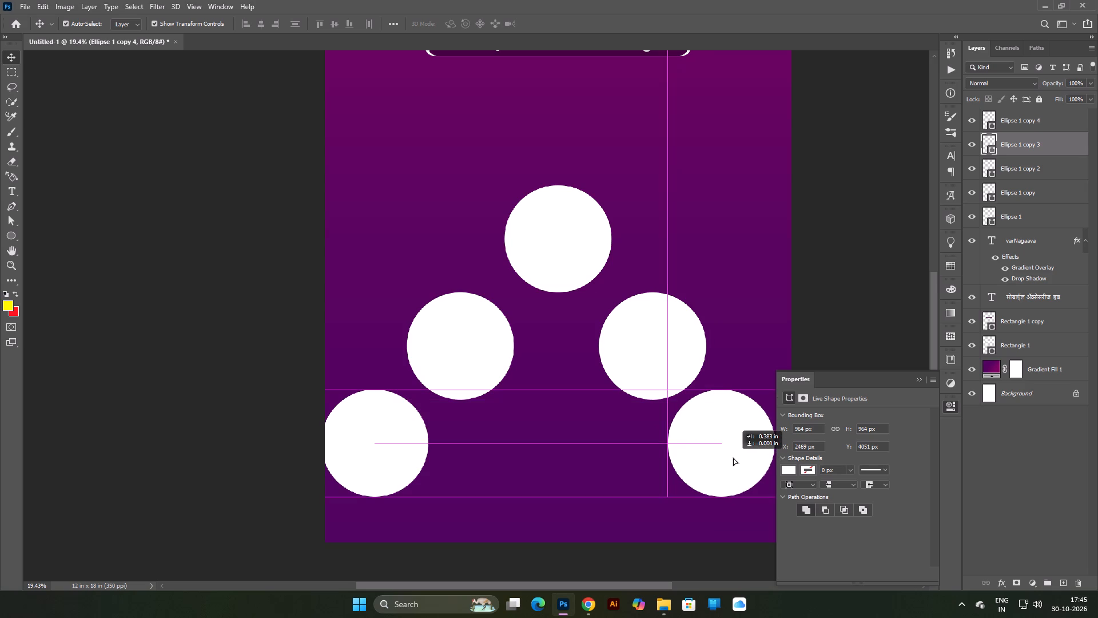
{"action": "left_click_drag", "start_coordinate": [733, 458], "coordinate": [737, 459]}
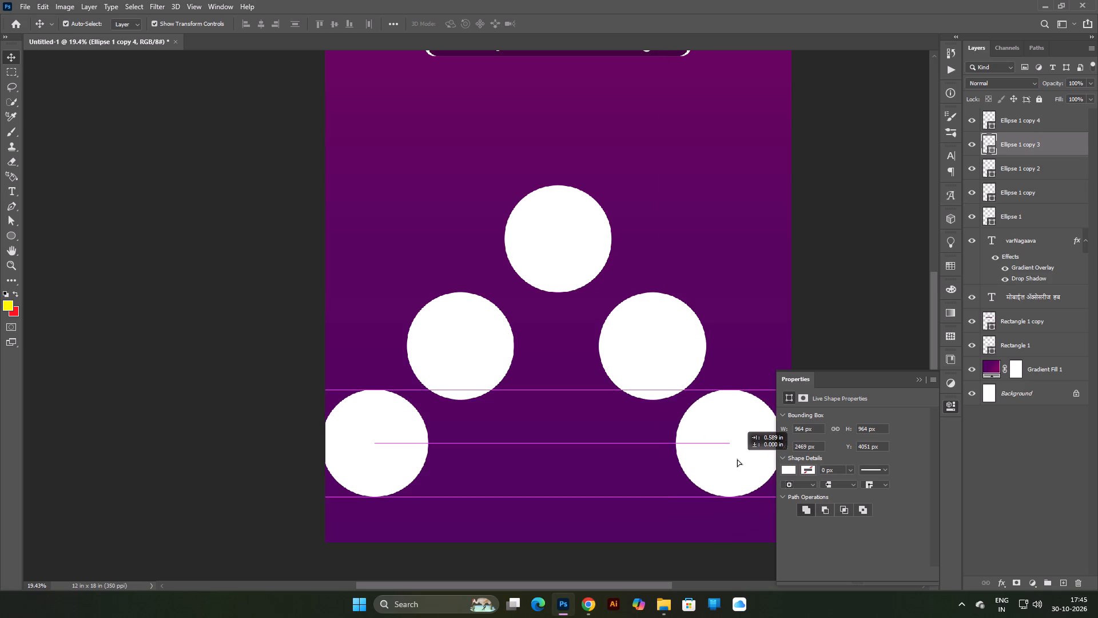
{"action": "left_click_drag", "start_coordinate": [737, 459], "coordinate": [745, 459]}
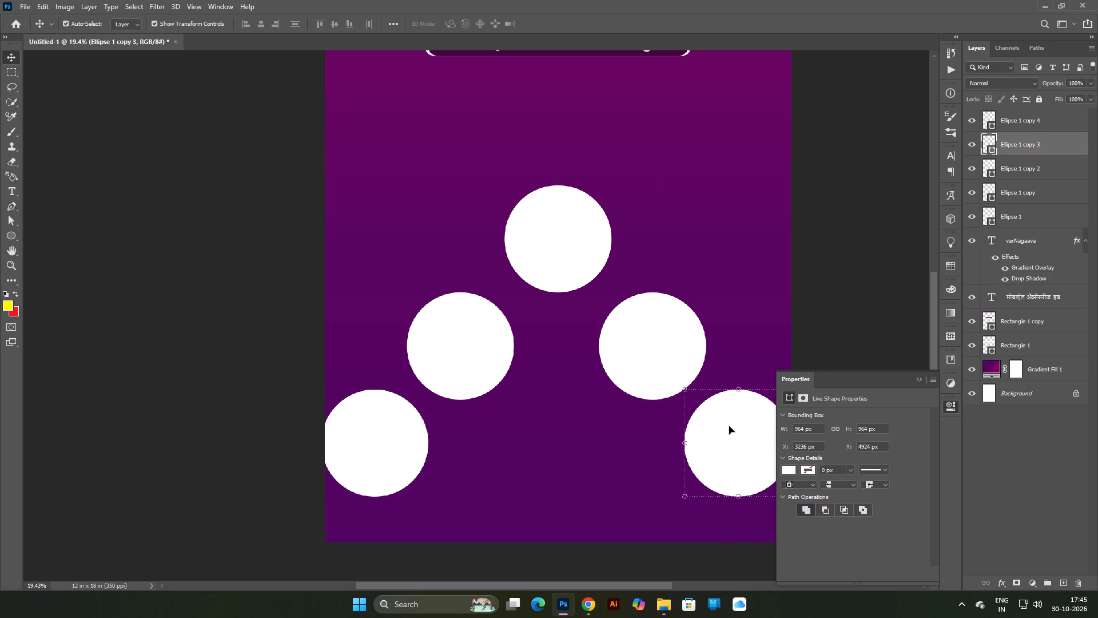
Shift the pyramid's middle-right circle inward and align the lower-right circle flush with the poster's right edge.
{"action": "scroll", "coordinate": [729, 421], "scroll_direction": "down", "scroll_amount": 5}
{"action": "left_click_drag", "start_coordinate": [590, 484], "coordinate": [594, 483]}
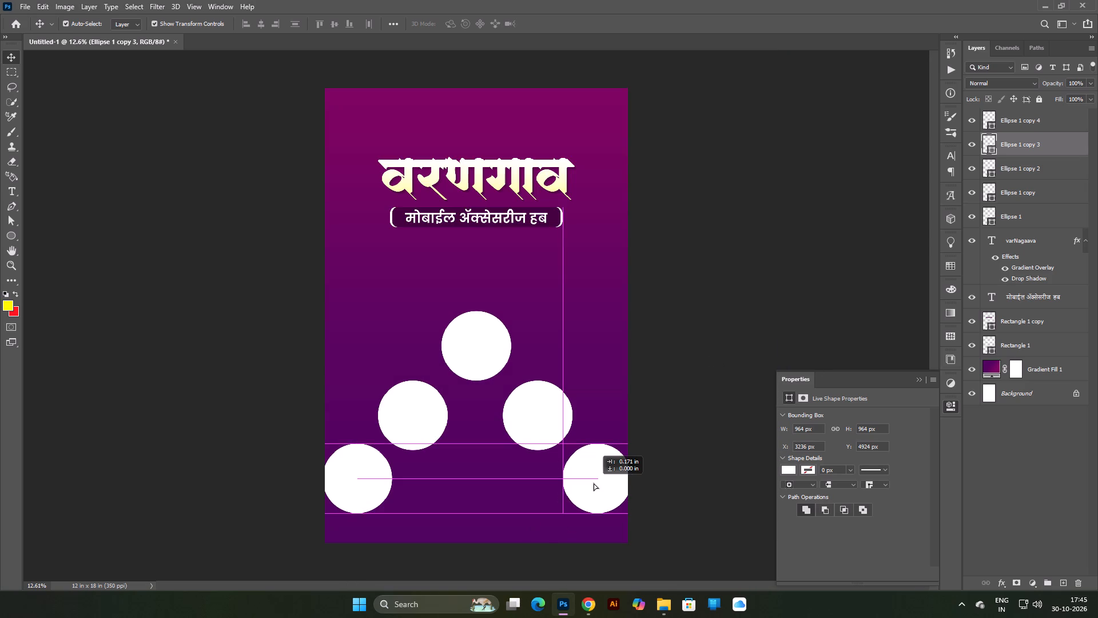
{"action": "left_click_drag", "start_coordinate": [594, 483], "coordinate": [597, 482]}
{"action": "left_click", "coordinate": [718, 413]}
{"action": "scroll", "coordinate": [660, 440], "scroll_direction": "down", "scroll_amount": 4}
{"action": "scroll", "coordinate": [595, 461], "scroll_direction": "up", "scroll_amount": 2}
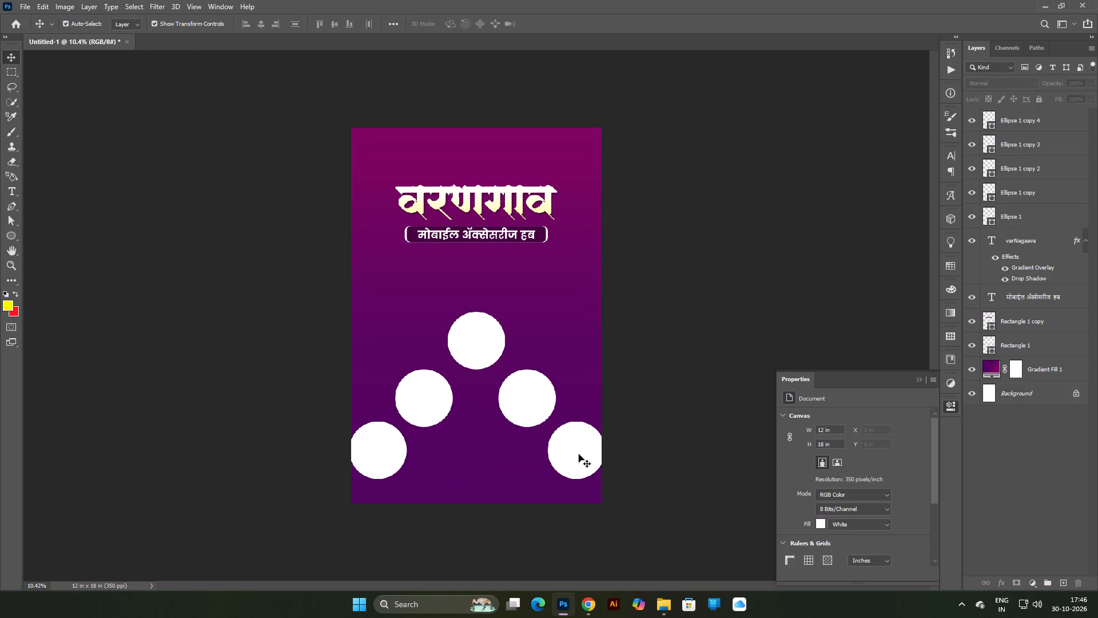
{"action": "left_click", "coordinate": [573, 454]}
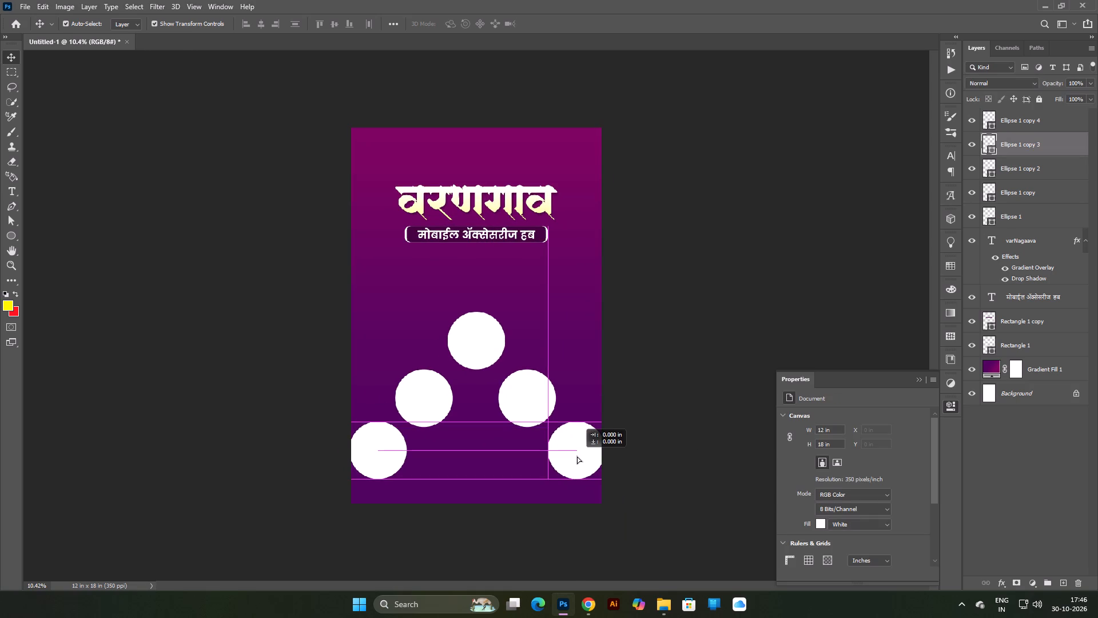
{"action": "left_click", "coordinate": [702, 396]}
{"action": "left_click", "coordinate": [532, 395]}
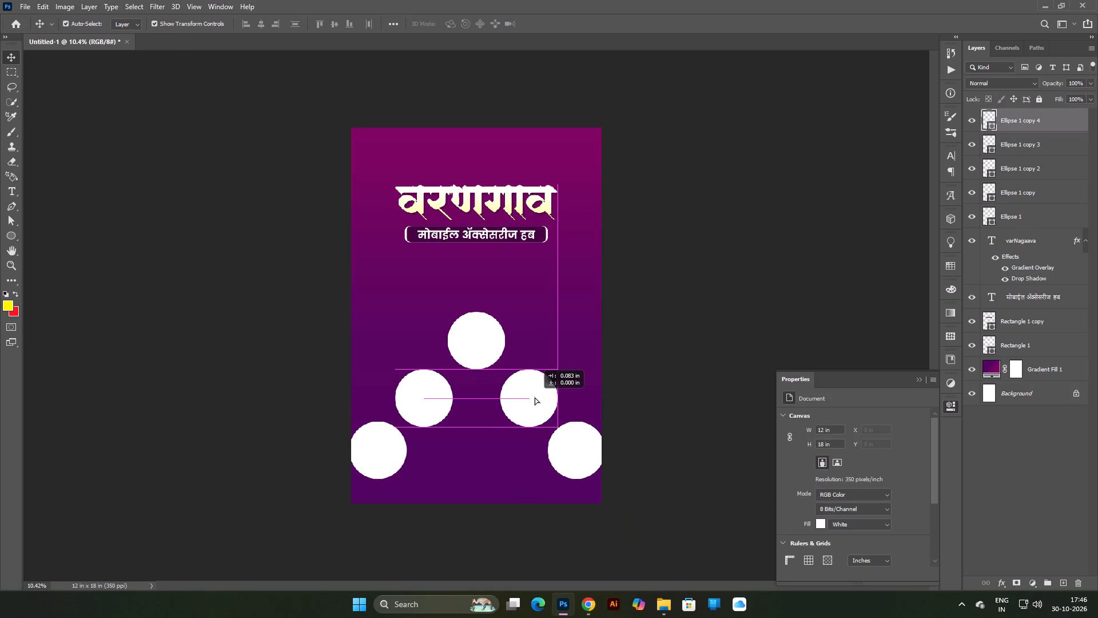
{"action": "left_click", "coordinate": [691, 371]}
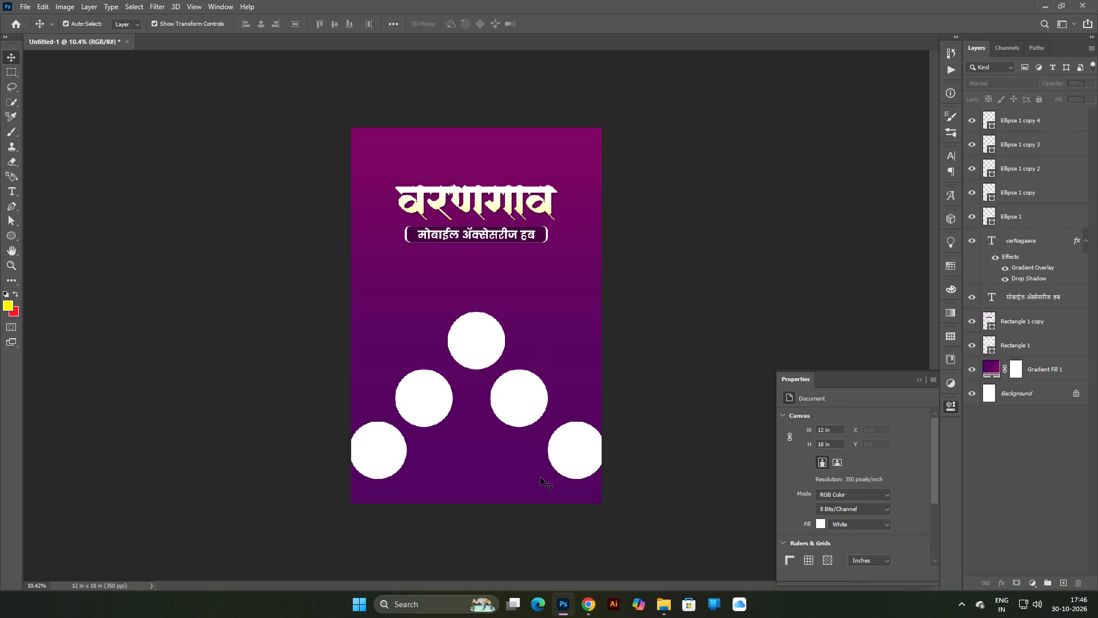
{"action": "left_click", "coordinate": [573, 455]}
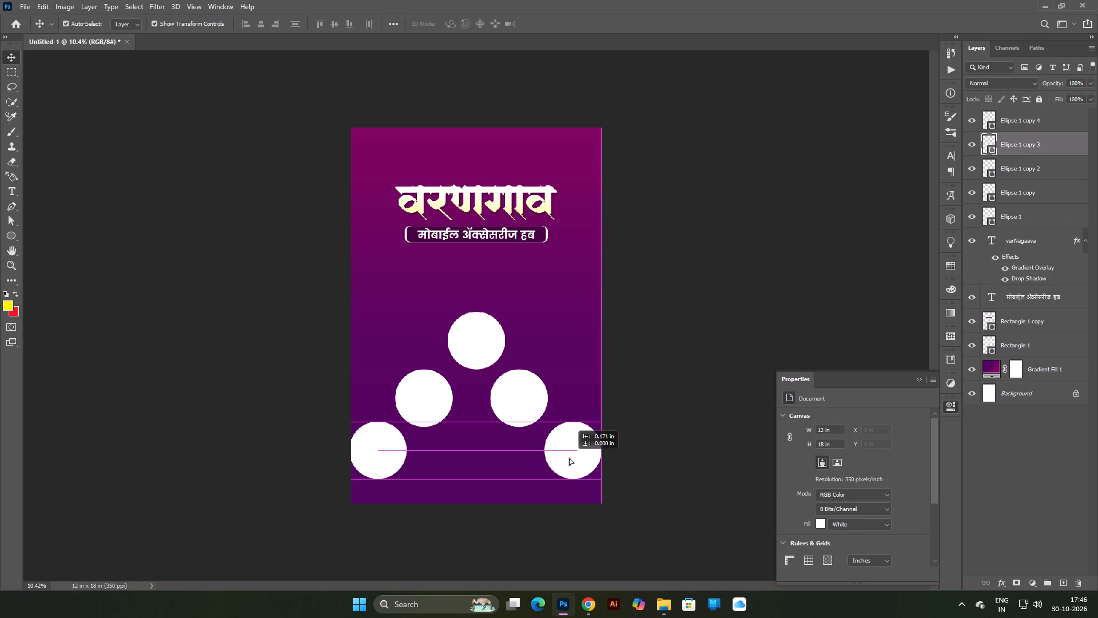
{"action": "left_click", "coordinate": [698, 411]}
Scale all five circles together down to about 77% and flip them vertically into a V arrangement.
{"action": "scroll", "coordinate": [590, 405], "scroll_direction": "down", "scroll_amount": 5}
{"action": "scroll", "coordinate": [543, 405], "scroll_direction": "up", "scroll_amount": 5}
{"action": "scroll", "coordinate": [527, 405], "scroll_direction": "down", "scroll_amount": 5}
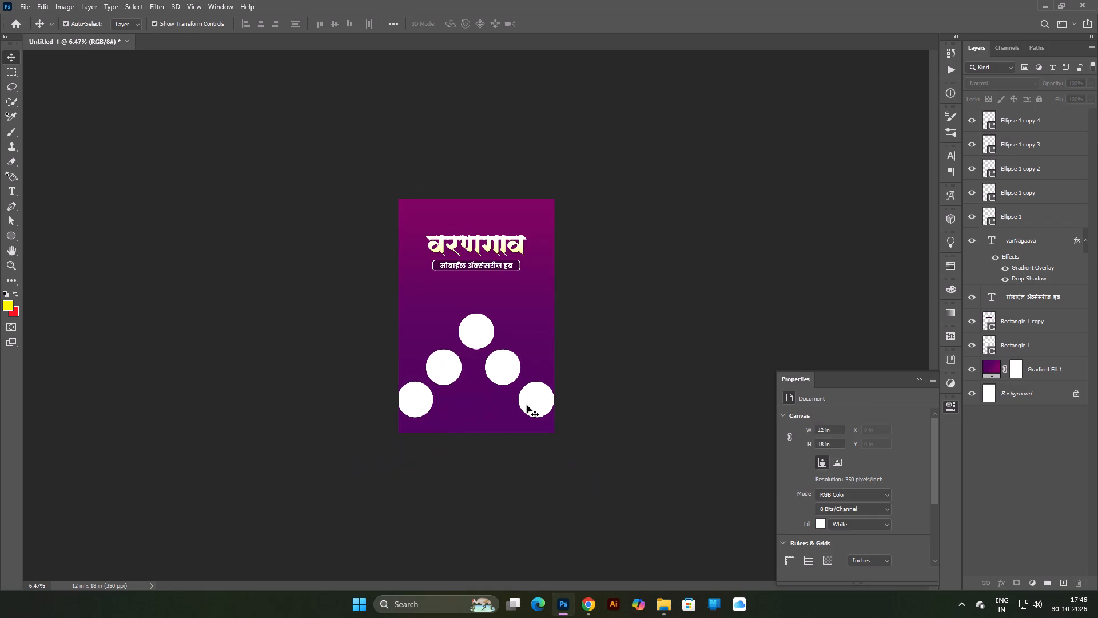
{"action": "scroll", "coordinate": [570, 385], "scroll_direction": "down", "scroll_amount": 4}
{"action": "scroll", "coordinate": [570, 385], "scroll_direction": "up", "scroll_amount": 3}
{"action": "scroll", "coordinate": [570, 385], "scroll_direction": "down", "scroll_amount": 2}
{"action": "scroll", "coordinate": [570, 385], "scroll_direction": "up", "scroll_amount": 3}
{"action": "key", "text": "ctrl+0"}
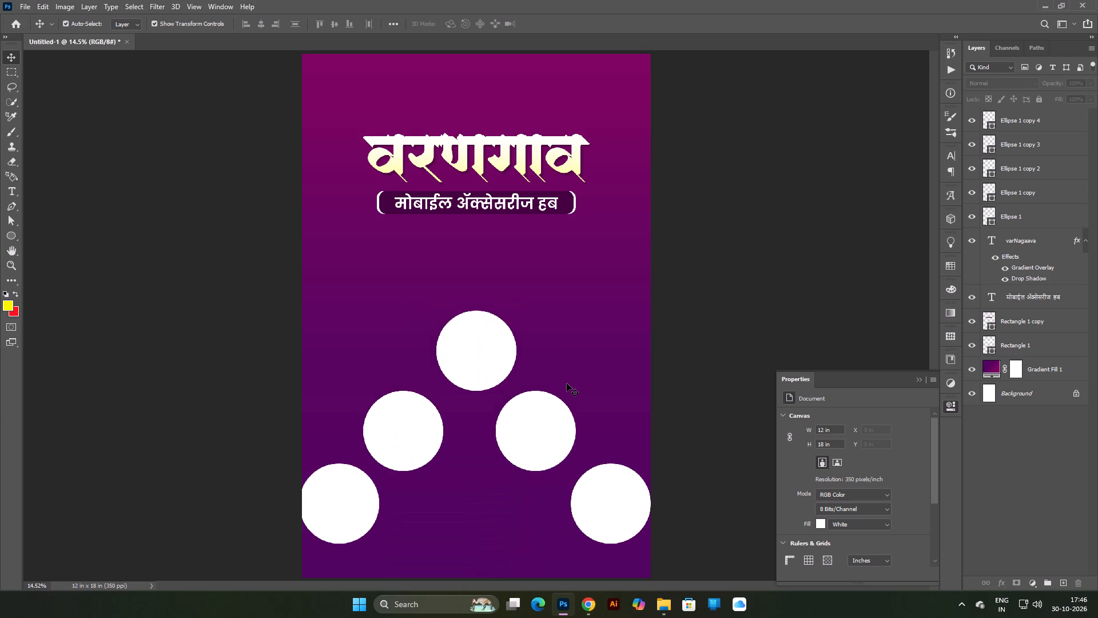
{"action": "scroll", "coordinate": [562, 382], "scroll_direction": "down", "scroll_amount": 1}
{"action": "left_click", "coordinate": [1024, 220]}
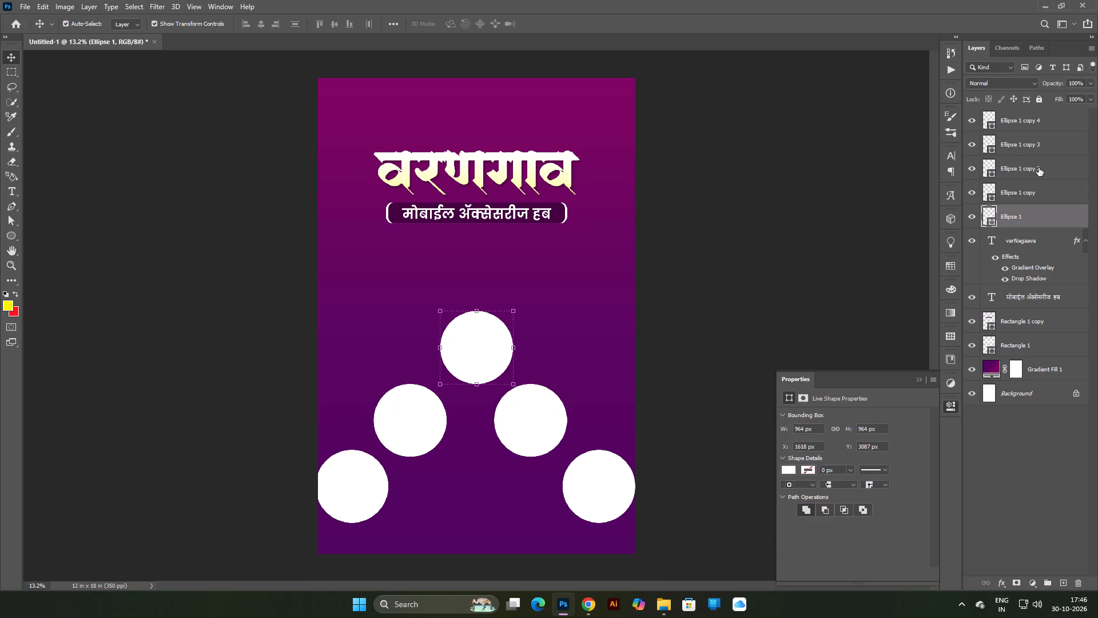
{"action": "left_click", "coordinate": [1036, 133], "text": "shift"}
{"action": "left_click_drag", "start_coordinate": [479, 526], "coordinate": [468, 458]}
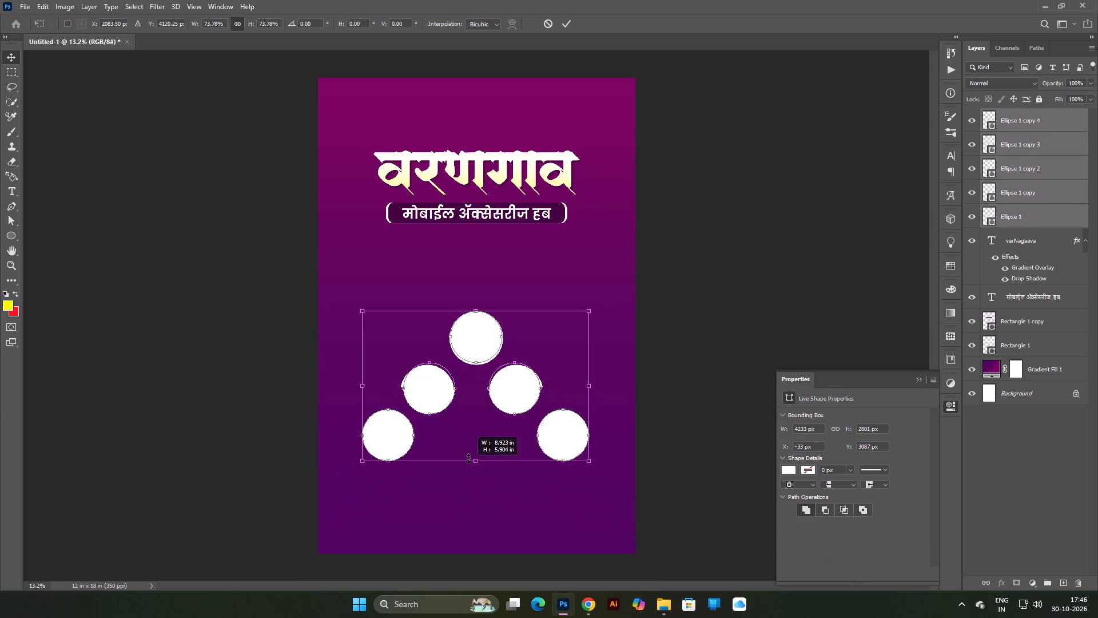
{"action": "left_click_drag", "start_coordinate": [468, 458], "coordinate": [469, 477]}
{"action": "right_click", "coordinate": [505, 395]}
{"action": "left_click", "coordinate": [542, 391]}
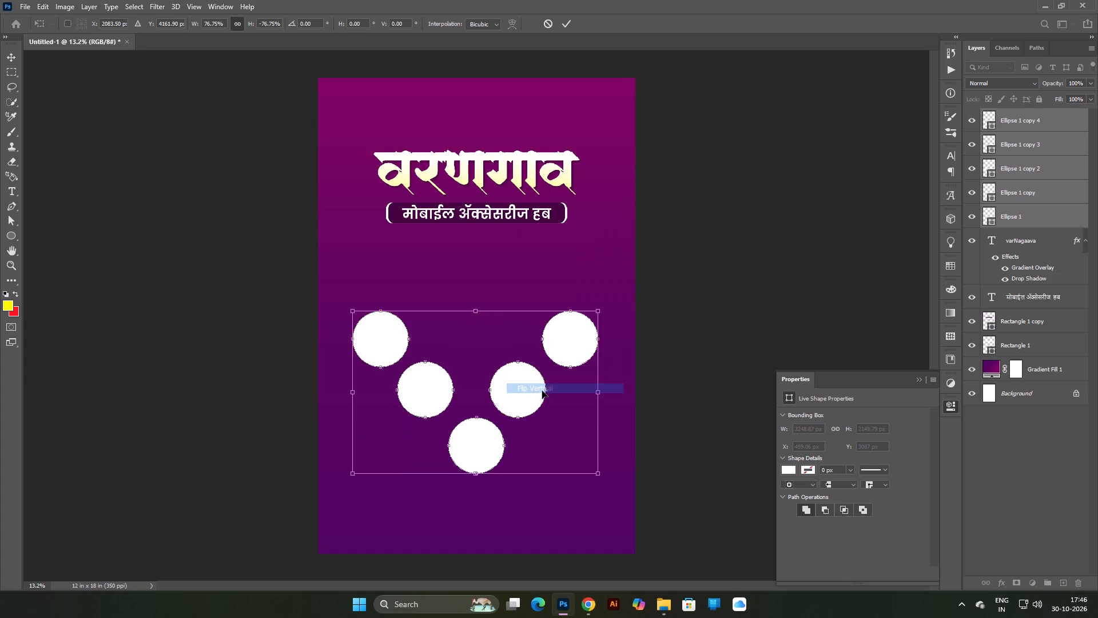
Resize the V of circles to about 87.5% of its original size and centre it horizontally in the poster's lower half.
{"action": "left_click_drag", "start_coordinate": [519, 425], "coordinate": [517, 436]}
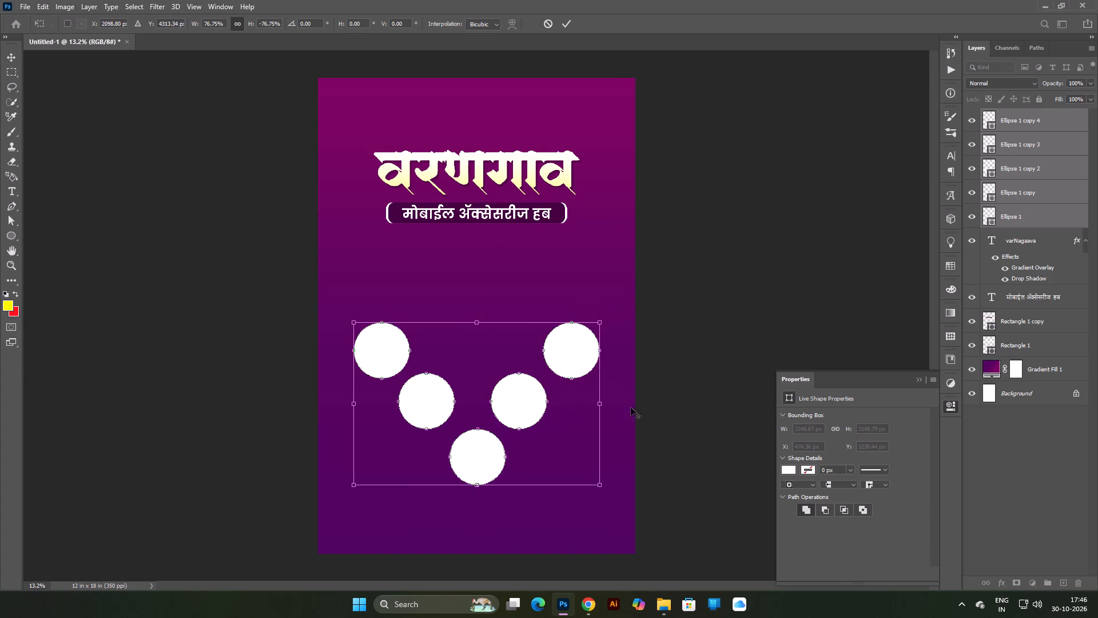
{"action": "left_click_drag", "start_coordinate": [599, 406], "coordinate": [624, 422], "text": "alt"}
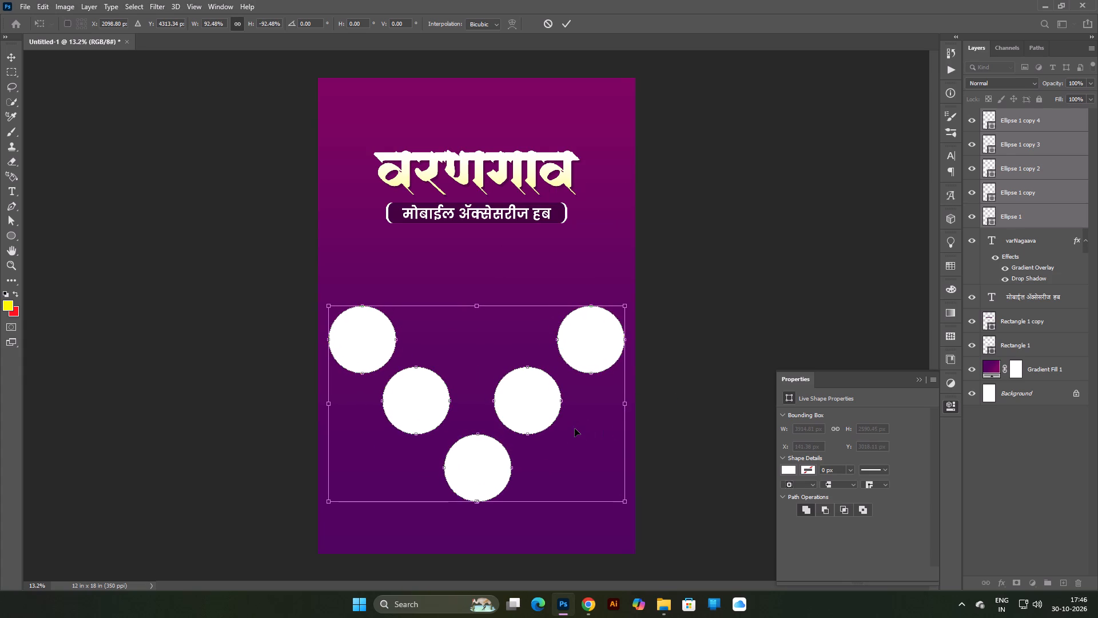
{"action": "left_click", "coordinate": [575, 429]}
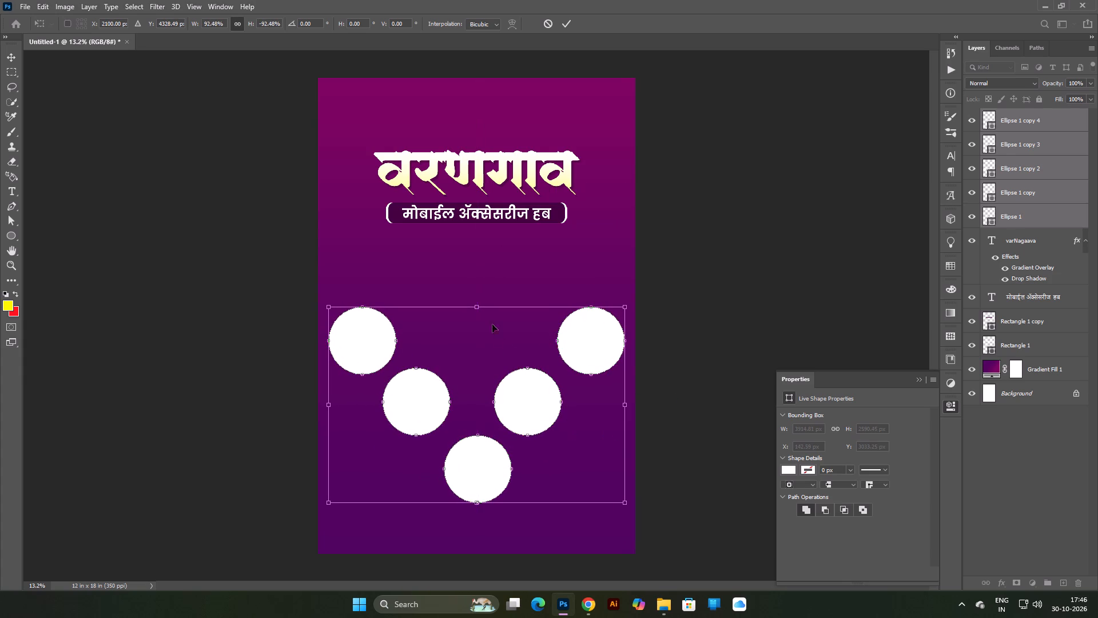
{"action": "left_click", "coordinate": [478, 307]}
{"action": "left_click_drag", "start_coordinate": [488, 339], "coordinate": [489, 345]}
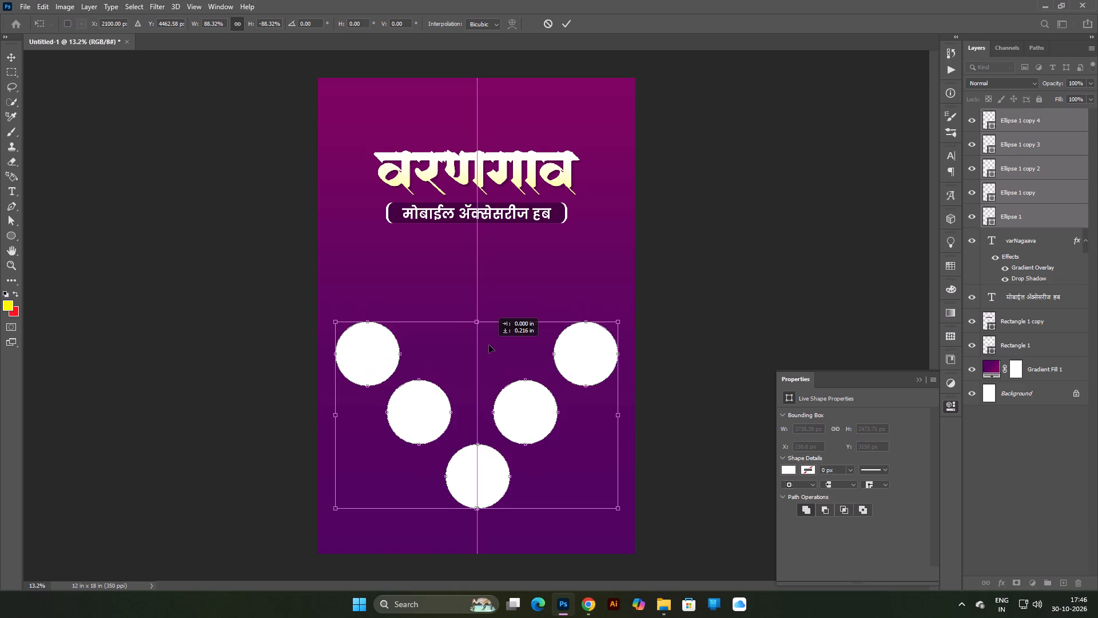
{"action": "left_click_drag", "start_coordinate": [489, 345], "coordinate": [488, 356]}
{"action": "left_click", "coordinate": [480, 330]}
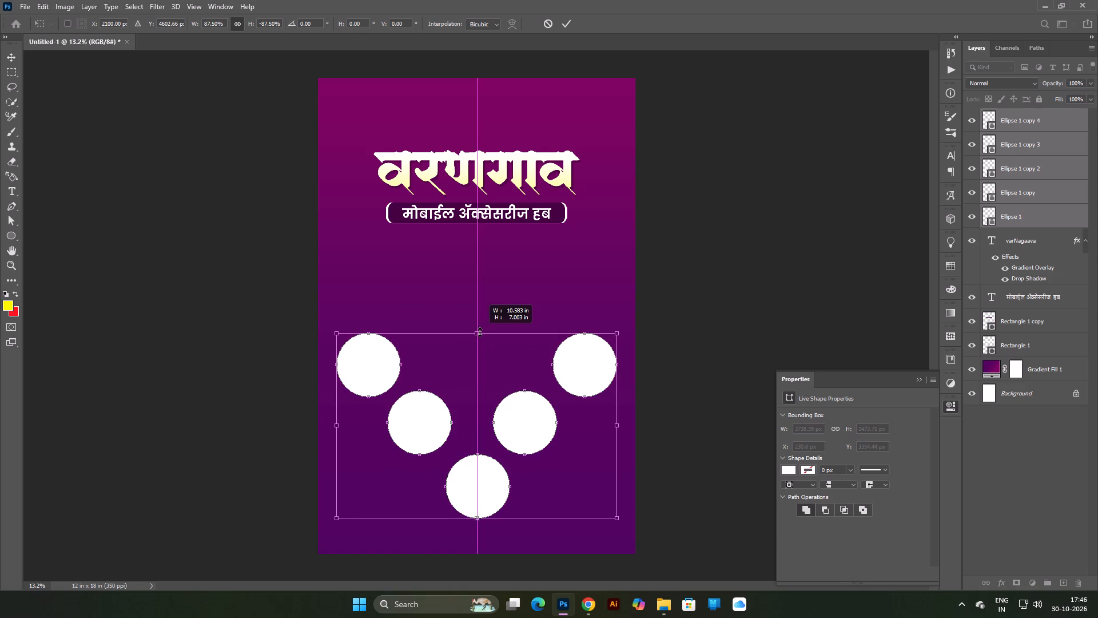
{"action": "key", "text": "Return"}
{"action": "left_click", "coordinate": [766, 322]}
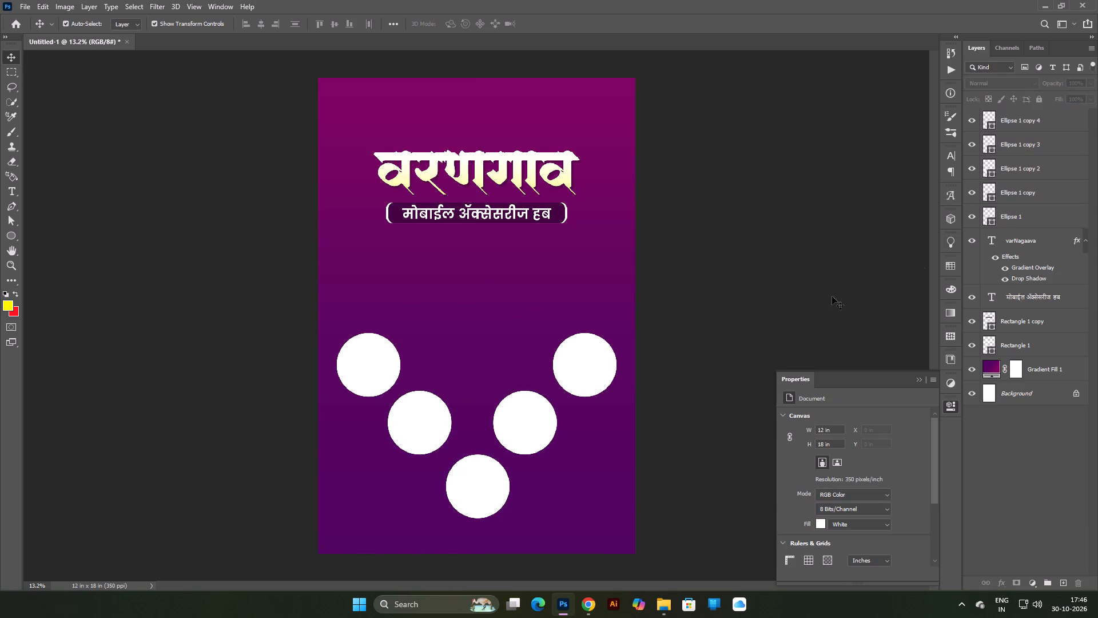
Move all five circles up together to about Y 3218 px, keeping them horizontally centred on the poster.
{"action": "left_click", "coordinate": [1018, 215]}
{"action": "left_click", "coordinate": [1039, 131], "text": "shift"}
{"action": "left_click_drag", "start_coordinate": [536, 455], "coordinate": [534, 446]}
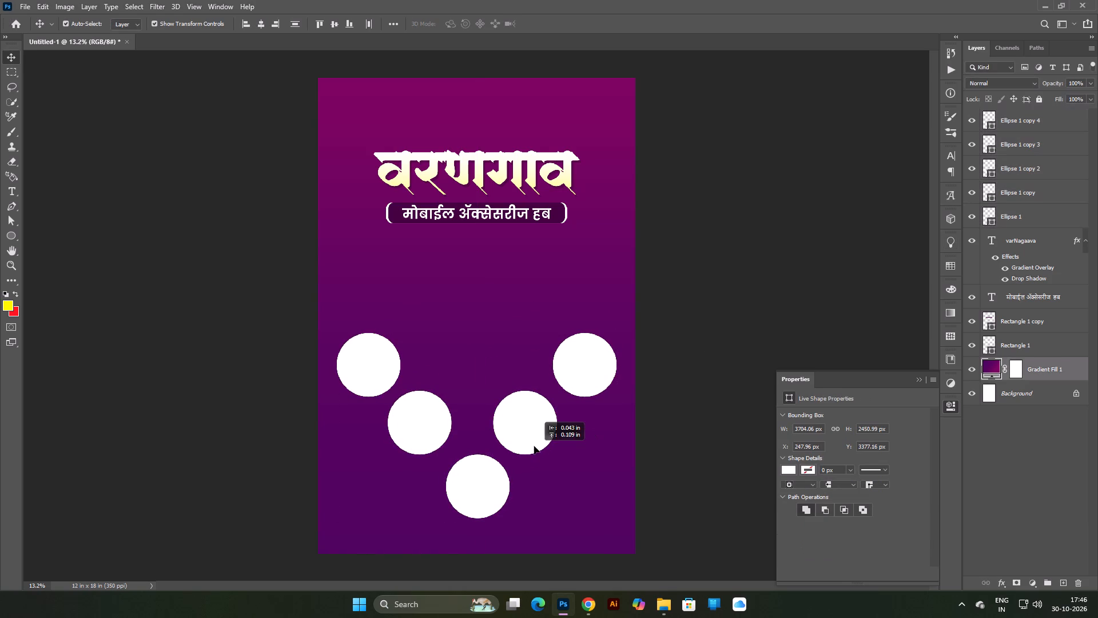
{"action": "left_click_drag", "start_coordinate": [534, 446], "coordinate": [534, 443]}
{"action": "left_click", "coordinate": [1041, 226]}
{"action": "left_click", "coordinate": [1044, 130], "text": "shift"}
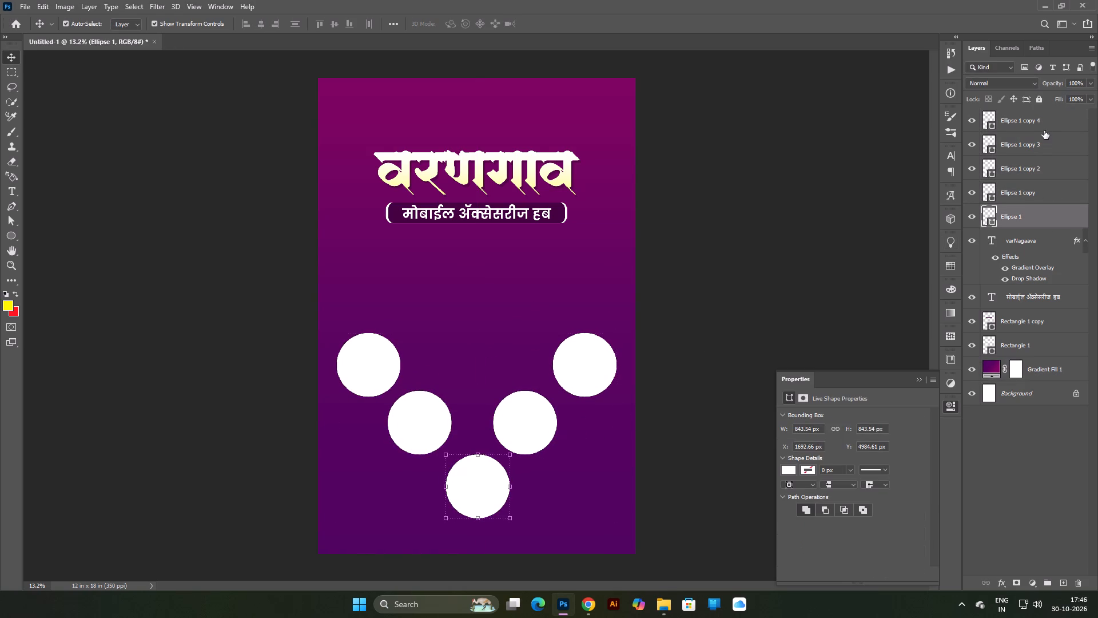
{"action": "left_click_drag", "start_coordinate": [507, 415], "coordinate": [507, 403]}
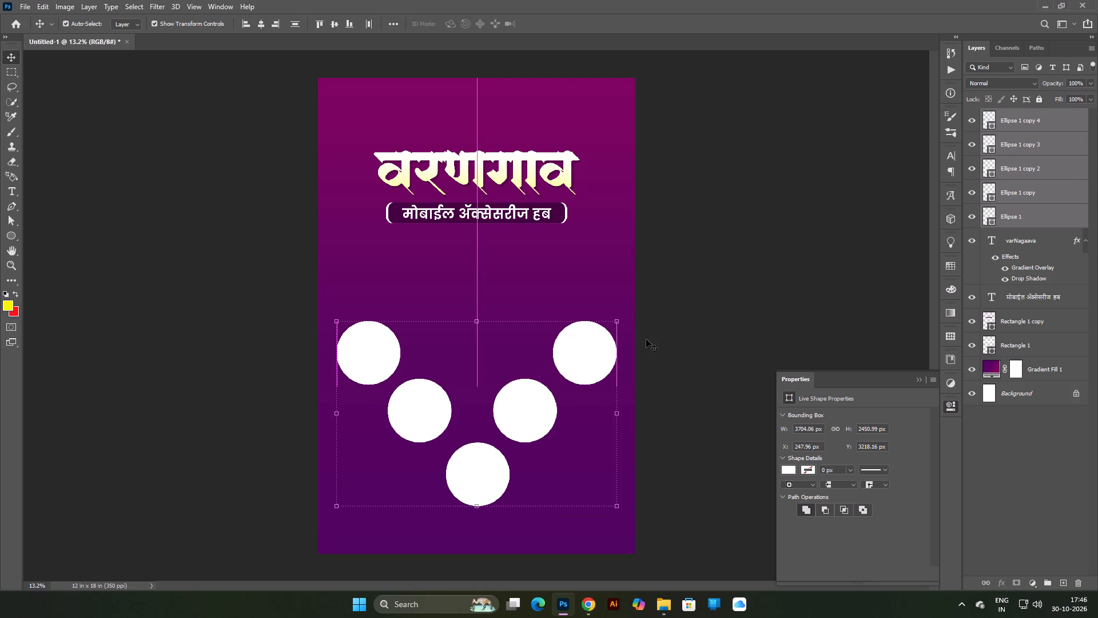
{"action": "key", "text": "Return"}
{"action": "left_click", "coordinate": [780, 271]}
{"action": "scroll", "coordinate": [639, 253], "scroll_direction": "down", "scroll_amount": 5}
{"action": "scroll", "coordinate": [563, 616], "scroll_direction": "up", "scroll_amount": 3}
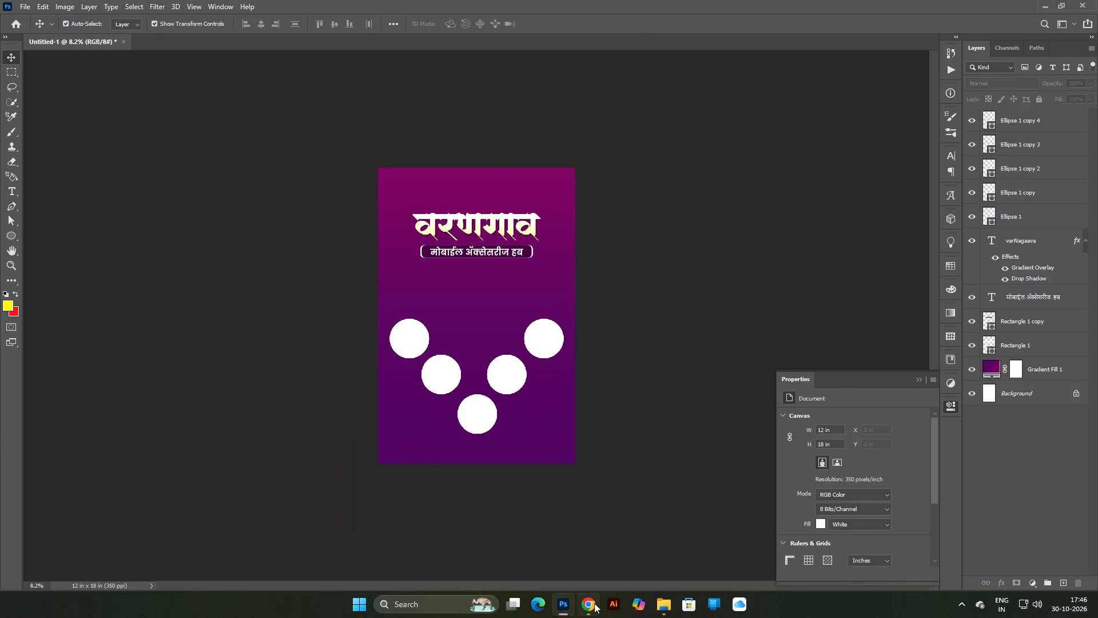
Switch to Google Chrome and close the "ghatnandra devi" image search, returning to the Diwali banner background results.
{"action": "left_click", "coordinate": [594, 603]}
{"action": "scroll", "coordinate": [614, 449], "scroll_direction": "up", "scroll_amount": 7}
{"action": "scroll", "coordinate": [597, 393], "scroll_direction": "down", "scroll_amount": 7}
{"action": "scroll", "coordinate": [508, 344], "scroll_direction": "up", "scroll_amount": 4}
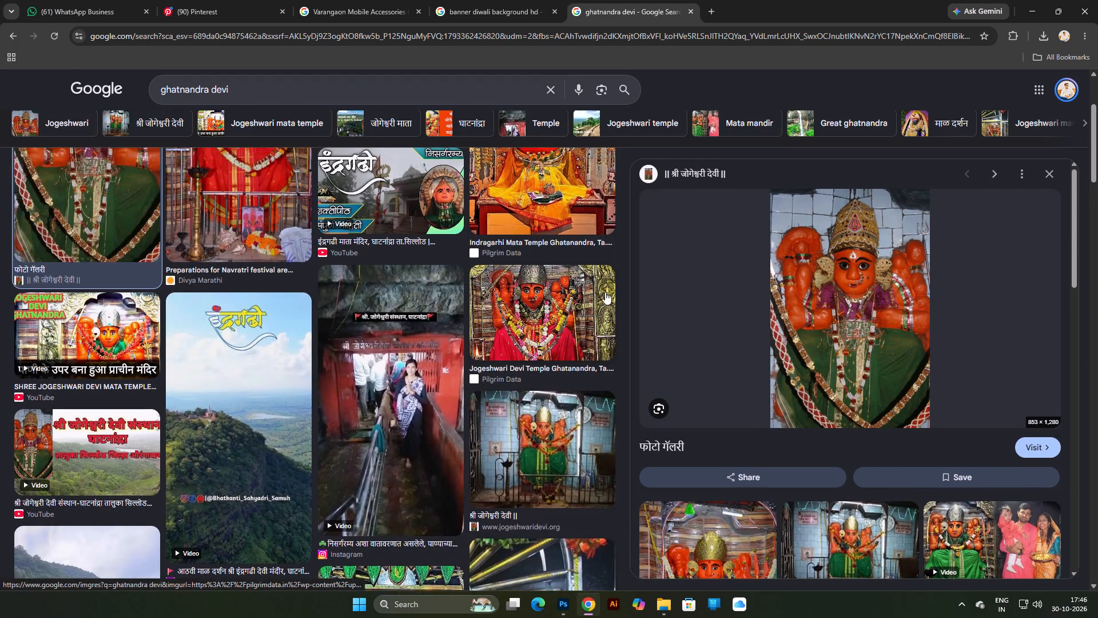
{"action": "left_click", "coordinate": [693, 11]}
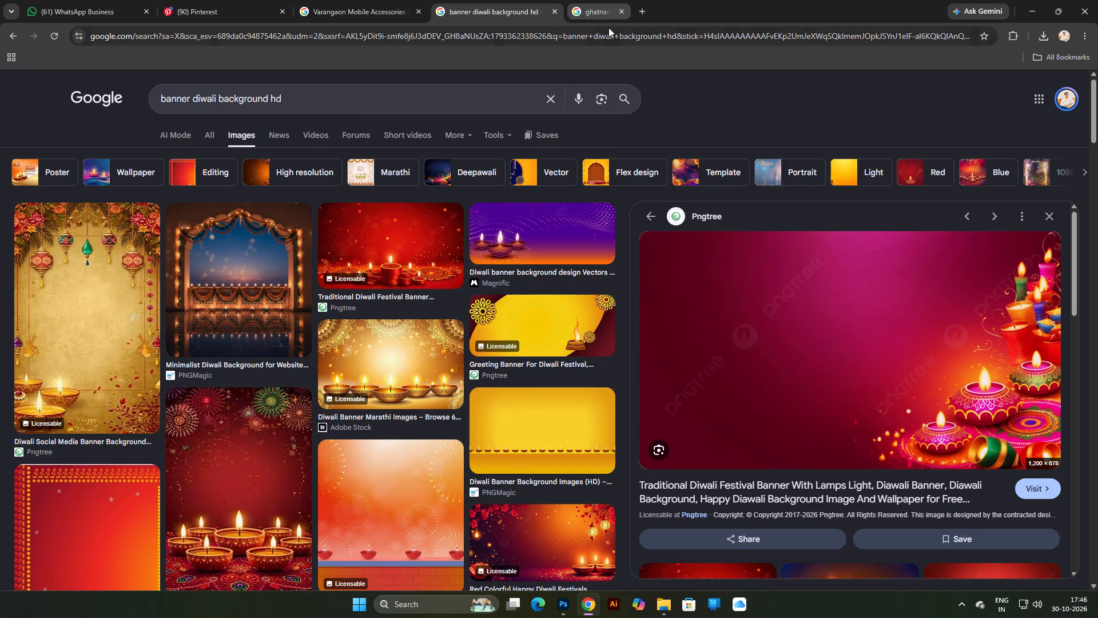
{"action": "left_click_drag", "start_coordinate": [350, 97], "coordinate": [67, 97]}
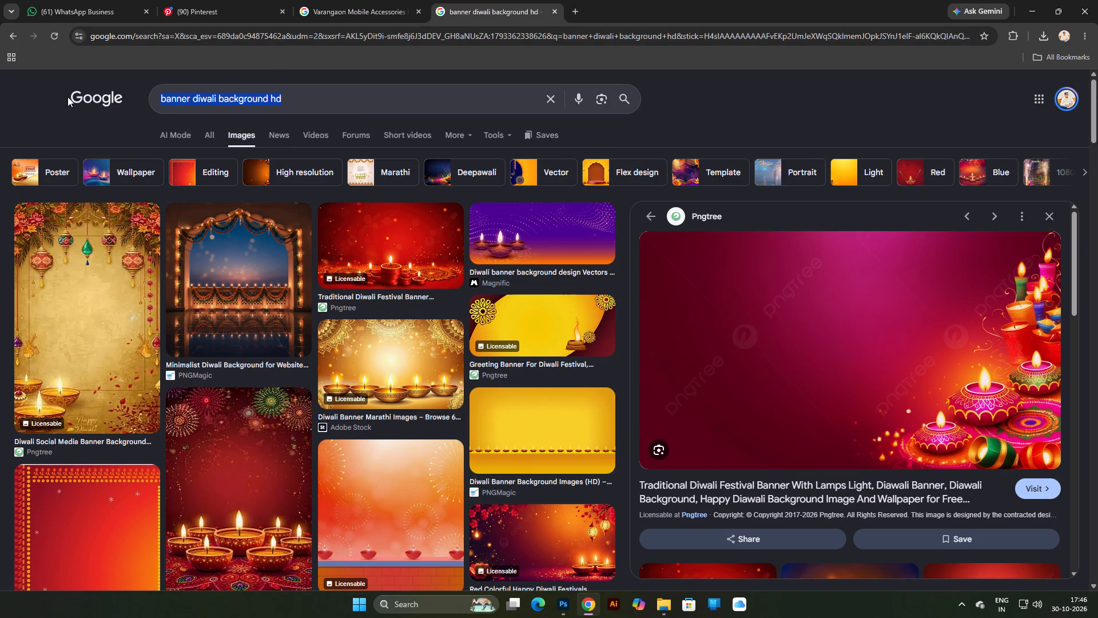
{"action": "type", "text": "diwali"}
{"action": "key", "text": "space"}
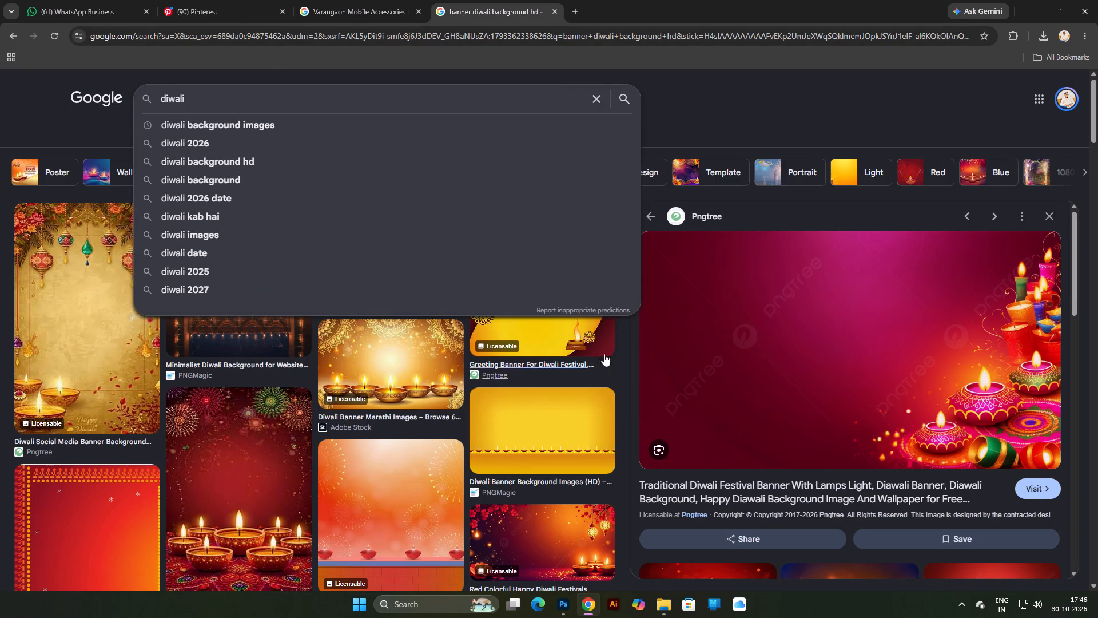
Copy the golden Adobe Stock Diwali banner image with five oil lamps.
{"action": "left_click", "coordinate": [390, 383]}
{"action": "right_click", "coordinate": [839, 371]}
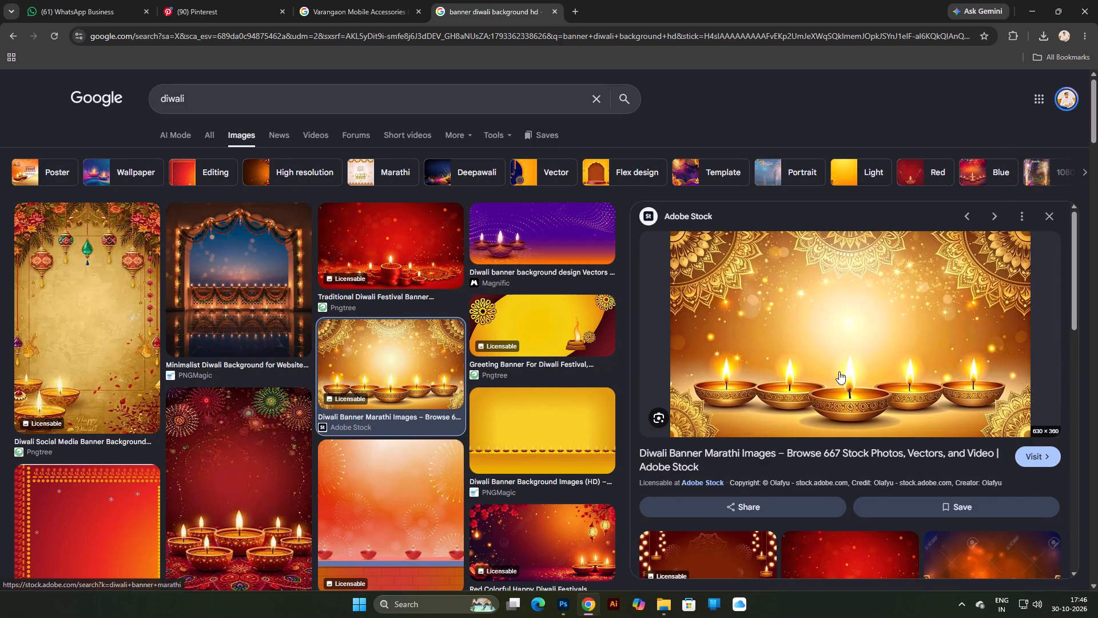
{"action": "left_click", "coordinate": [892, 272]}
Copy the red Pngtree "Diwali Colorful Banner Background" image with candles from the related images.
{"action": "scroll", "coordinate": [849, 325], "scroll_direction": "down", "scroll_amount": 5}
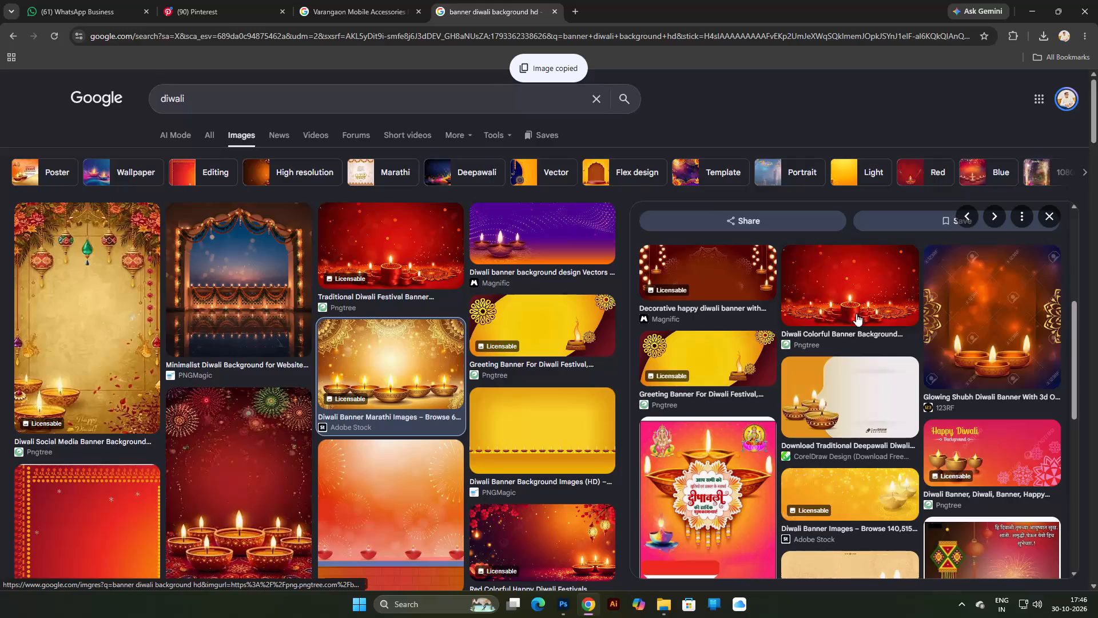
{"action": "left_click", "coordinate": [865, 295]}
{"action": "right_click", "coordinate": [838, 347]}
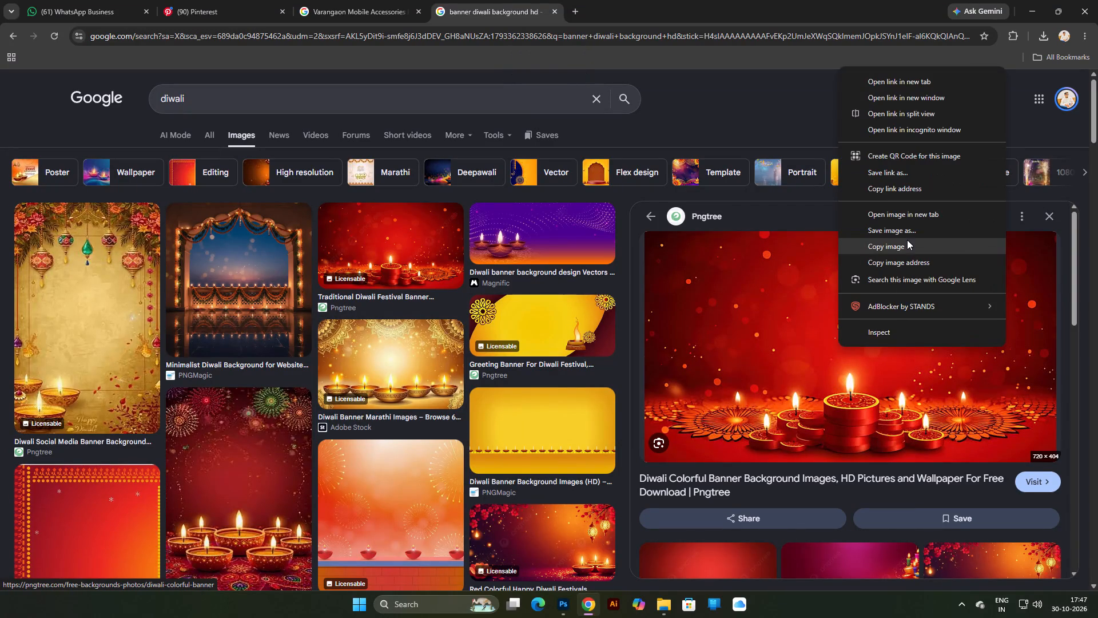
{"action": "left_click", "coordinate": [907, 241]}
In Photoshop, paste the red Diwali image above Gradient Fill 1, enlarge it to 12 in wide and place it along the poster's bottom.
{"action": "left_click", "coordinate": [568, 605]}
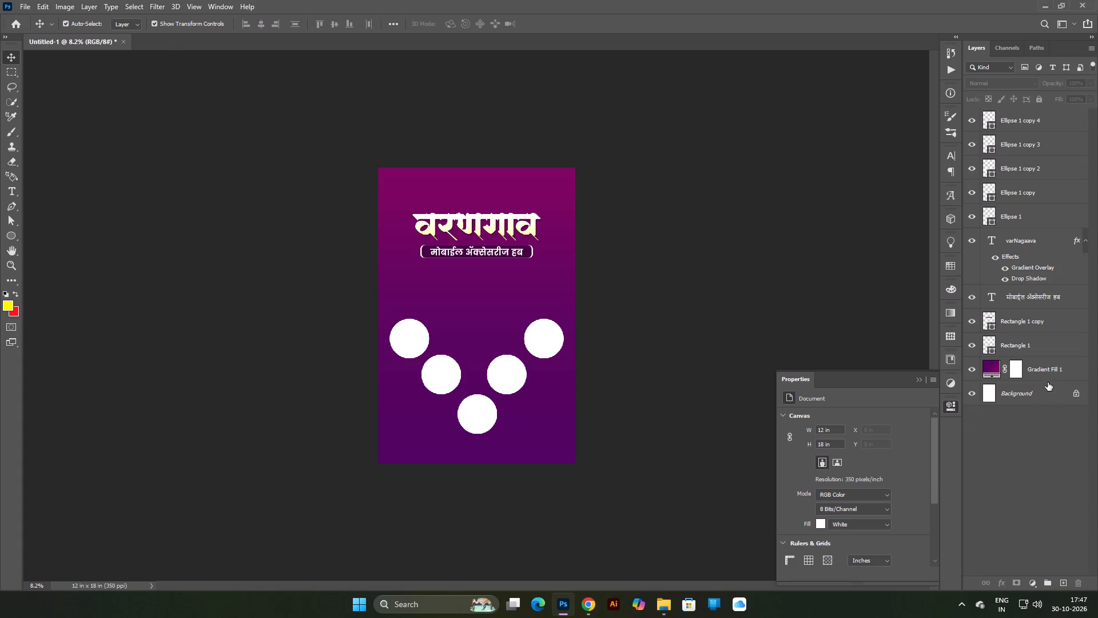
{"action": "left_click", "coordinate": [1057, 368]}
{"action": "key", "text": "ctrl+v"}
{"action": "key", "text": "ctrl+t"}
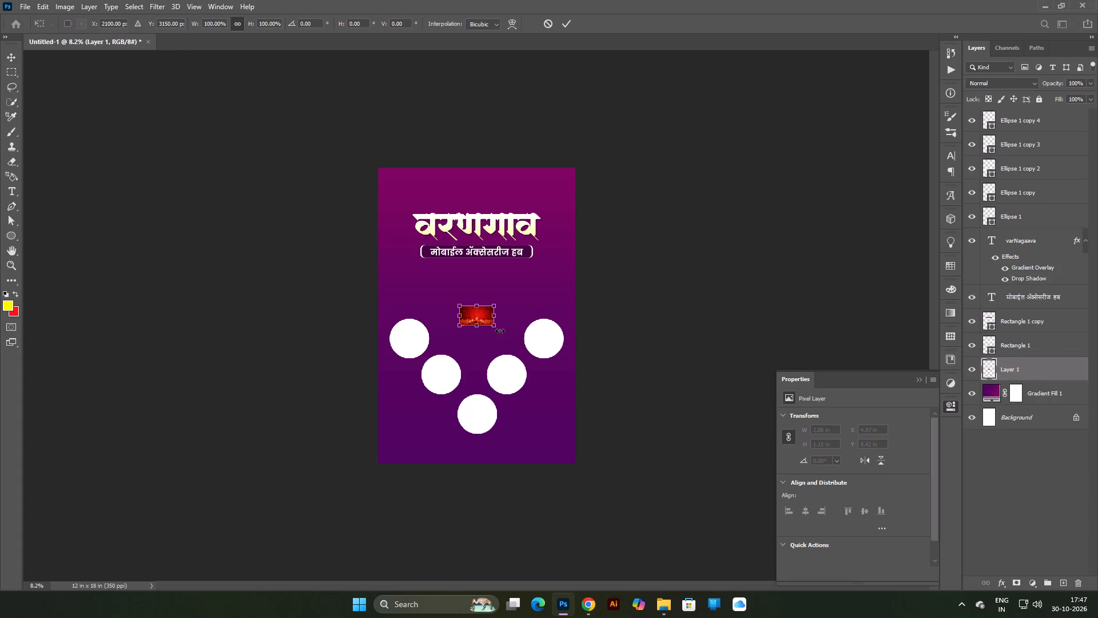
{"action": "left_click_drag", "start_coordinate": [498, 319], "coordinate": [582, 352], "text": "alt"}
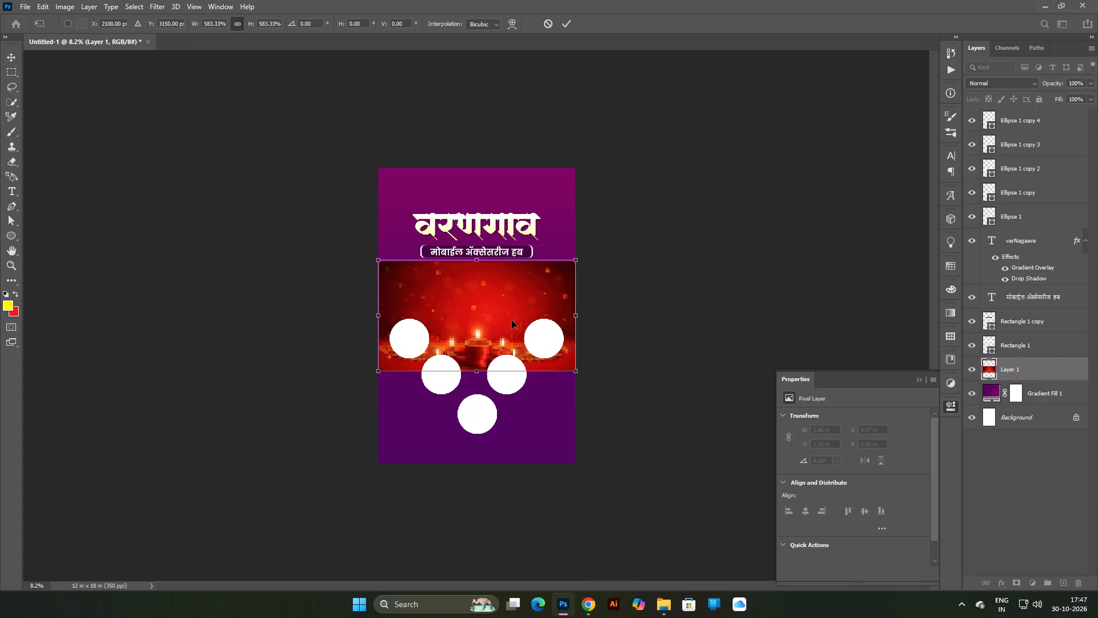
{"action": "left_click_drag", "start_coordinate": [512, 320], "coordinate": [512, 426]}
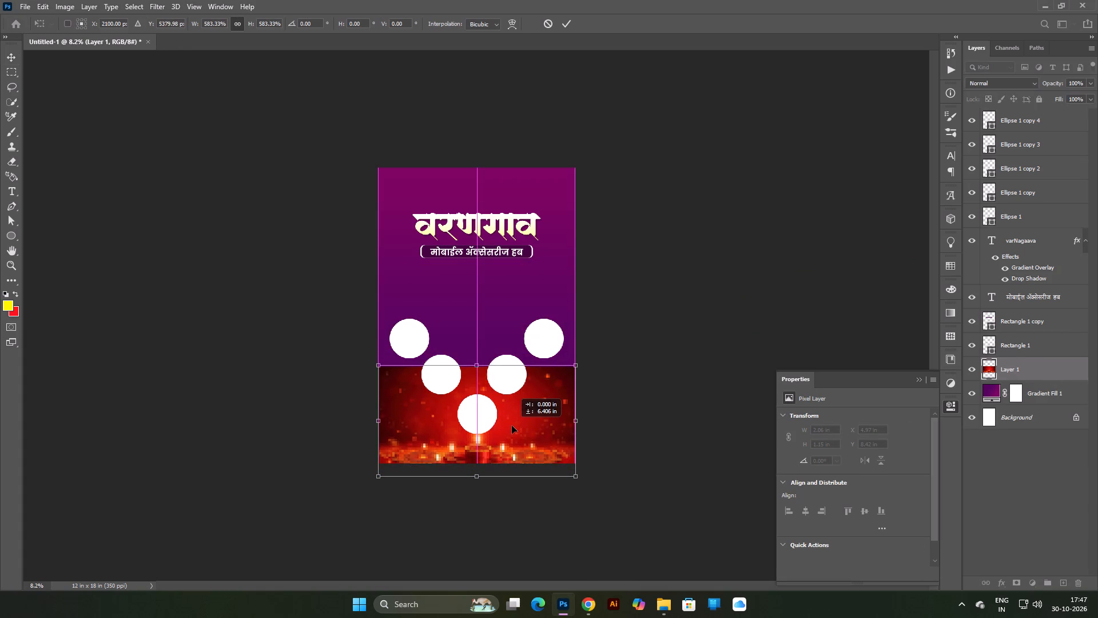
{"action": "left_click_drag", "start_coordinate": [512, 426], "coordinate": [511, 426]}
{"action": "key", "text": "Return"}
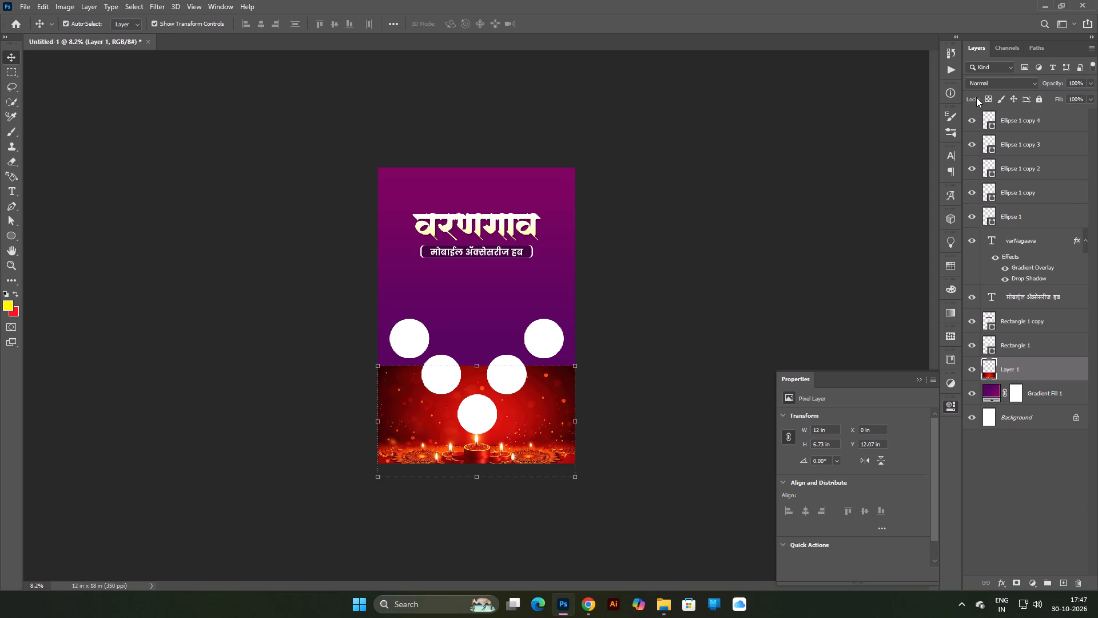
Set the pasted Diwali image layer's blend mode to Luminosity.
{"action": "left_click", "coordinate": [994, 90]}
{"action": "left_click", "coordinate": [997, 83]}
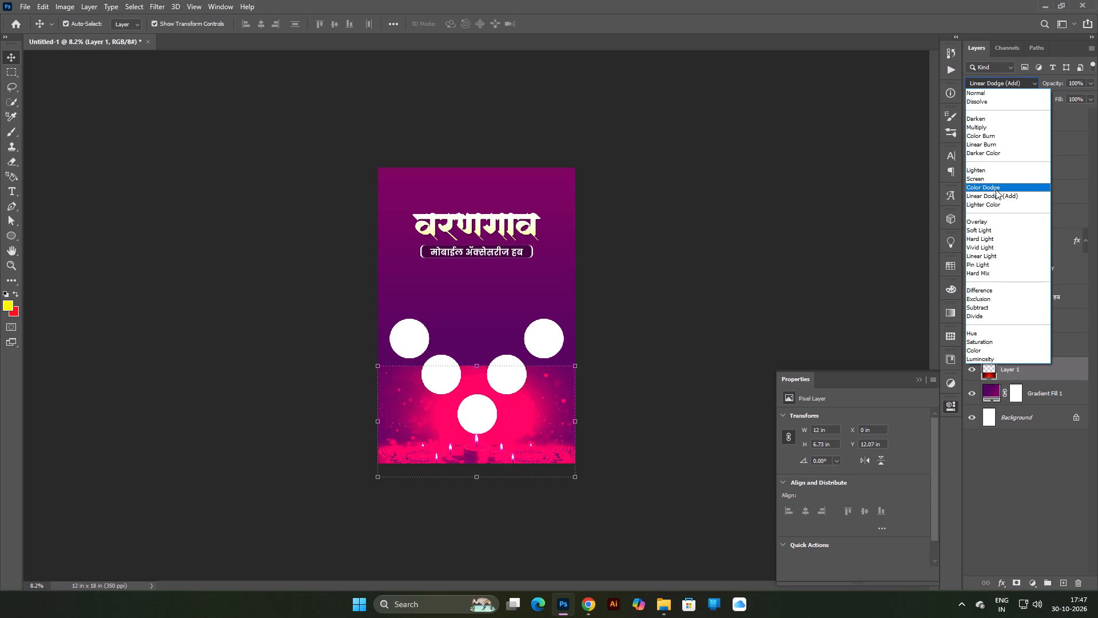
{"action": "left_click", "coordinate": [981, 359]}
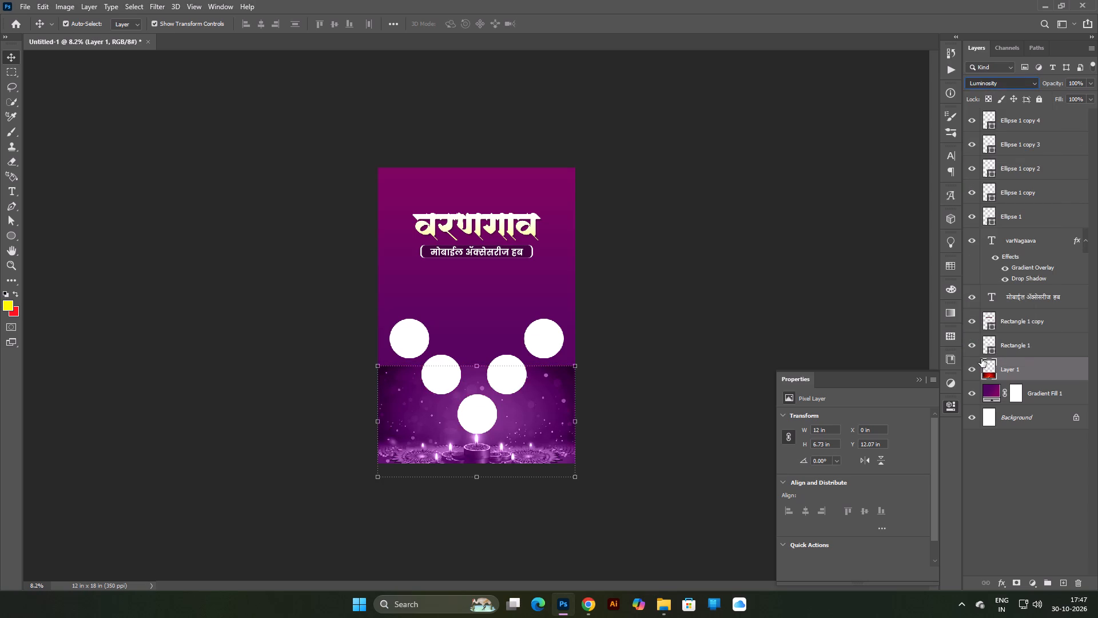
Reduce the Diwali image layer's opacity to 39%.
{"action": "left_click_drag", "start_coordinate": [1055, 85], "coordinate": [1024, 87]}
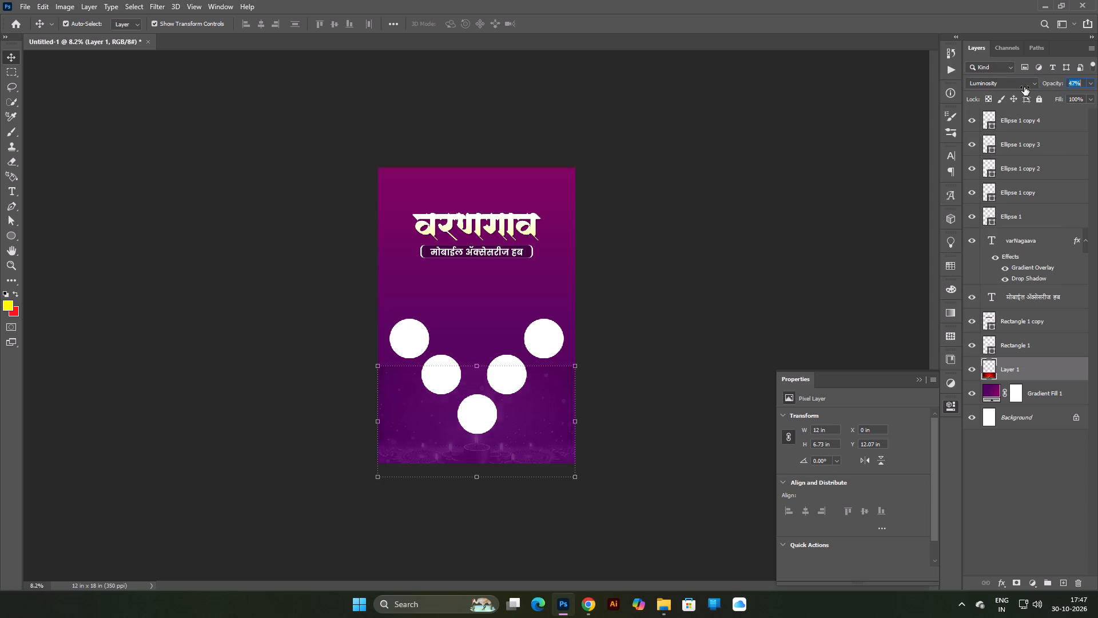
{"action": "left_click_drag", "start_coordinate": [1024, 87], "coordinate": [1020, 90]}
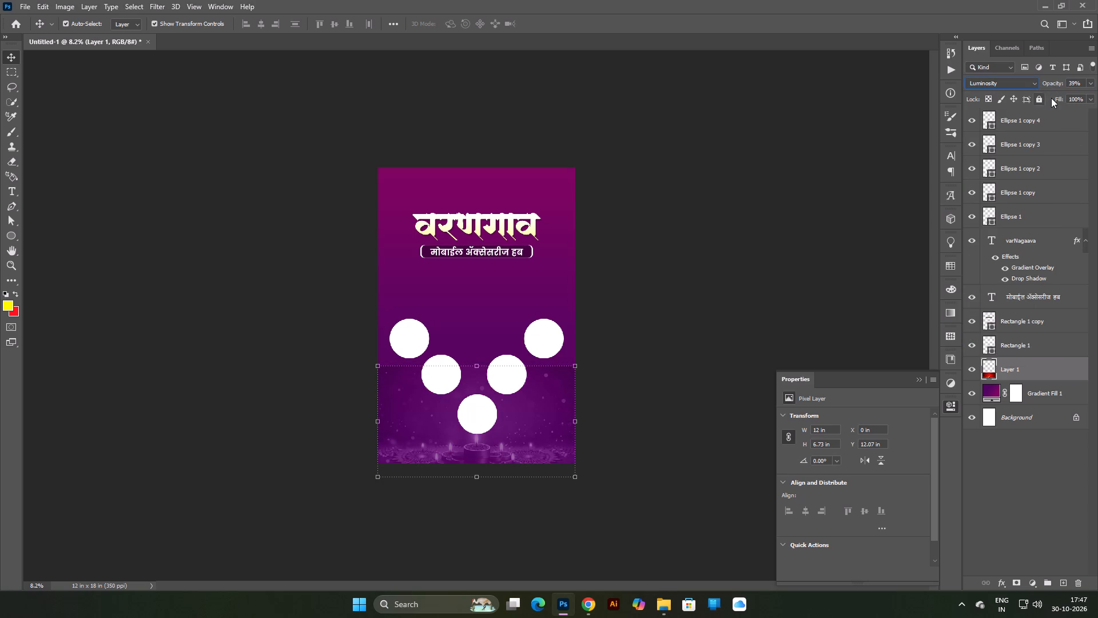
{"action": "left_click_drag", "start_coordinate": [1057, 99], "coordinate": [1063, 99]}
Erase the hard top edge of the Diwali image with a soft round eraser of about 3300 px, fading it into the gradient.
{"action": "left_click", "coordinate": [11, 163]}
{"action": "left_click", "coordinate": [85, 25]}
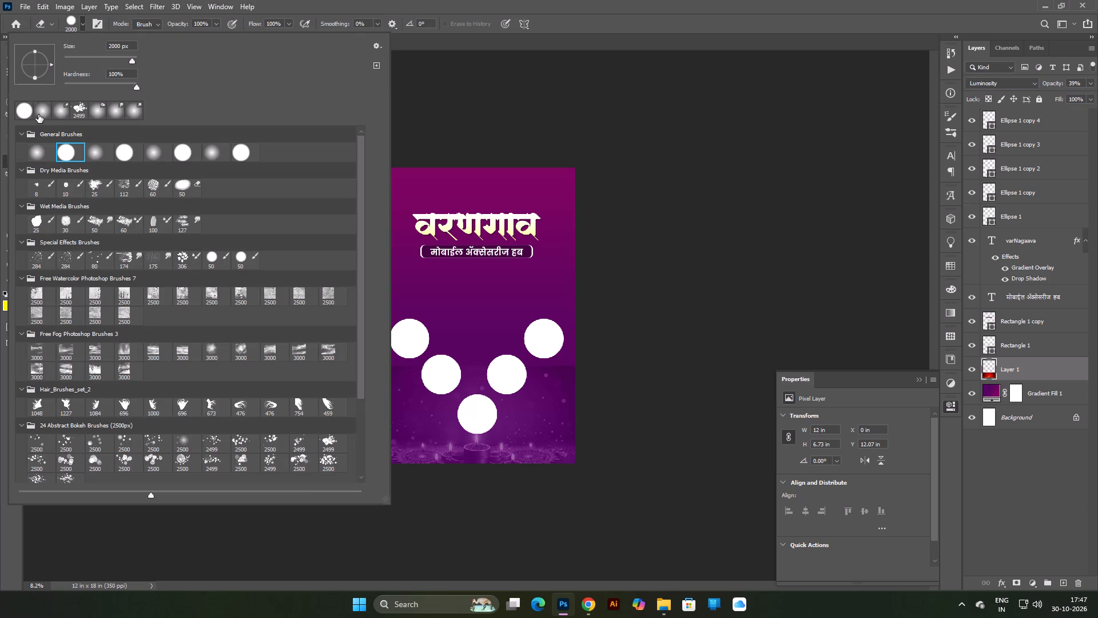
{"action": "left_click", "coordinate": [38, 114]}
{"action": "left_click", "coordinate": [67, 21]}
{"action": "key", "text": "bracketright"}
{"action": "key", "text": "bracketright"}
{"action": "key", "text": "bracketright"}
{"action": "key", "text": "bracketright"}
{"action": "key", "text": "bracketright"}
{"action": "key", "text": "bracketright"}
{"action": "key", "text": "bracketright"}
{"action": "key", "text": "bracketright"}
{"action": "key", "text": "bracketright"}
{"action": "key", "text": "bracketright"}
{"action": "key", "text": "bracketright"}
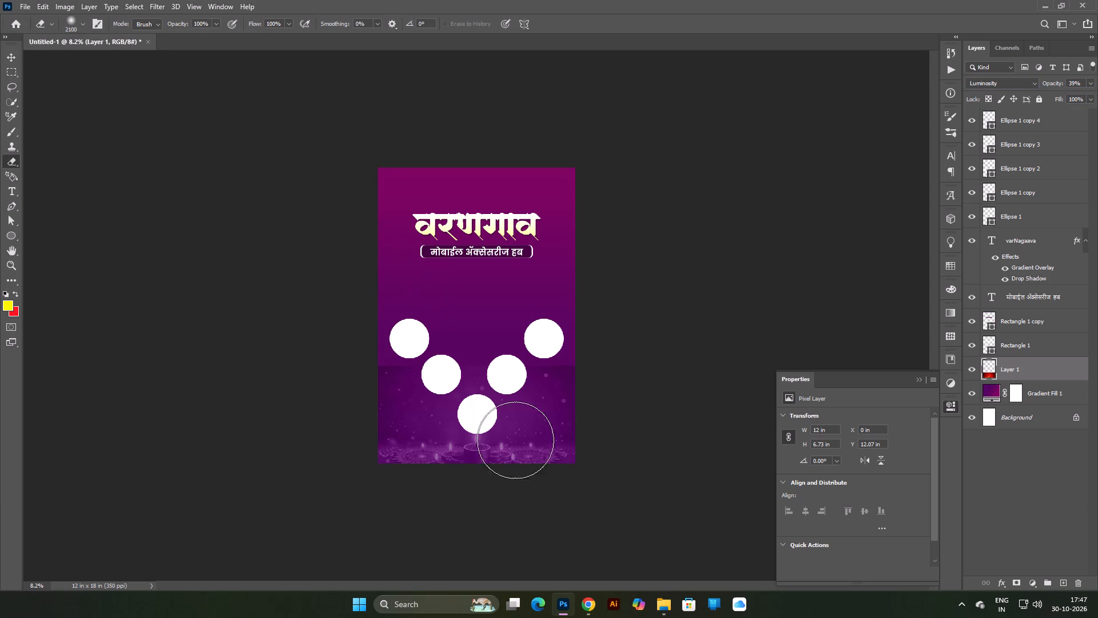
{"action": "key", "text": "bracketright"}
{"action": "key", "text": "bracketright"}
{"action": "left_click_drag", "start_coordinate": [307, 347], "coordinate": [464, 319]}
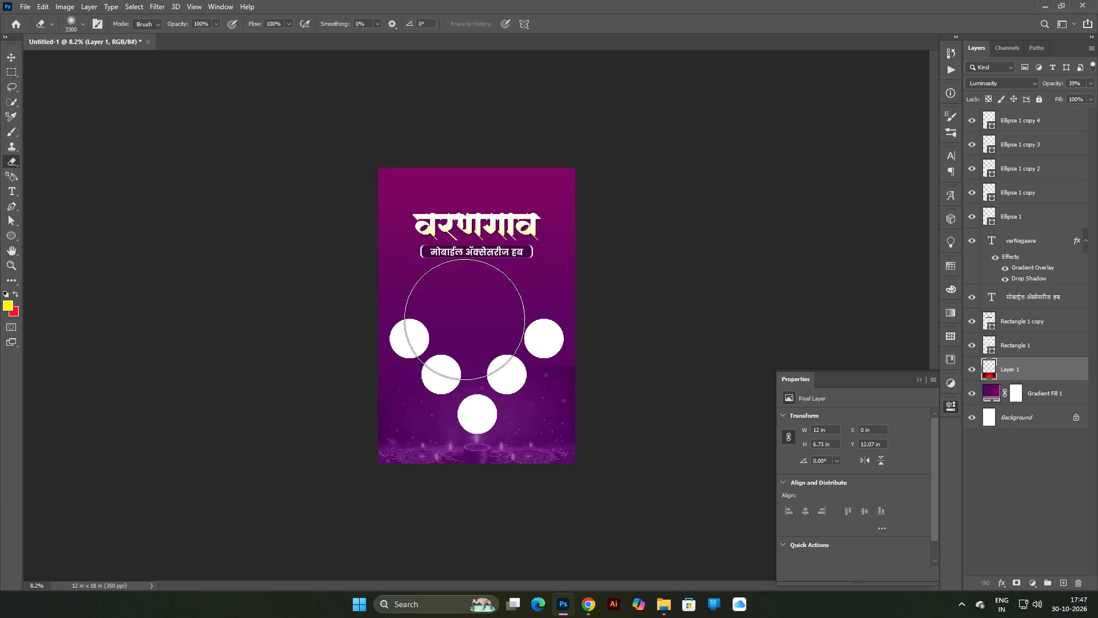
{"action": "left_click_drag", "start_coordinate": [464, 319], "coordinate": [239, 294]}
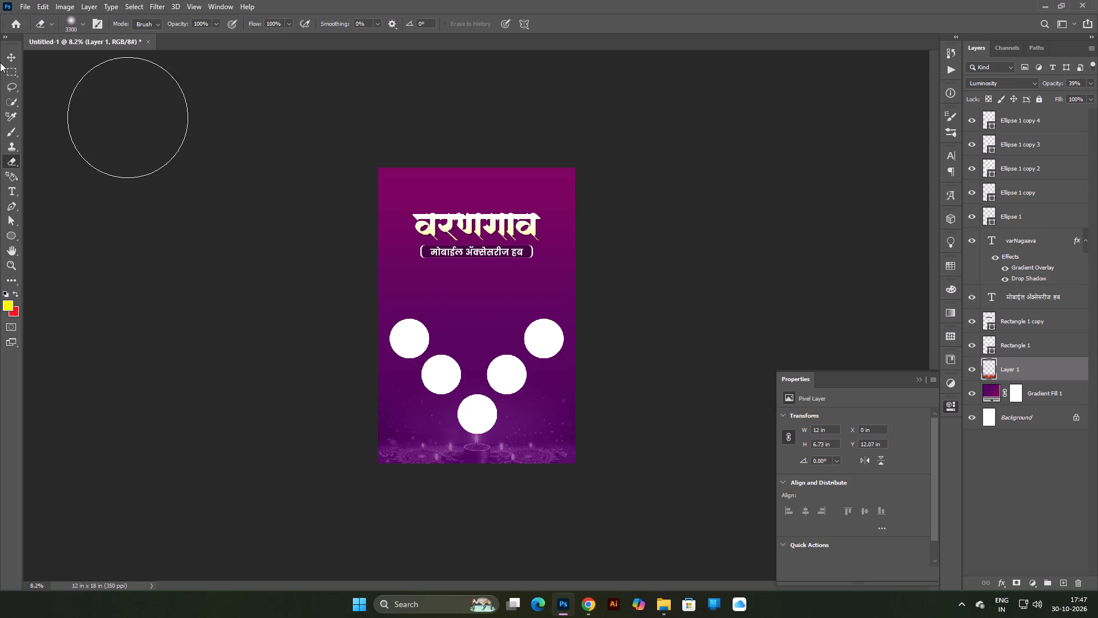
{"action": "left_click", "coordinate": [10, 54]}
{"action": "left_click", "coordinate": [76, 68]}
Scale all five white circles together to about 95% and move them up about 0.45 in, keeping them centred on the poster.
{"action": "left_click", "coordinate": [1043, 219]}
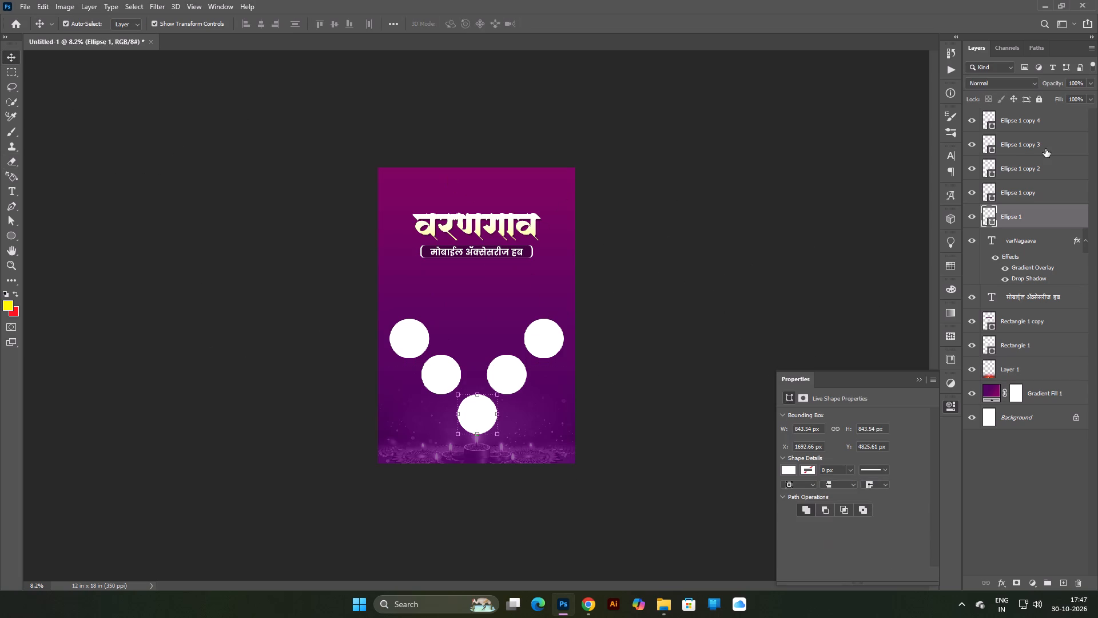
{"action": "left_click", "coordinate": [1053, 131], "text": "shift"}
{"action": "left_click_drag", "start_coordinate": [478, 435], "coordinate": [476, 429]}
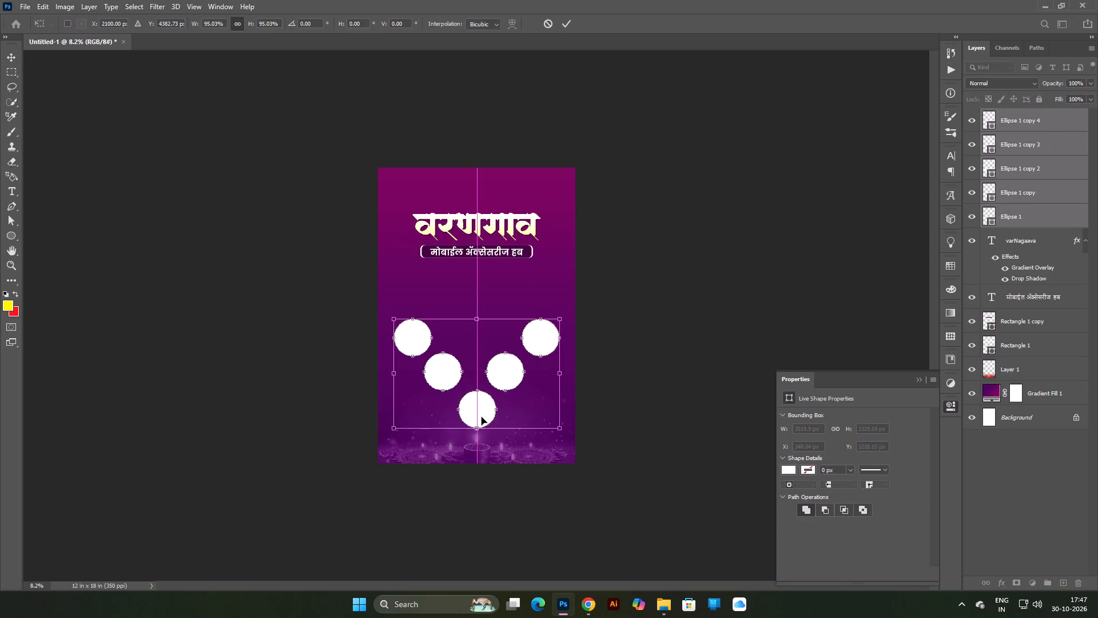
{"action": "left_click_drag", "start_coordinate": [483, 413], "coordinate": [482, 406]}
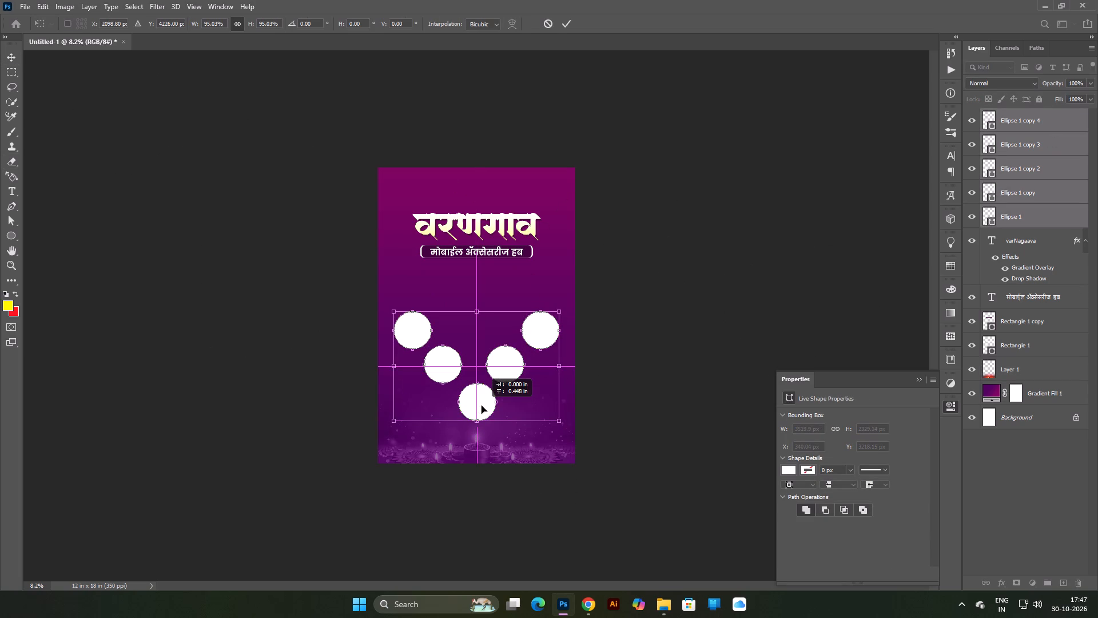
{"action": "left_click_drag", "start_coordinate": [482, 406], "coordinate": [483, 406]}
{"action": "key", "text": "Return"}
{"action": "left_click", "coordinate": [735, 340]}
Scale the heading, subtitle and both subtitle rectangles together to about 109%, and move them up, roughly centred above the circles.
{"action": "scroll", "coordinate": [655, 365], "scroll_direction": "down", "scroll_amount": 6}
{"action": "scroll", "coordinate": [620, 330], "scroll_direction": "up", "scroll_amount": 2}
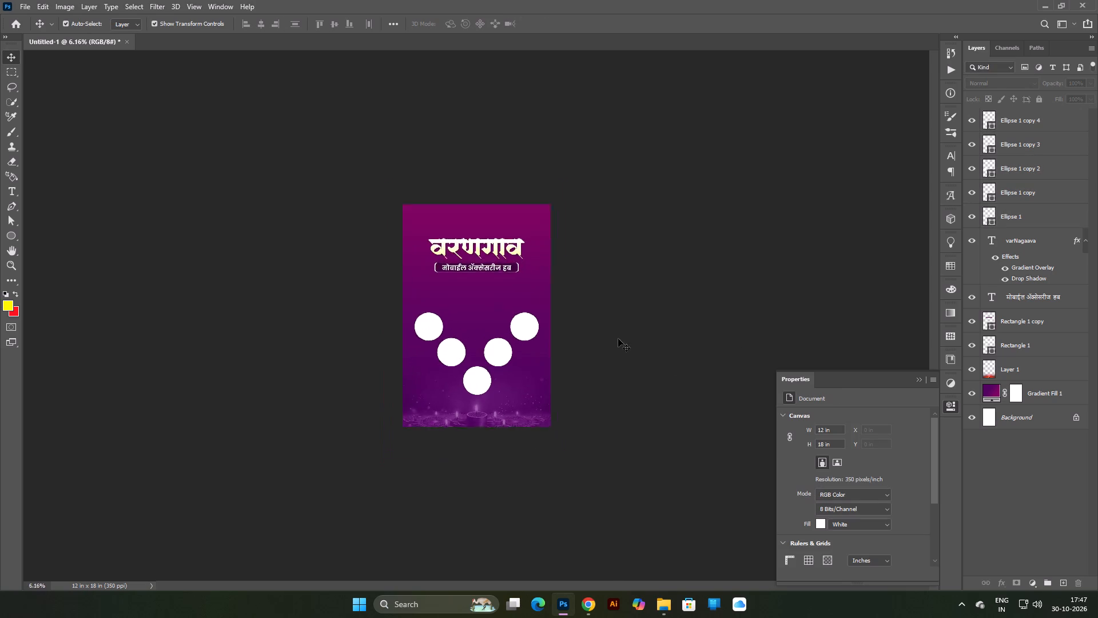
{"action": "scroll", "coordinate": [618, 339], "scroll_direction": "up", "scroll_amount": 7}
{"action": "left_click", "coordinate": [773, 281]}
{"action": "scroll", "coordinate": [539, 245], "scroll_direction": "up", "scroll_amount": 5}
{"action": "scroll", "coordinate": [535, 244], "scroll_direction": "down", "scroll_amount": 4}
{"action": "left_click", "coordinate": [521, 191]}
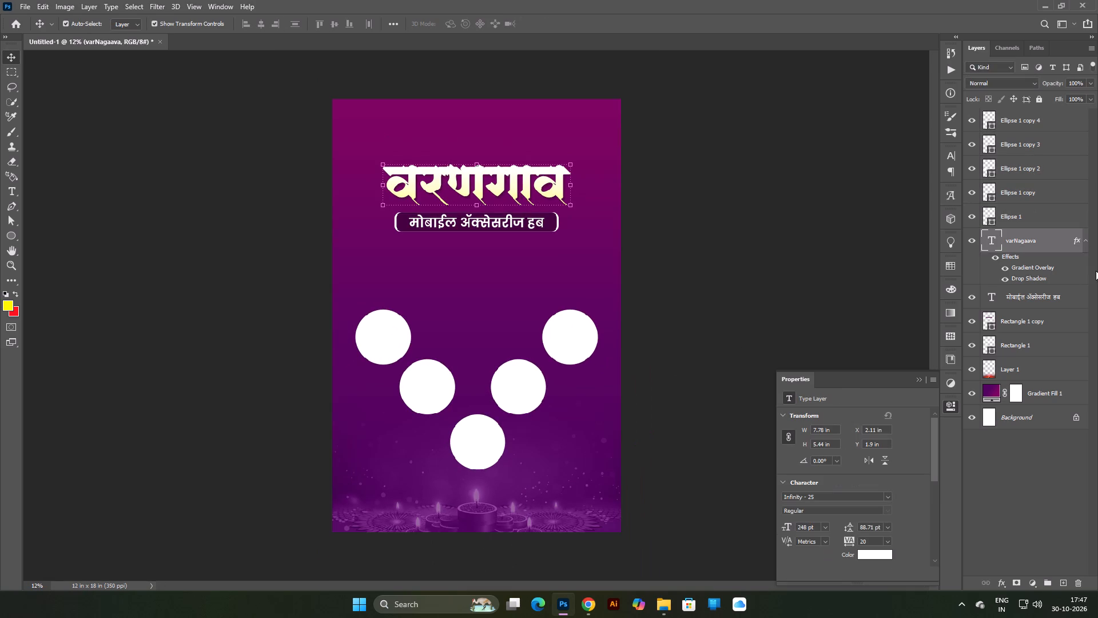
{"action": "left_click", "coordinate": [1017, 301], "text": "shift"}
{"action": "left_click", "coordinate": [1037, 326], "text": "ctrl"}
{"action": "left_click", "coordinate": [1035, 355], "text": "ctrl"}
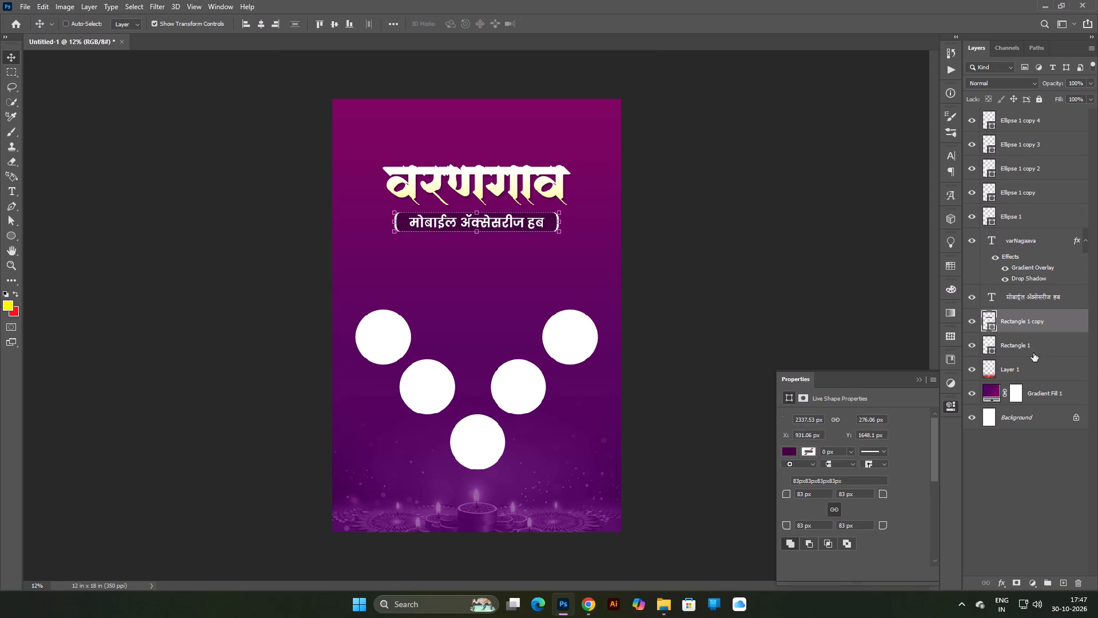
{"action": "left_click", "coordinate": [1033, 255], "text": "shift"}
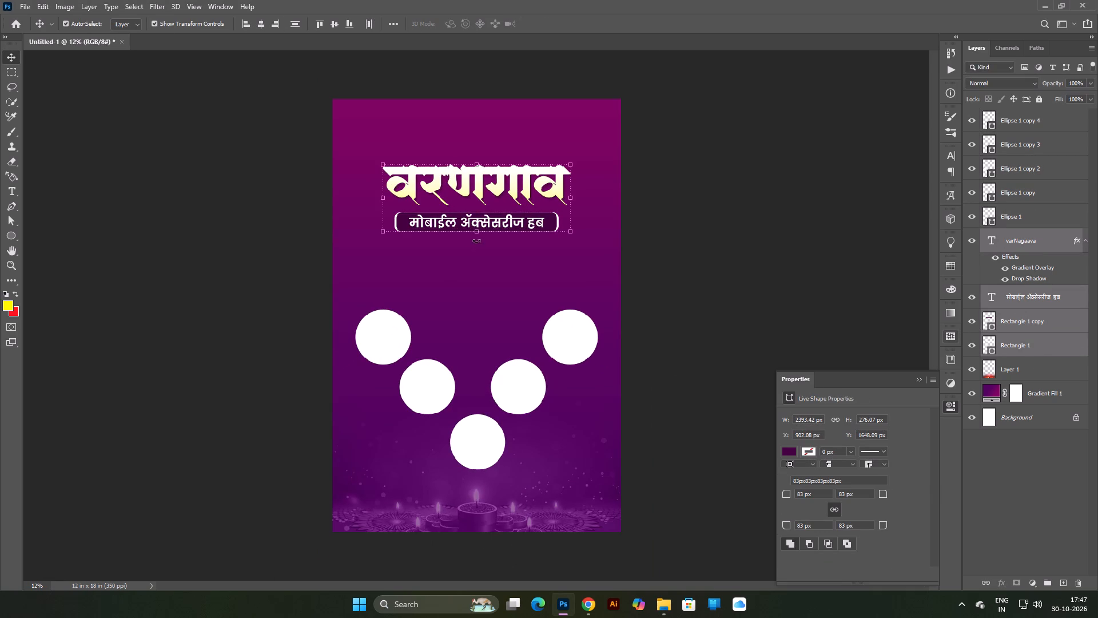
{"action": "left_click", "coordinate": [477, 232]}
{"action": "left_click_drag", "start_coordinate": [482, 215], "coordinate": [482, 201]}
{"action": "left_click_drag", "start_coordinate": [564, 183], "coordinate": [578, 181]}
{"action": "left_click_drag", "start_coordinate": [554, 185], "coordinate": [543, 184]}
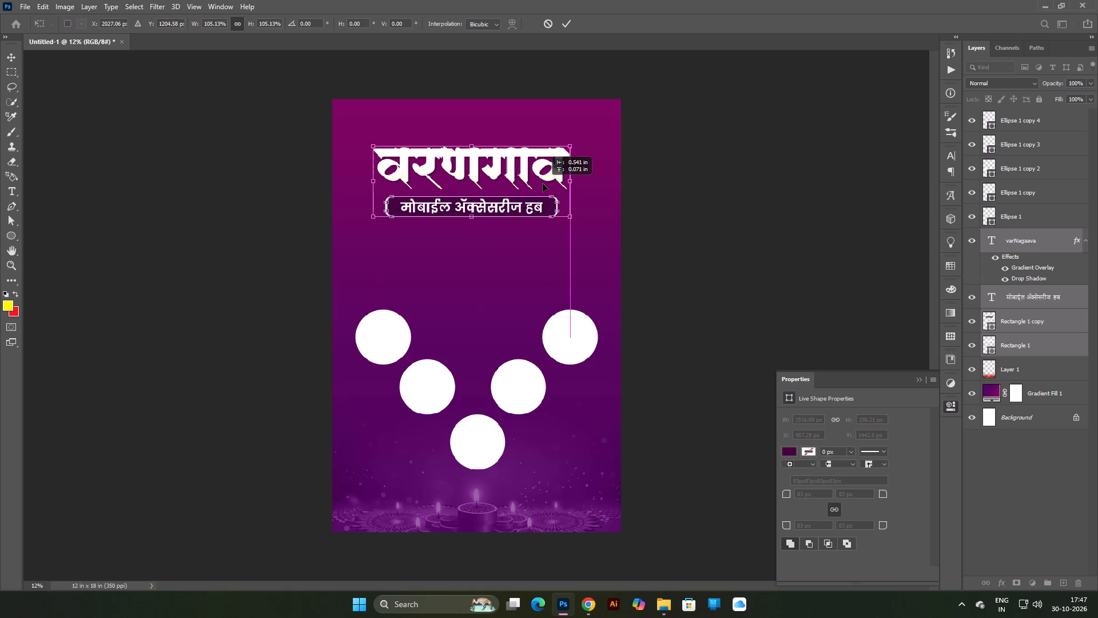
{"action": "left_click_drag", "start_coordinate": [543, 184], "coordinate": [544, 181]}
{"action": "left_click_drag", "start_coordinate": [575, 177], "coordinate": [576, 177]}
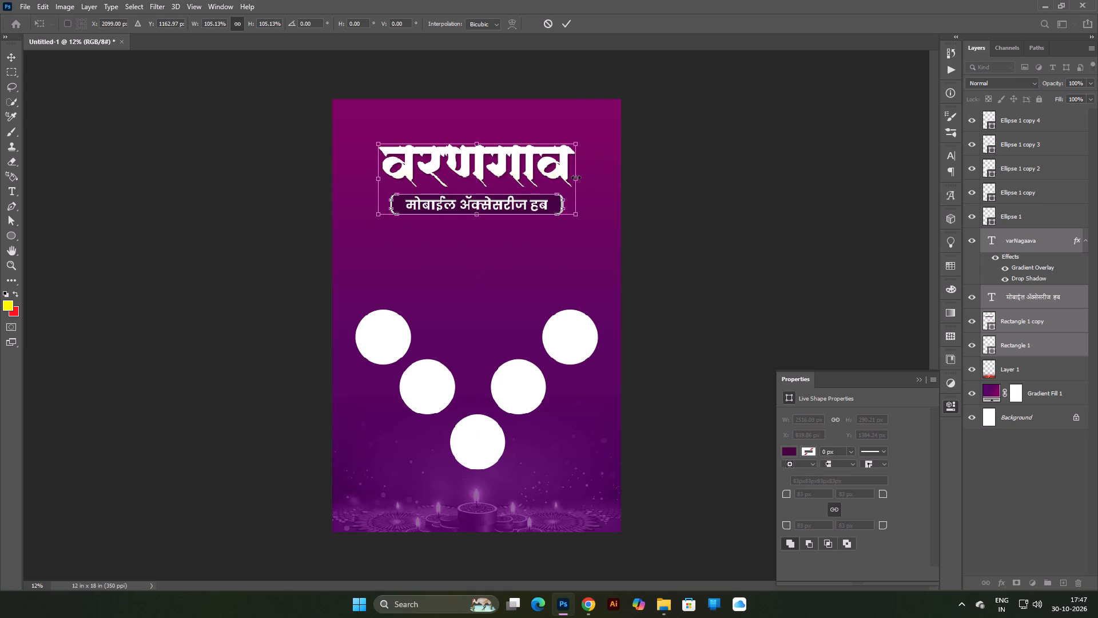
{"action": "left_click_drag", "start_coordinate": [576, 177], "coordinate": [582, 177]}
{"action": "left_click", "coordinate": [562, 179]}
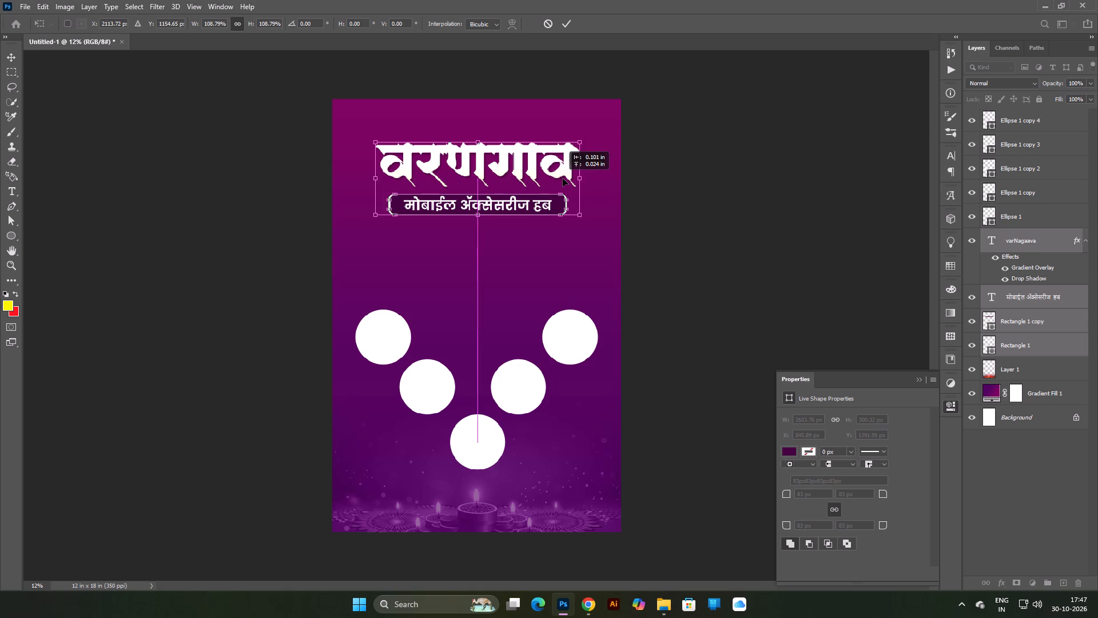
{"action": "key", "text": "Return"}
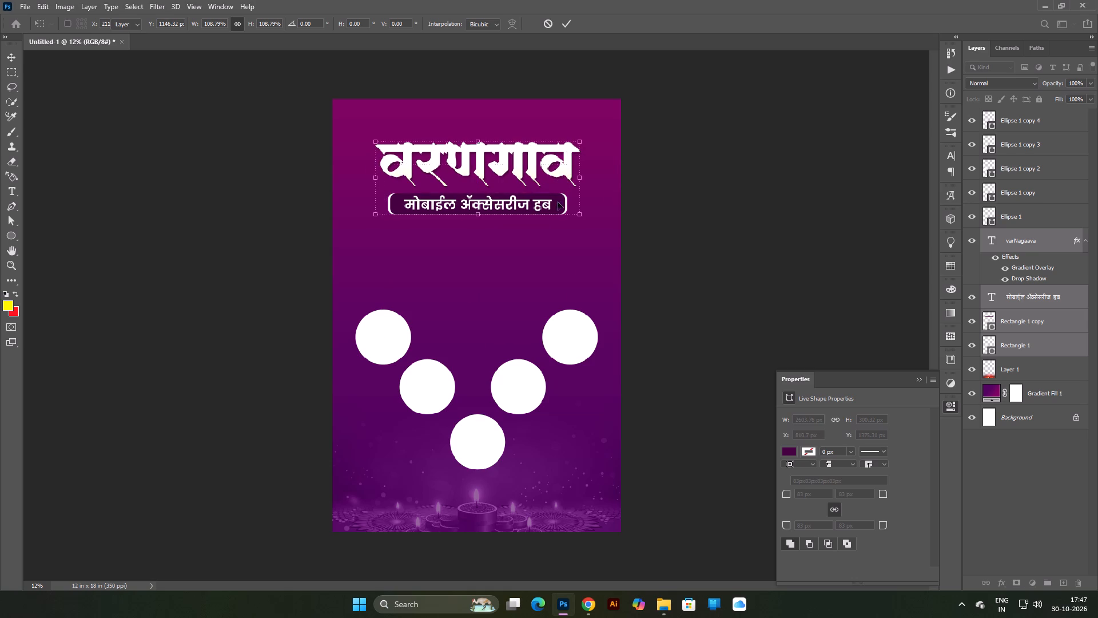
Move the heading and boxed subtitle together up about 0.12 in, aligned to the poster's vertical centre line.
{"action": "scroll", "coordinate": [516, 170], "scroll_direction": "up", "scroll_amount": 4}
{"action": "left_click", "coordinate": [504, 148]}
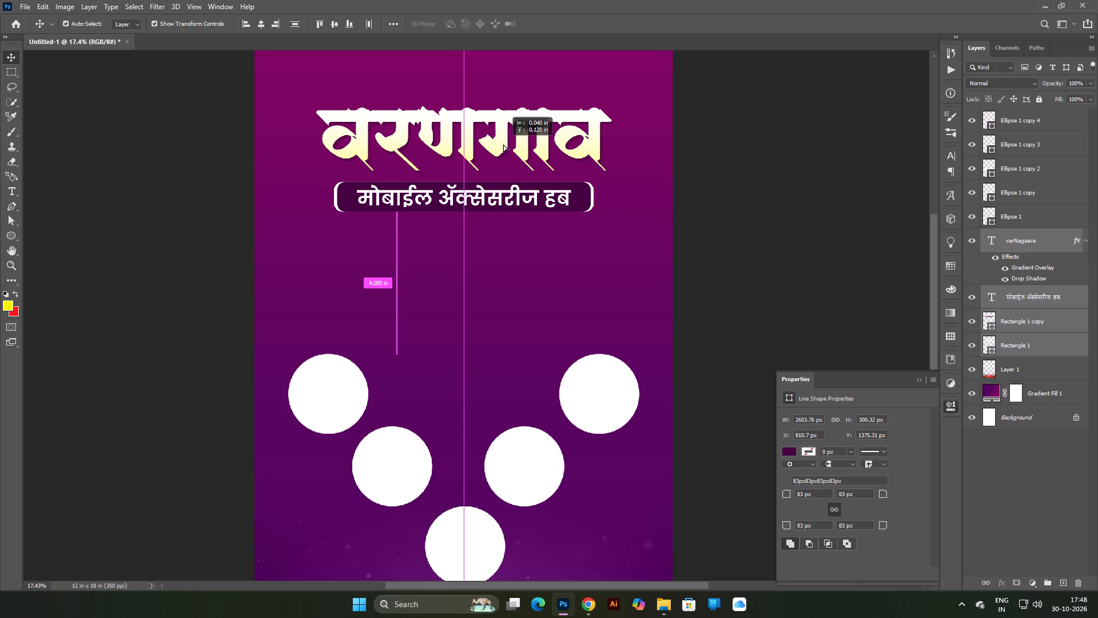
{"action": "key", "text": "Return"}
{"action": "left_click", "coordinate": [751, 134]}
{"action": "scroll", "coordinate": [611, 224], "scroll_direction": "down", "scroll_amount": 4}
{"action": "scroll", "coordinate": [589, 225], "scroll_direction": "up", "scroll_amount": 4}
{"action": "scroll", "coordinate": [625, 231], "scroll_direction": "down", "scroll_amount": 3}
{"action": "left_click", "coordinate": [773, 232]}
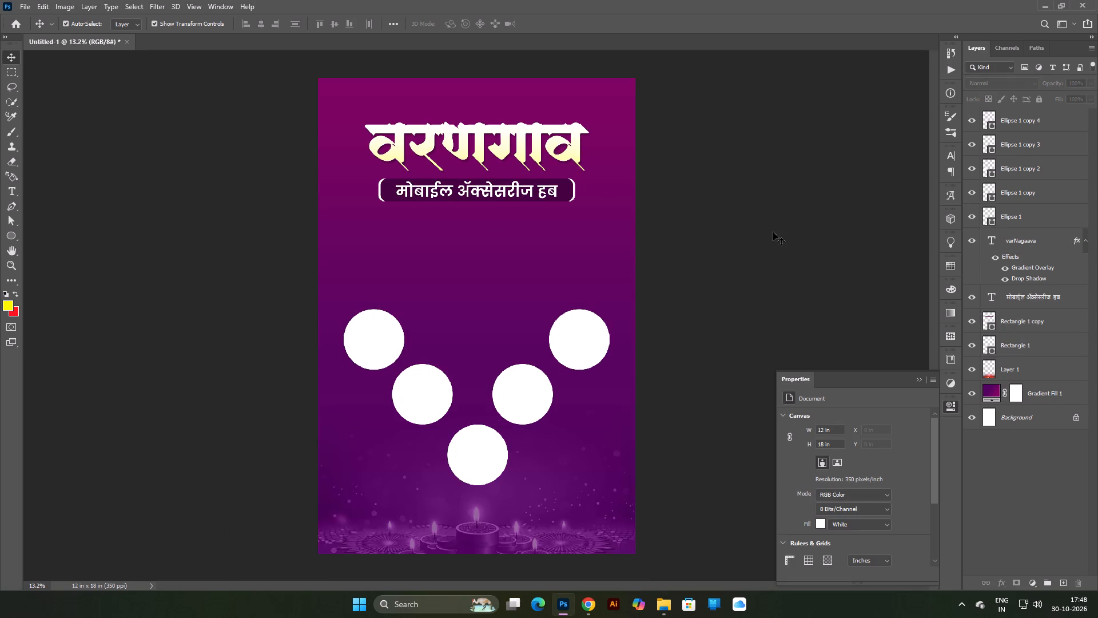
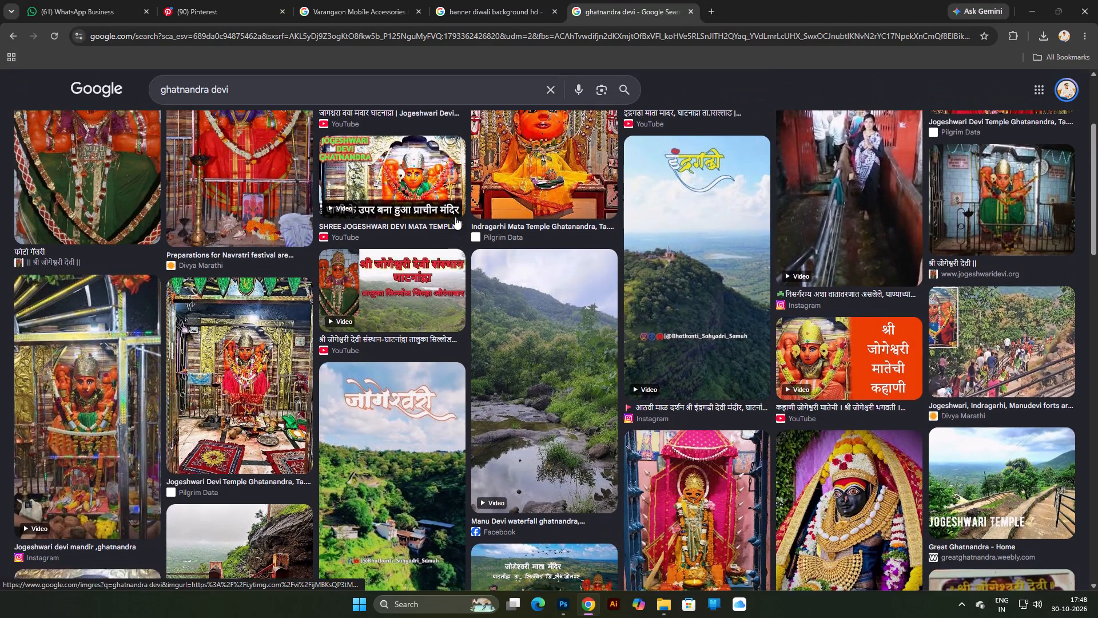
{"action": "scroll", "coordinate": [455, 217], "scroll_direction": "down", "scroll_amount": 7}
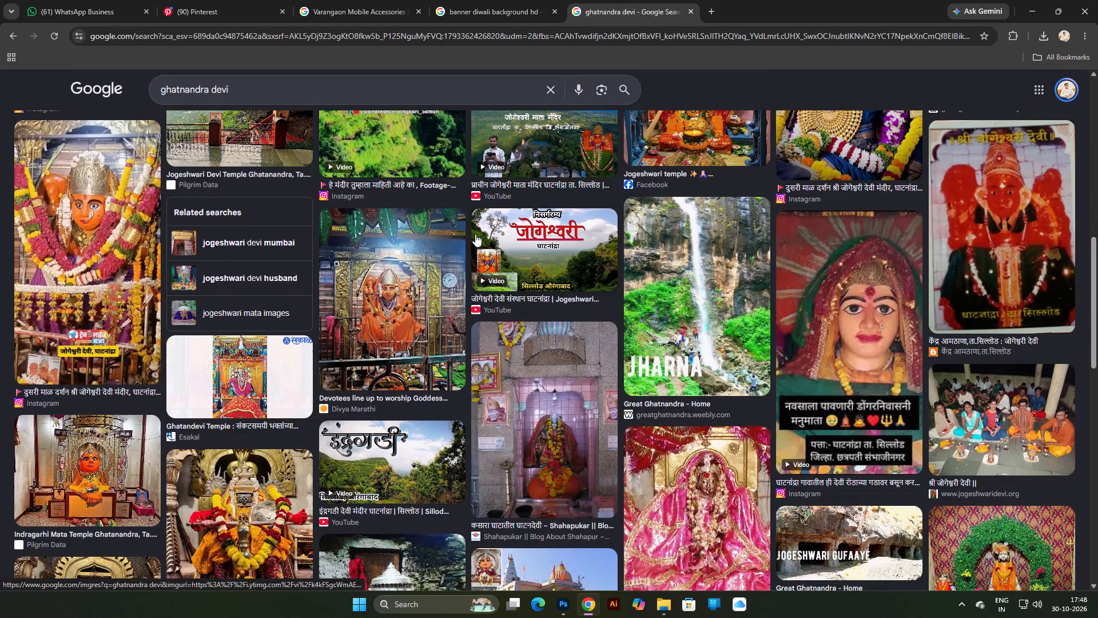
{"action": "scroll", "coordinate": [475, 234], "scroll_direction": "up", "scroll_amount": 6}
{"action": "scroll", "coordinate": [216, 195], "scroll_direction": "up", "scroll_amount": 4}
{"action": "left_click", "coordinate": [116, 259]}
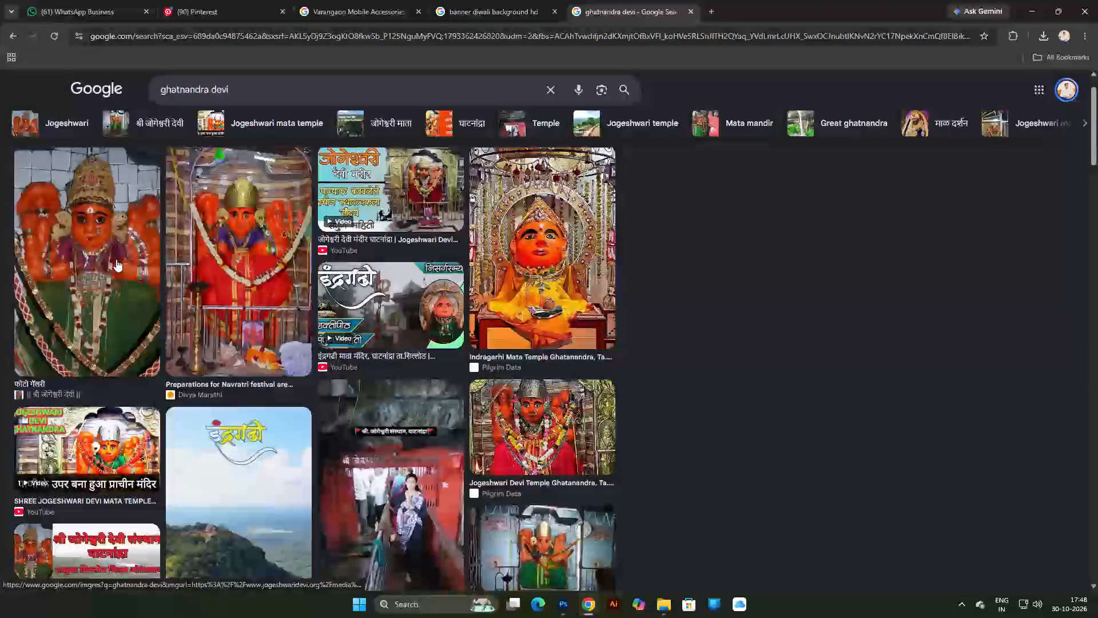
{"action": "scroll", "coordinate": [868, 377], "scroll_direction": "down", "scroll_amount": 4}
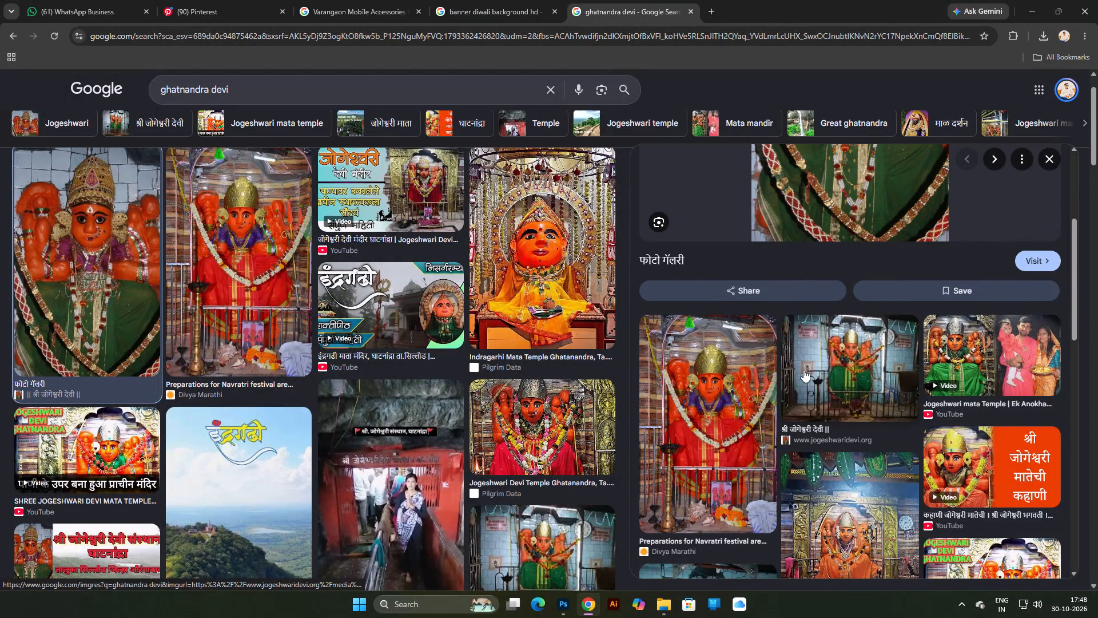
{"action": "scroll", "coordinate": [870, 366], "scroll_direction": "down", "scroll_amount": 5}
{"action": "scroll", "coordinate": [870, 366], "scroll_direction": "up", "scroll_amount": 11}
{"action": "right_click", "coordinate": [868, 334]}
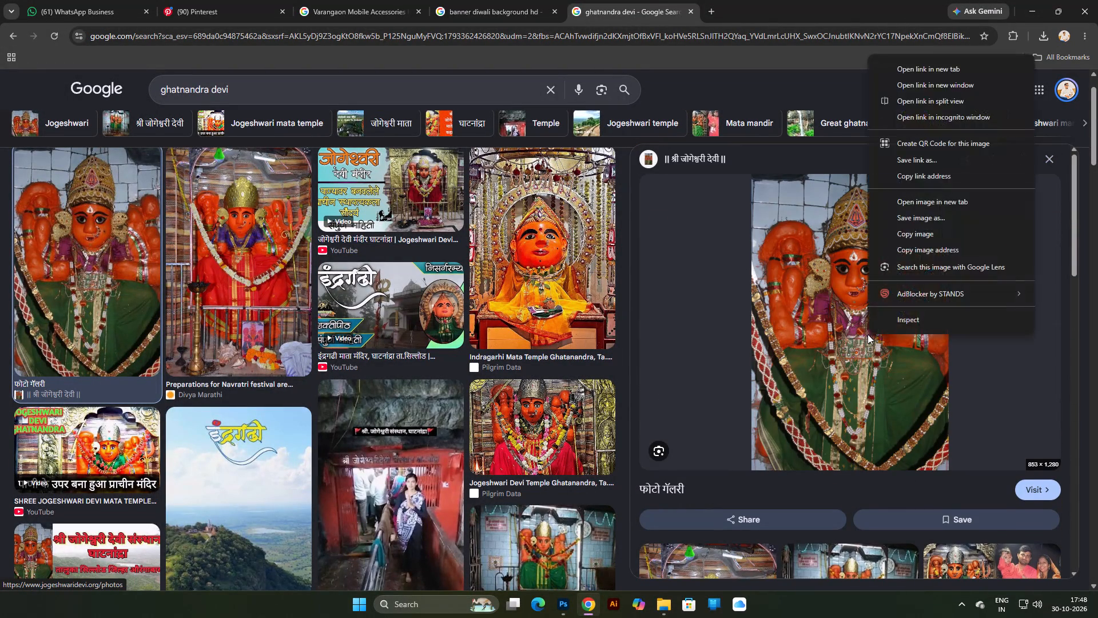
{"action": "left_click", "coordinate": [917, 214]}
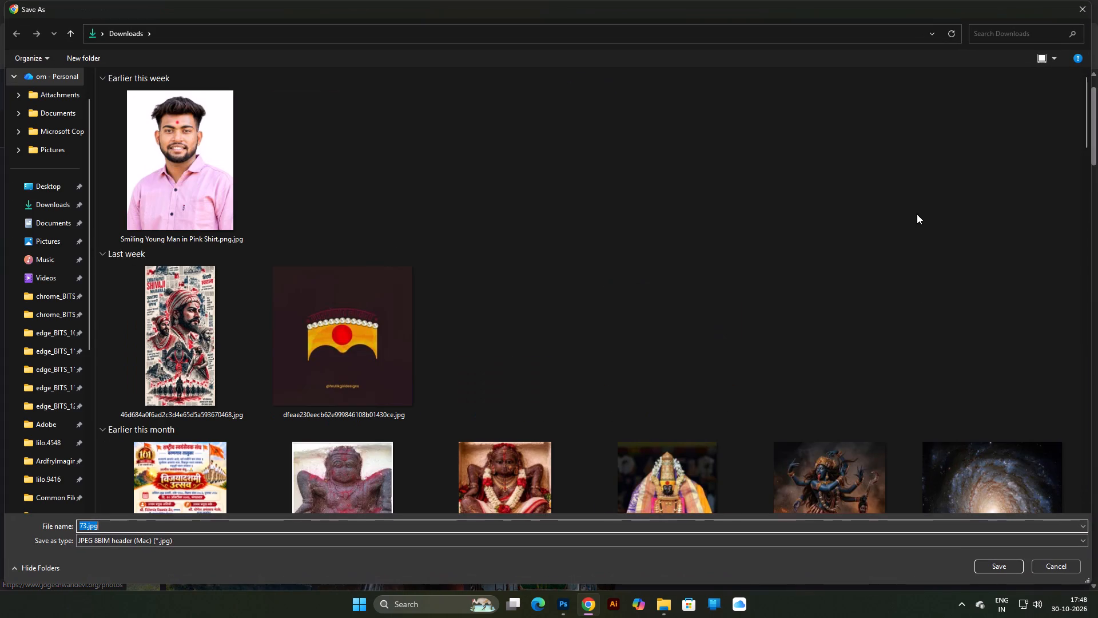
{"action": "left_click", "coordinate": [1002, 561]}
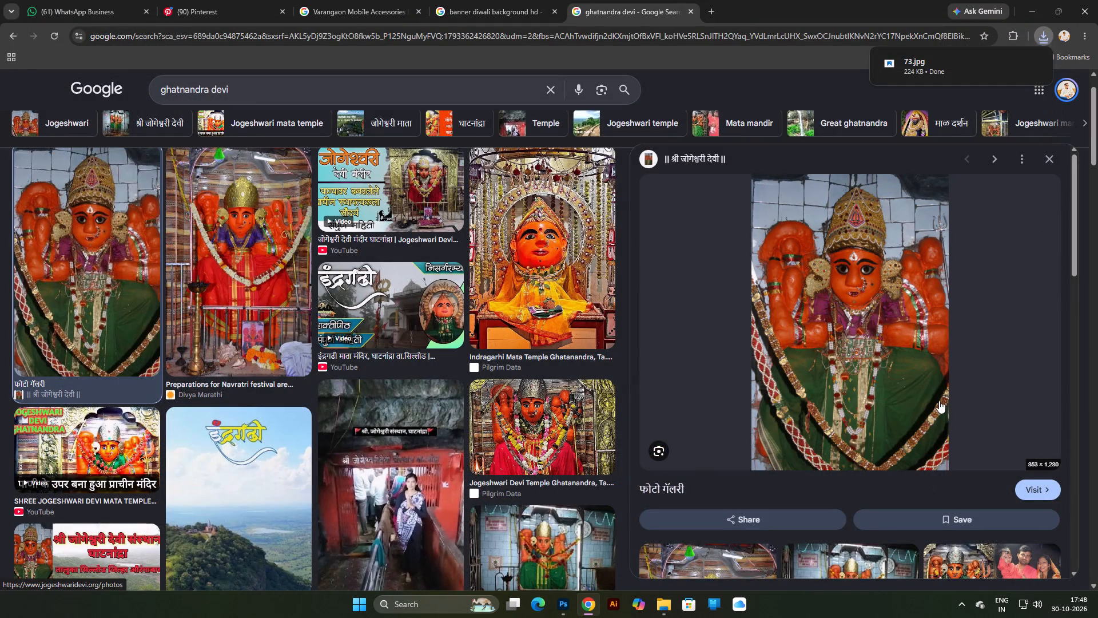
Save the related jogeshwaridevi.org photo of the goddess behind the shrine railing to Downloads as logo.jpg.
{"action": "scroll", "coordinate": [893, 332], "scroll_direction": "down", "scroll_amount": 4}
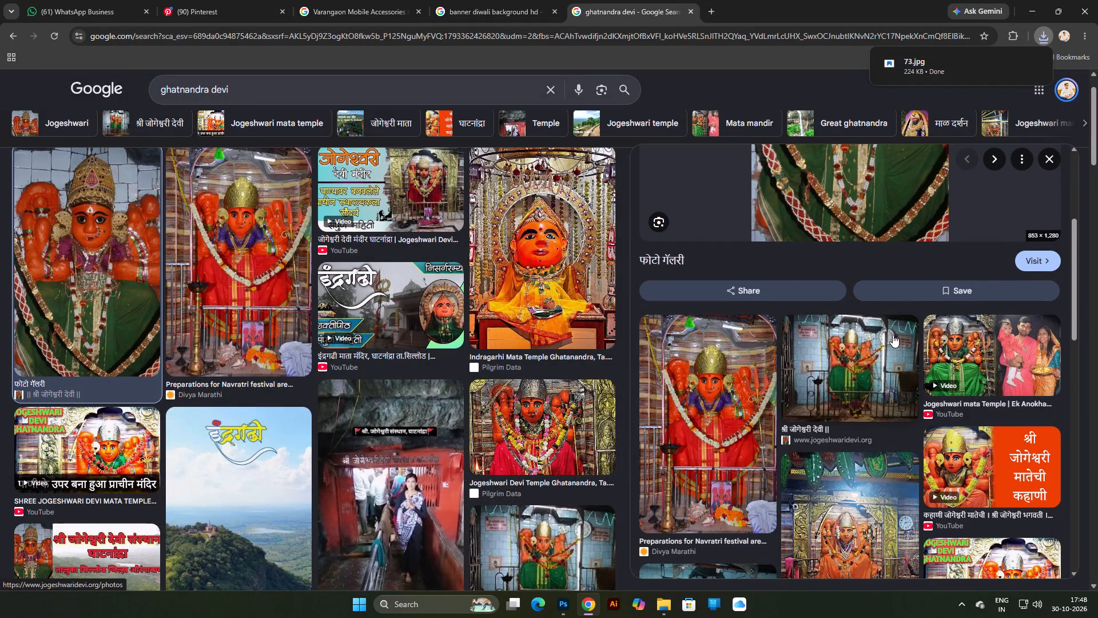
{"action": "left_click", "coordinate": [877, 371]}
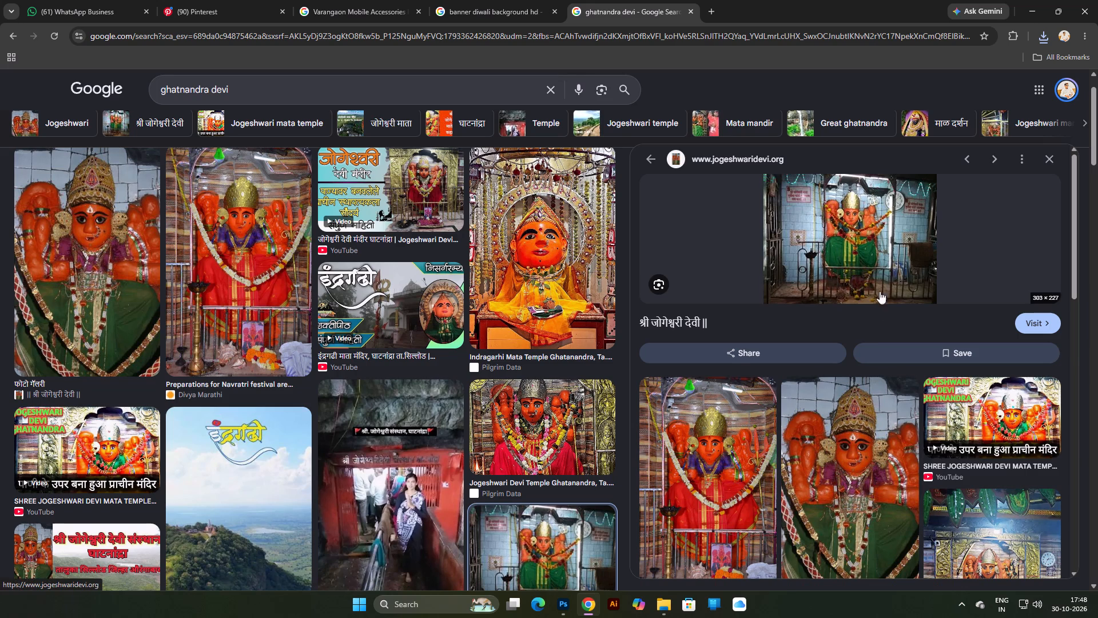
{"action": "scroll", "coordinate": [872, 391], "scroll_direction": "down", "scroll_amount": 5}
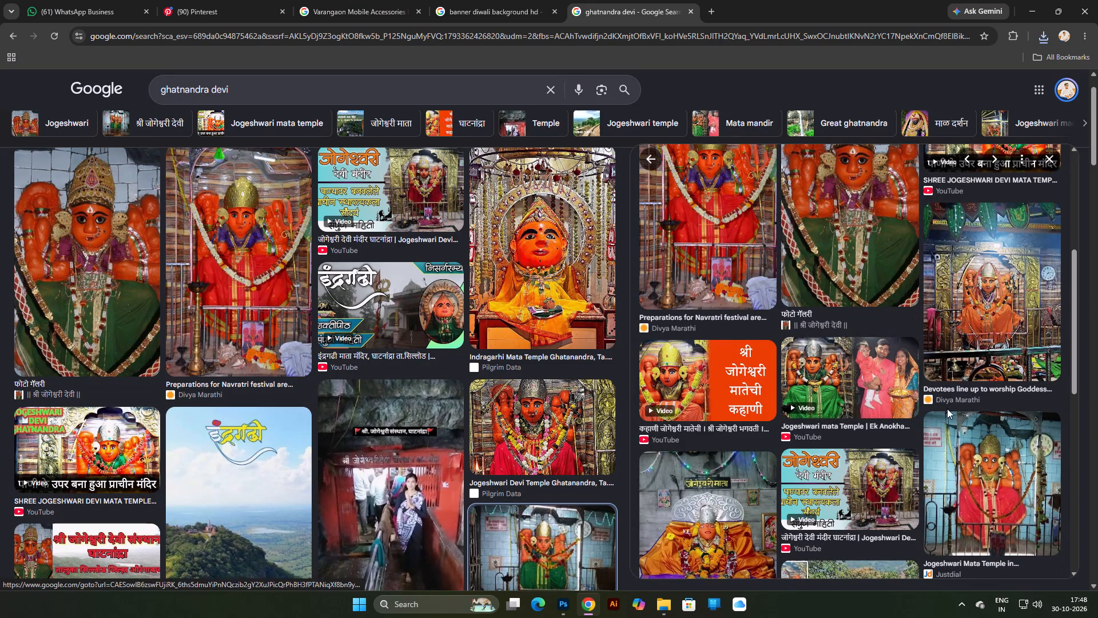
{"action": "scroll", "coordinate": [917, 406], "scroll_direction": "up", "scroll_amount": 4}
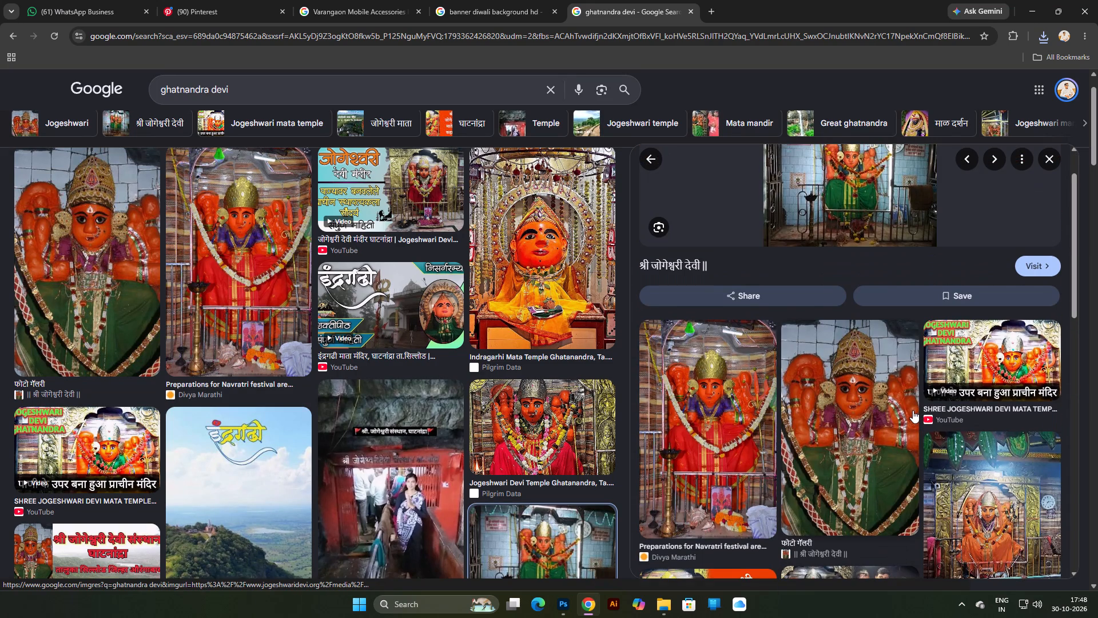
{"action": "scroll", "coordinate": [909, 410], "scroll_direction": "down", "scroll_amount": 1}
{"action": "scroll", "coordinate": [908, 410], "scroll_direction": "up", "scroll_amount": 1}
{"action": "scroll", "coordinate": [897, 409], "scroll_direction": "down", "scroll_amount": 3}
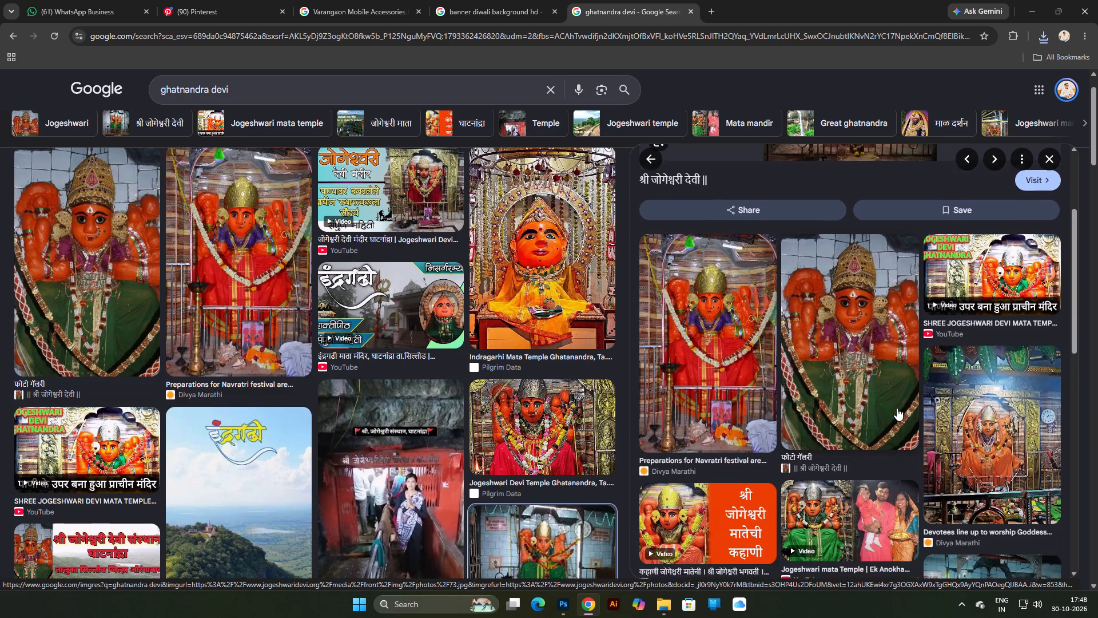
{"action": "scroll", "coordinate": [897, 408], "scroll_direction": "down", "scroll_amount": 2}
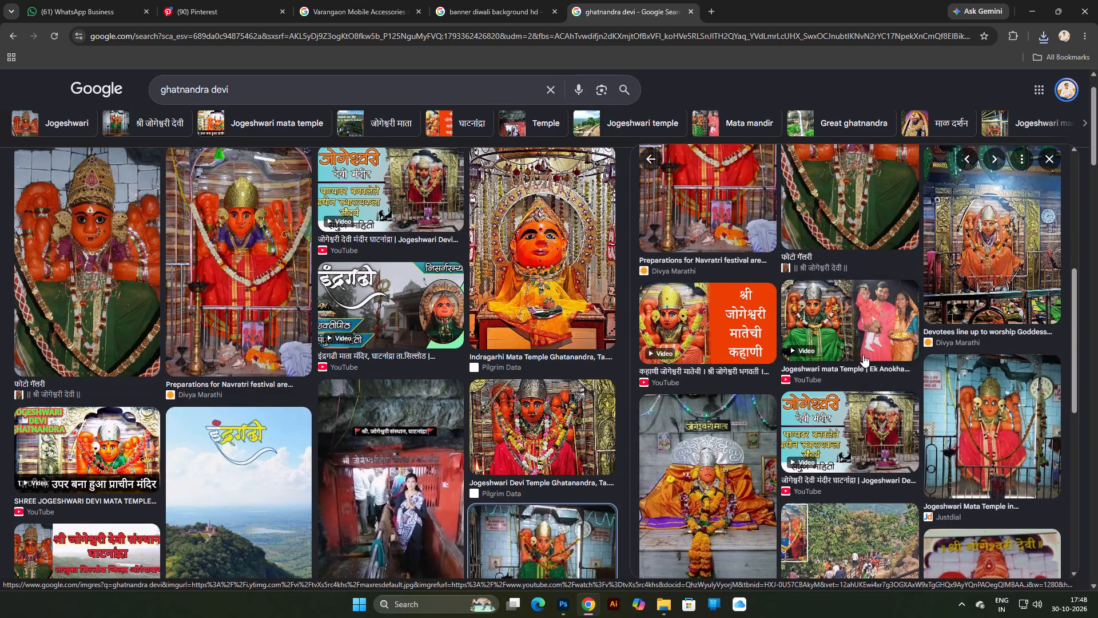
{"action": "scroll", "coordinate": [862, 344], "scroll_direction": "up", "scroll_amount": 10}
{"action": "right_click", "coordinate": [868, 252]}
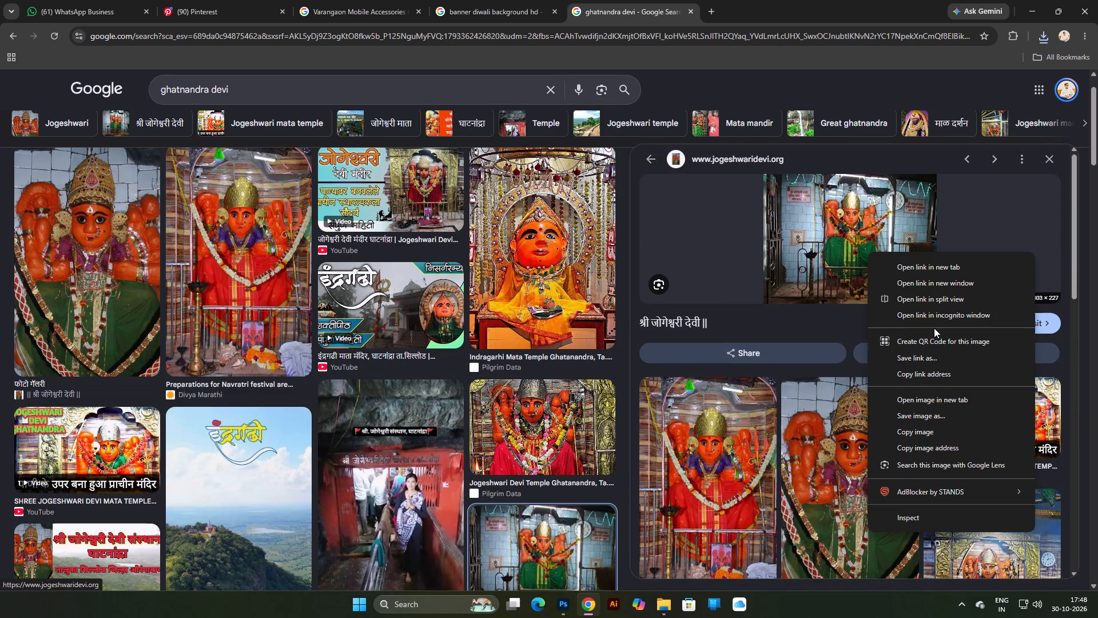
{"action": "left_click", "coordinate": [936, 417]}
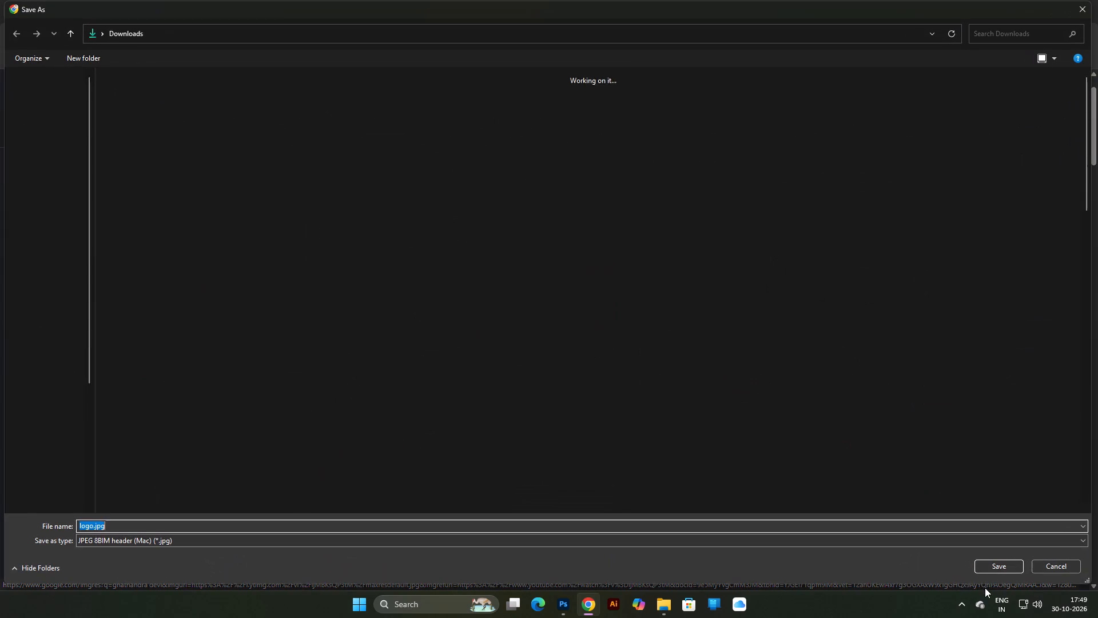
{"action": "left_click", "coordinate": [992, 565]}
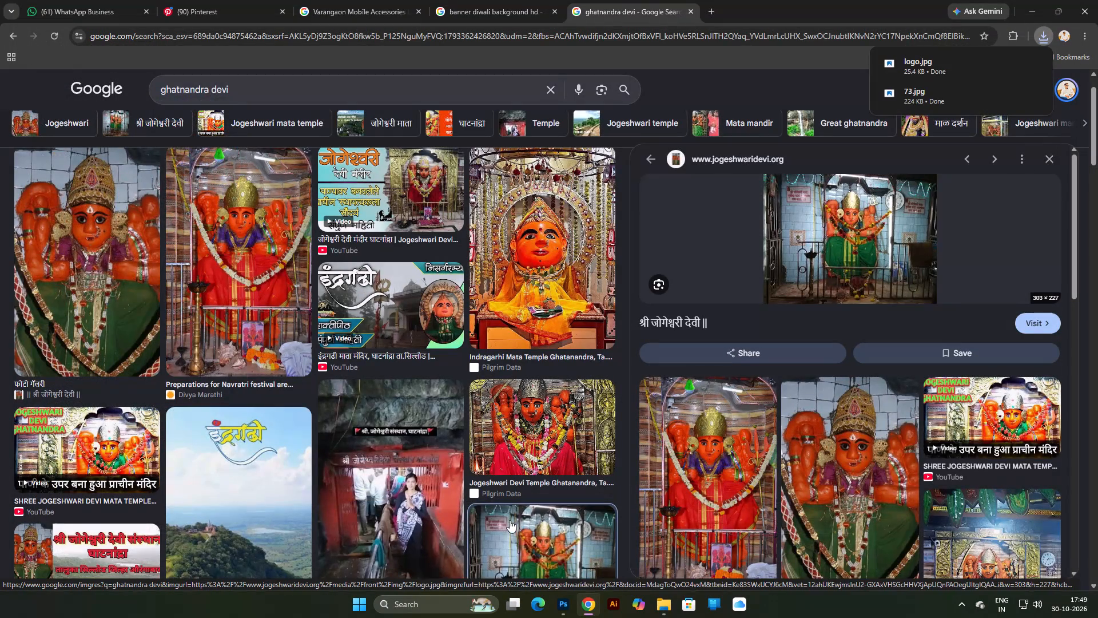
Browse more Jogeshwari Devi image results, previewing the temple video thumbnail, the shrine railing photo and the green-sari close-up.
{"action": "scroll", "coordinate": [508, 519], "scroll_direction": "down", "scroll_amount": 6}
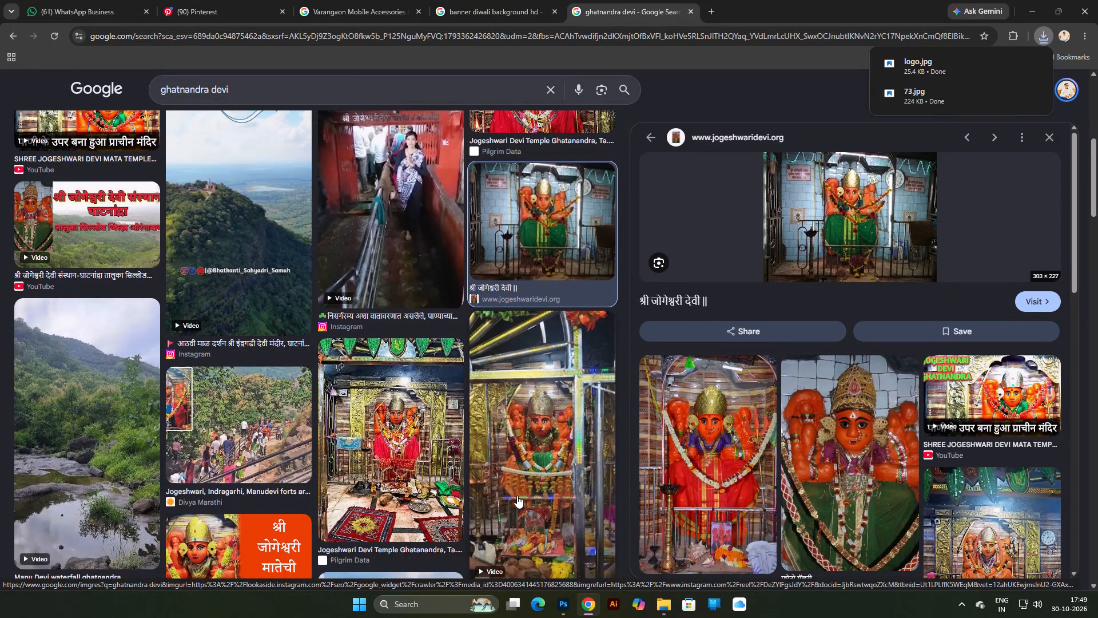
{"action": "scroll", "coordinate": [908, 499], "scroll_direction": "down", "scroll_amount": 1}
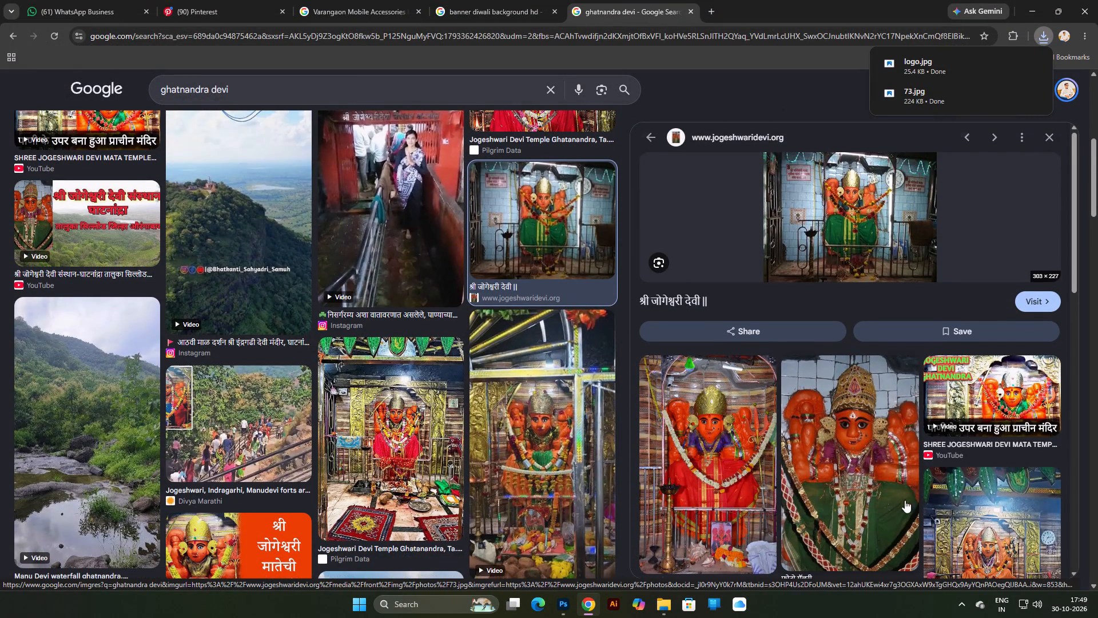
{"action": "scroll", "coordinate": [854, 510], "scroll_direction": "down", "scroll_amount": 4}
{"action": "left_click", "coordinate": [834, 353]}
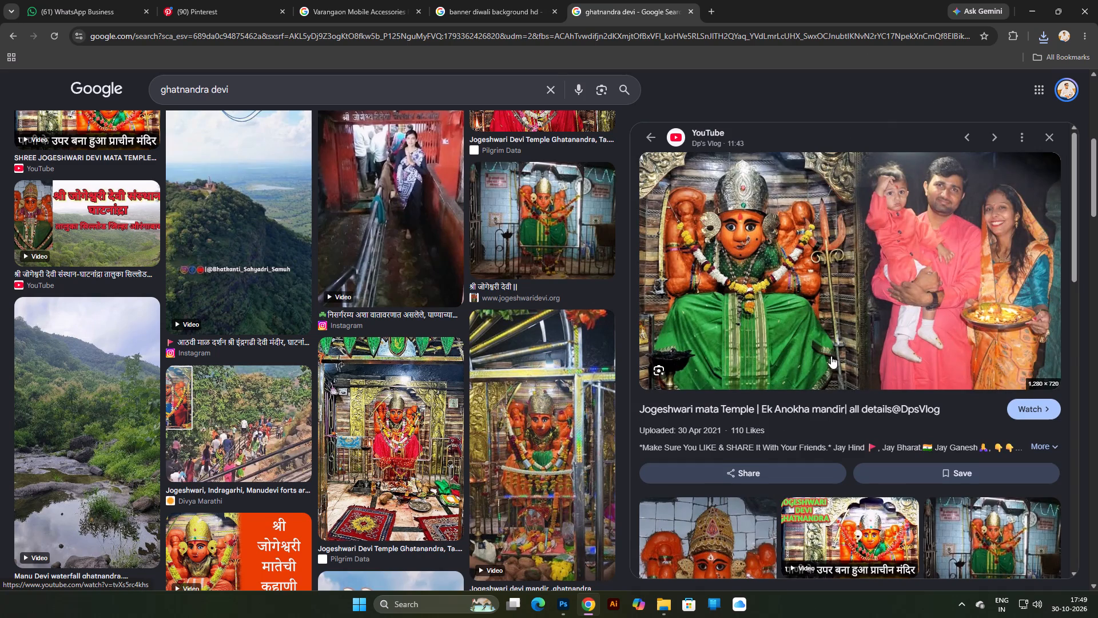
{"action": "scroll", "coordinate": [826, 358], "scroll_direction": "down", "scroll_amount": 4}
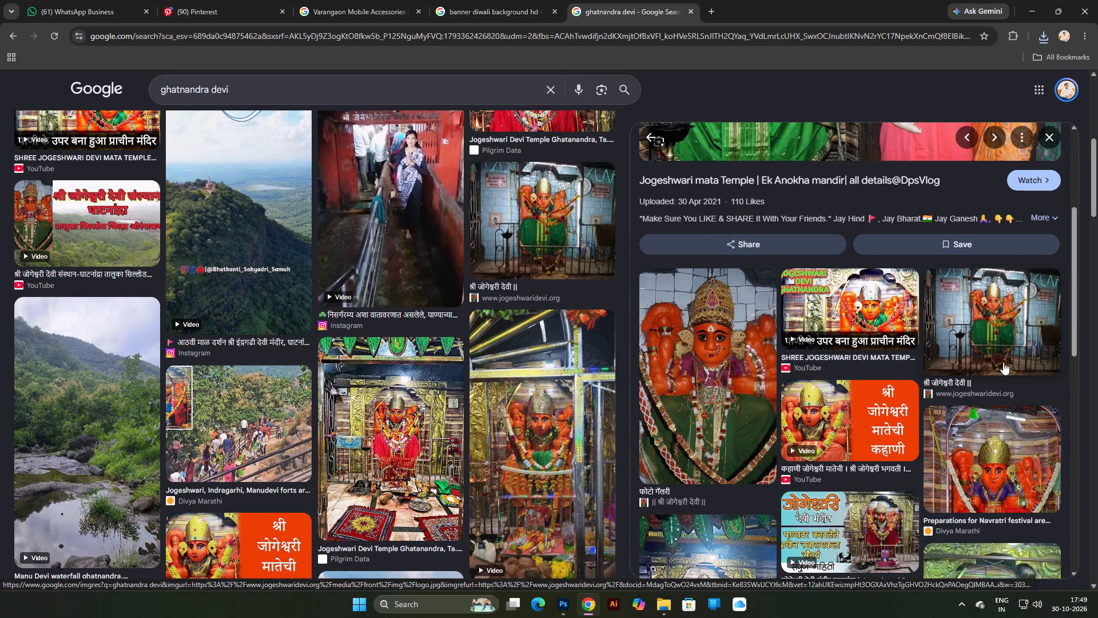
{"action": "left_click", "coordinate": [989, 351]}
{"action": "scroll", "coordinate": [950, 360], "scroll_direction": "down", "scroll_amount": 4}
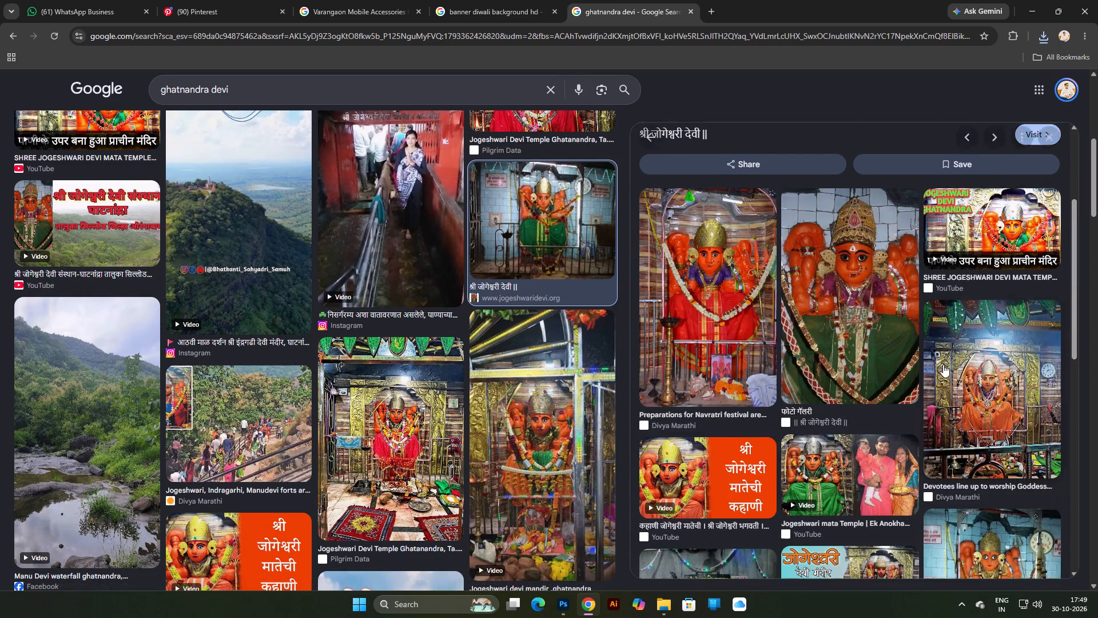
{"action": "left_click", "coordinate": [873, 291]}
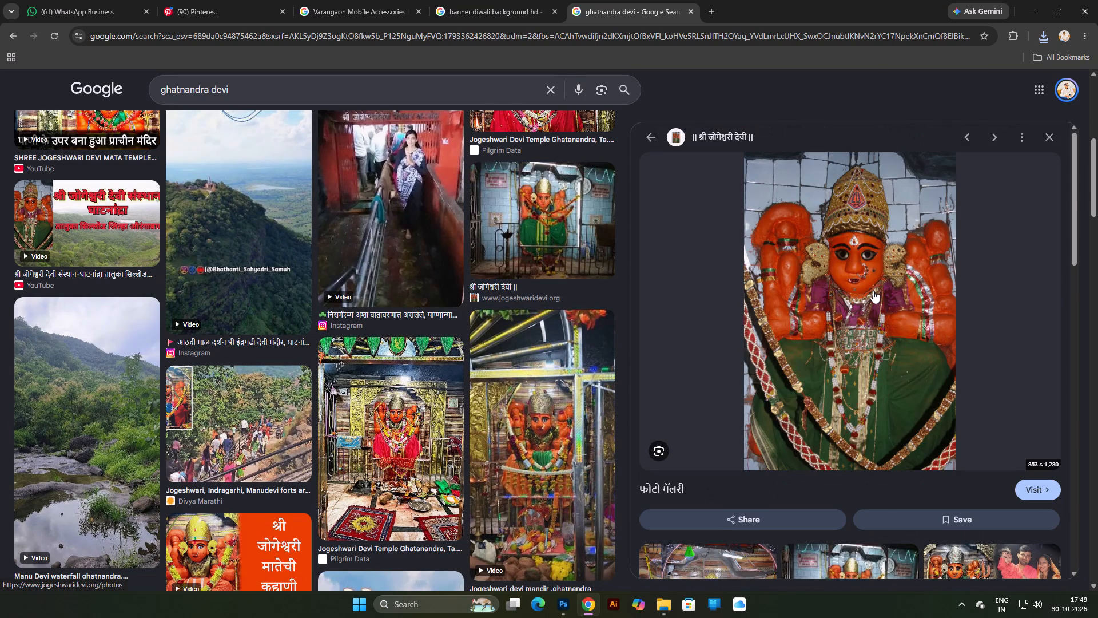
{"action": "scroll", "coordinate": [870, 294], "scroll_direction": "down", "scroll_amount": 4}
{"action": "scroll", "coordinate": [869, 295], "scroll_direction": "up", "scroll_amount": 4}
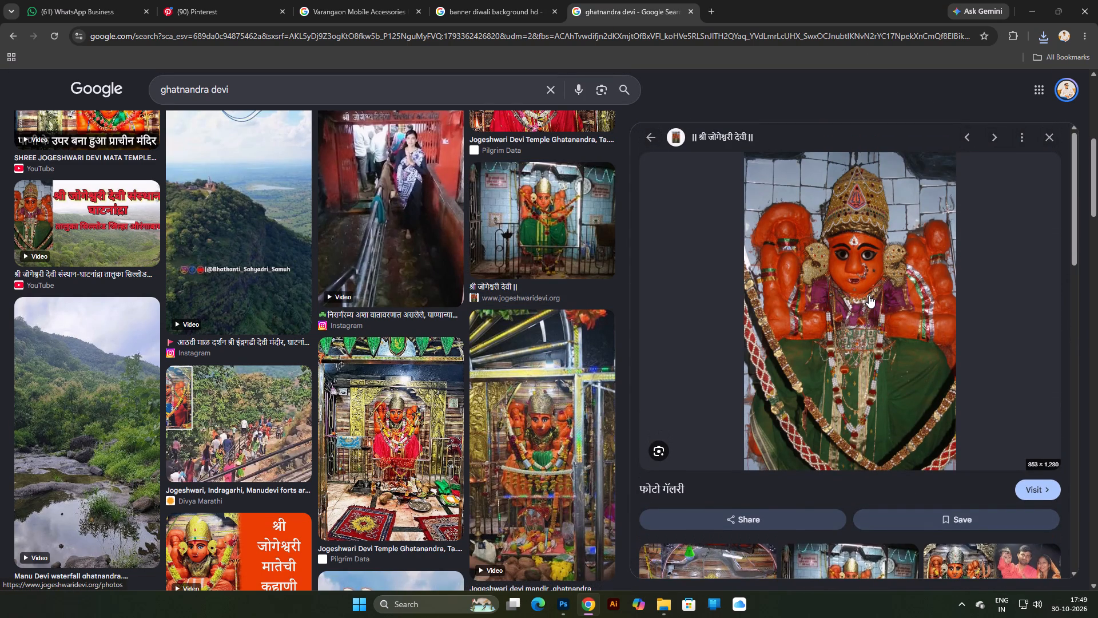
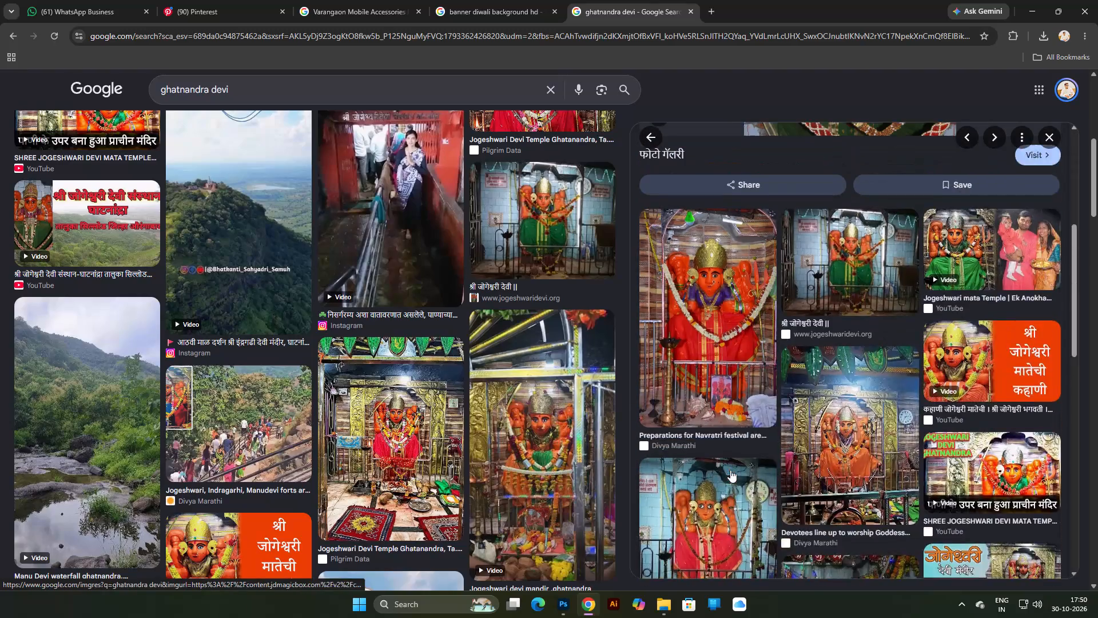
Replace the current image search with a search for "kal bhairav".
{"action": "left_click_drag", "start_coordinate": [417, 83], "coordinate": [0, 83]}
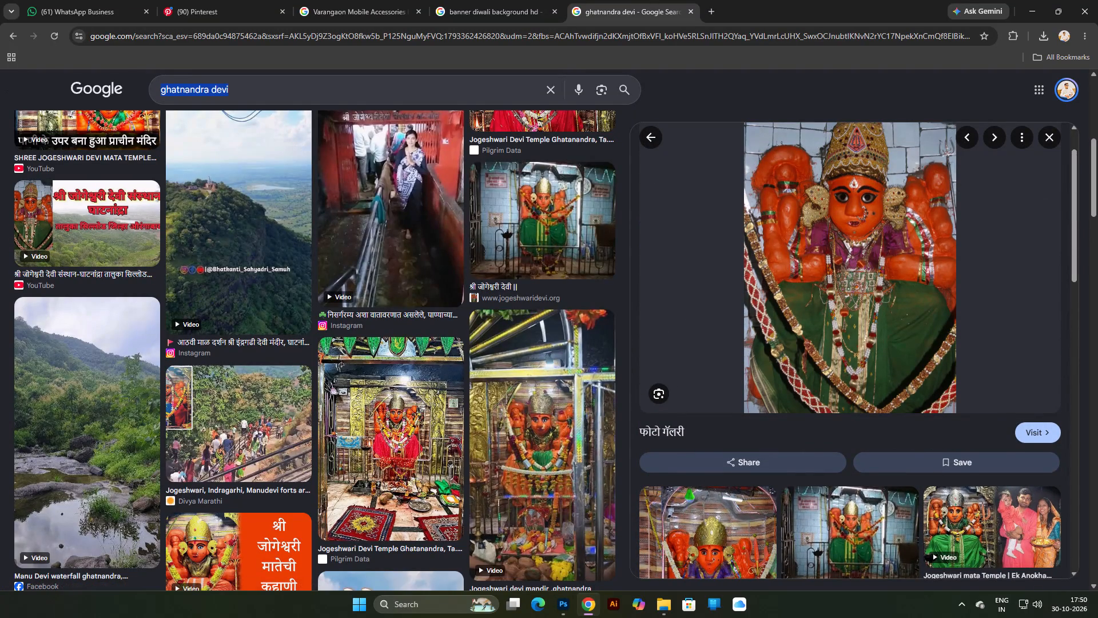
{"action": "type", "text": "kal bhe"}
{"action": "key", "text": "i"}
{"action": "key", "text": "BackSpace"}
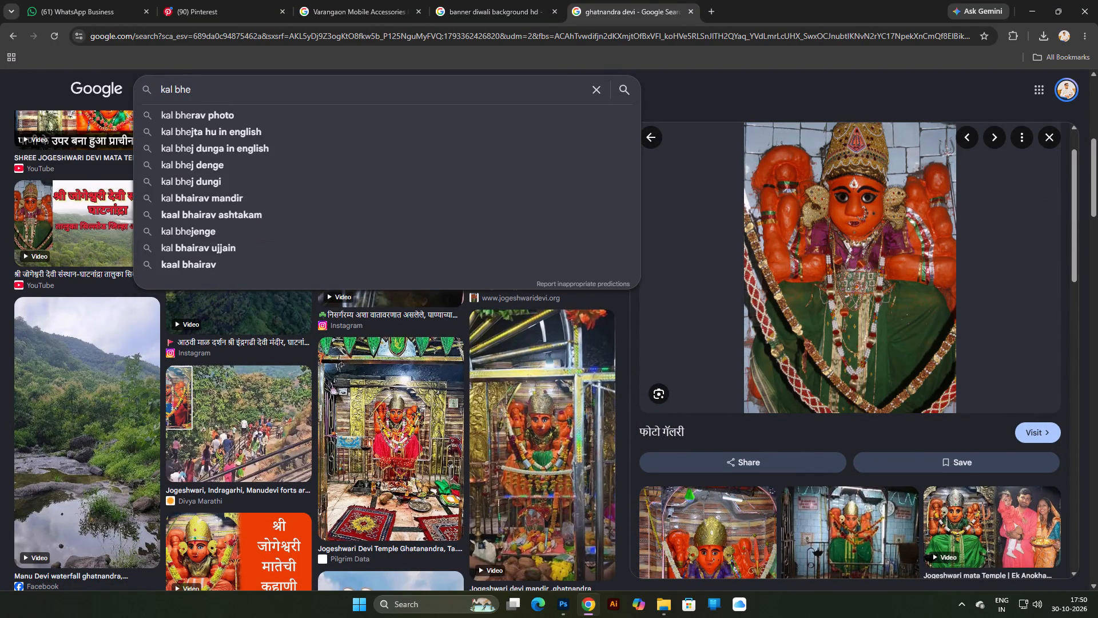
{"action": "key", "text": "BackSpace"}
{"action": "type", "text": "airavc"}
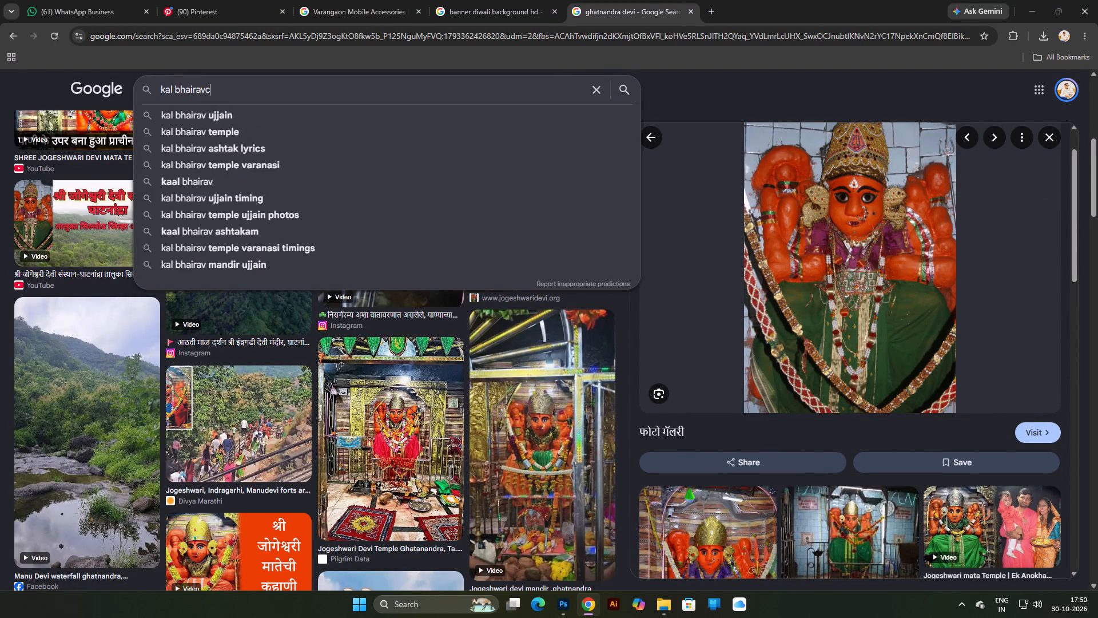
{"action": "key", "text": "BackSpace"}
{"action": "key", "text": "BackSpace"}
{"action": "type", "text": "v"}
{"action": "key", "text": "space"}
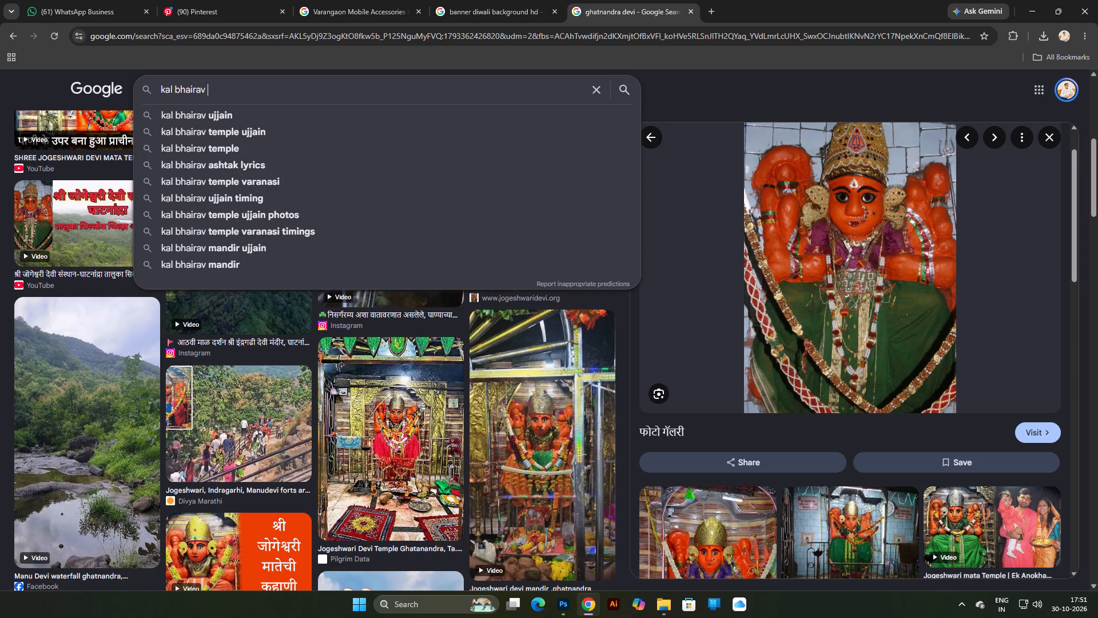
{"action": "key", "text": "Return"}
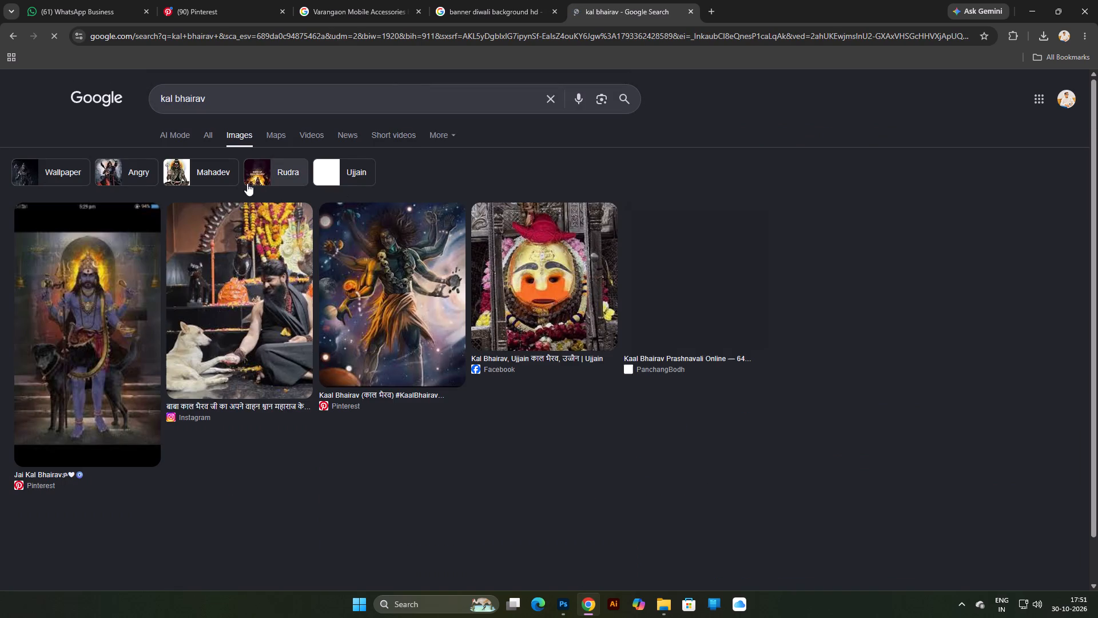
Look through the Kal Bhairav image results for a suitable picture of the deity.
{"action": "scroll", "coordinate": [639, 276], "scroll_direction": "down", "scroll_amount": 6}
{"action": "scroll", "coordinate": [666, 292], "scroll_direction": "up", "scroll_amount": 3}
{"action": "scroll", "coordinate": [766, 316], "scroll_direction": "down", "scroll_amount": 5}
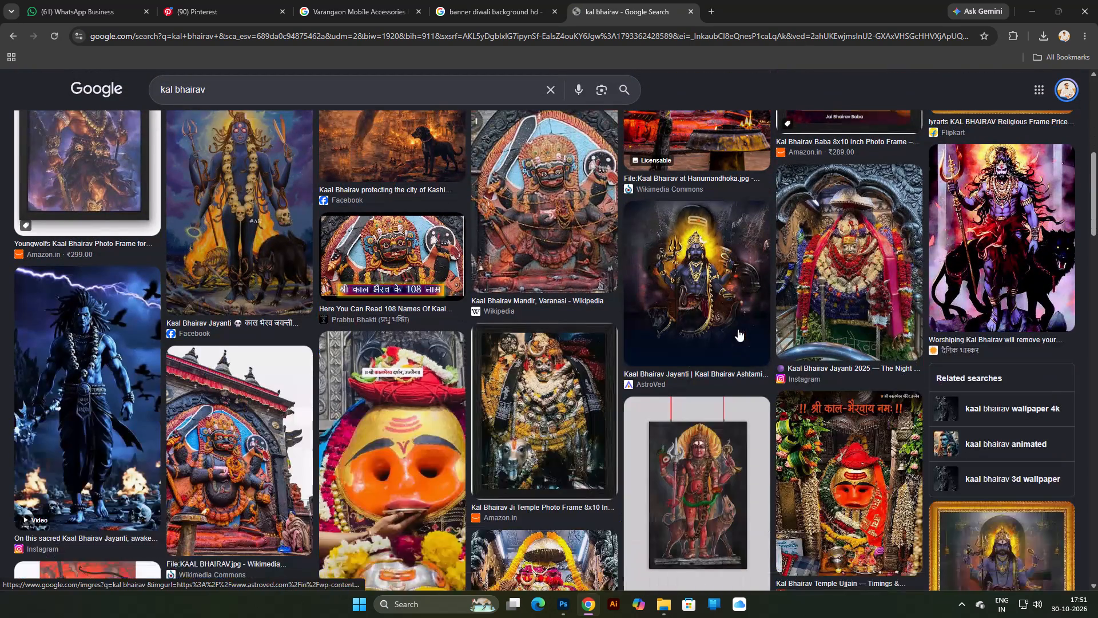
{"action": "scroll", "coordinate": [445, 366], "scroll_direction": "down", "scroll_amount": 4}
{"action": "scroll", "coordinate": [435, 370], "scroll_direction": "up", "scroll_amount": 4}
{"action": "scroll", "coordinate": [479, 383], "scroll_direction": "up", "scroll_amount": 6}
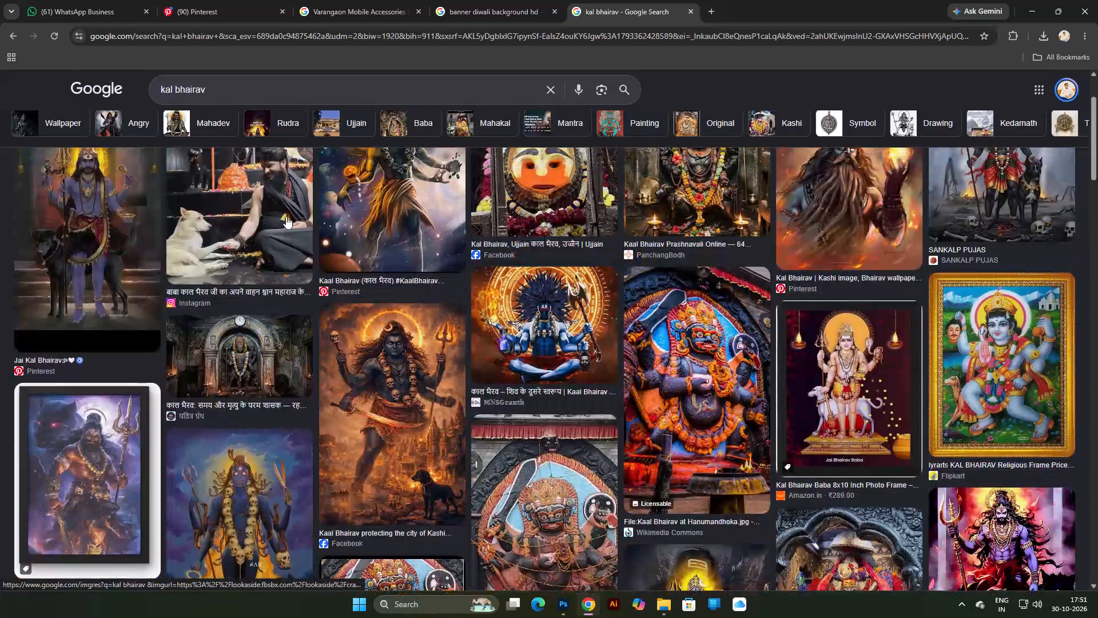
{"action": "scroll", "coordinate": [397, 239], "scroll_direction": "up", "scroll_amount": 6}
{"action": "scroll", "coordinate": [490, 239], "scroll_direction": "up", "scroll_amount": 5}
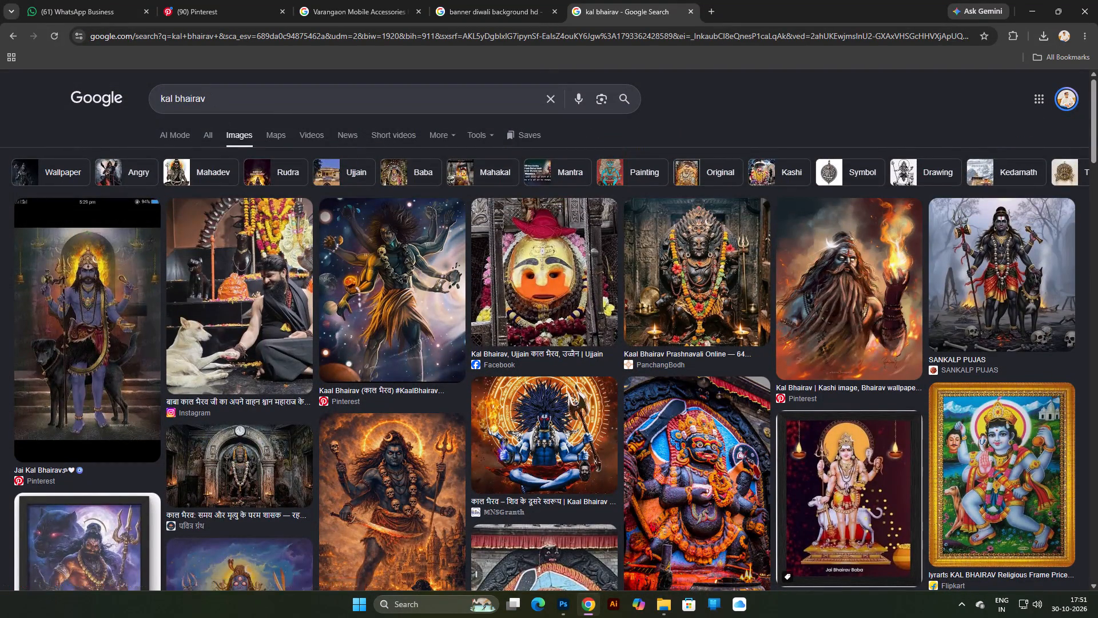
{"action": "left_click", "coordinate": [176, 97]}
{"action": "key", "text": "BackSpace"}
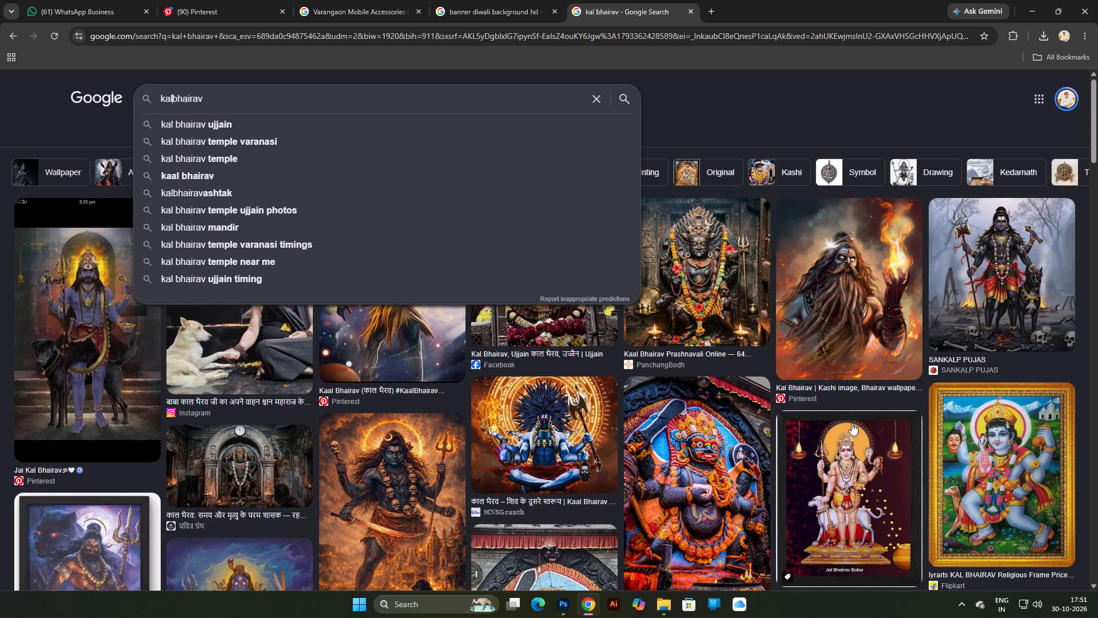
Preview the gold-framed Flipkart picture, open the related Wiral Feed Bhairav picture, and save that one to Downloads as bhairav.jpg.
{"action": "left_click", "coordinate": [1010, 469]}
{"action": "scroll", "coordinate": [920, 362], "scroll_direction": "down", "scroll_amount": 4}
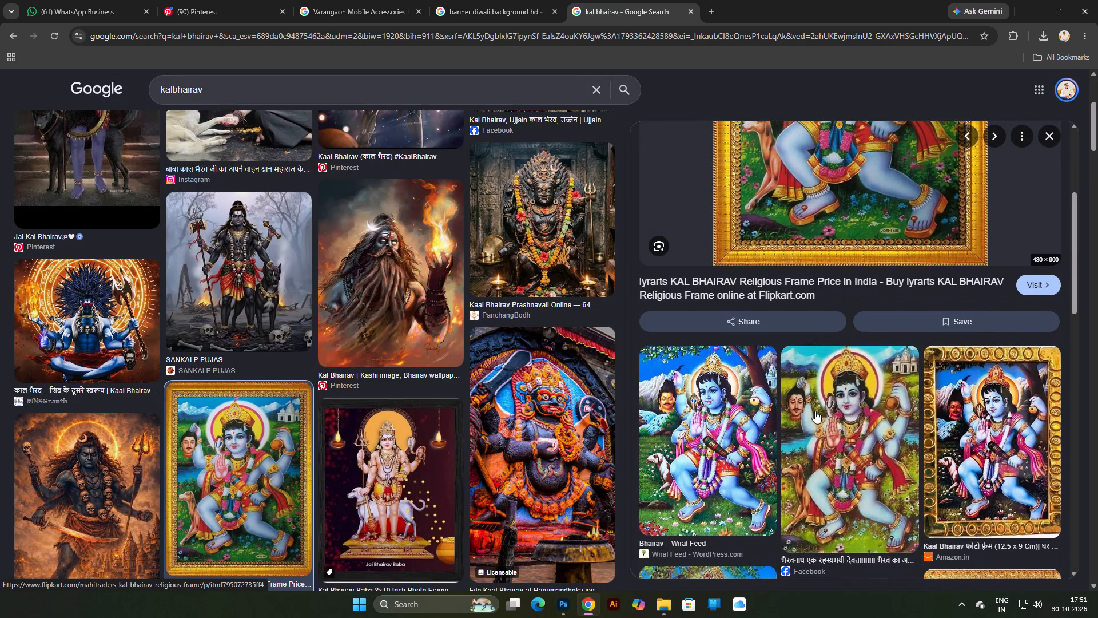
{"action": "left_click", "coordinate": [715, 443]}
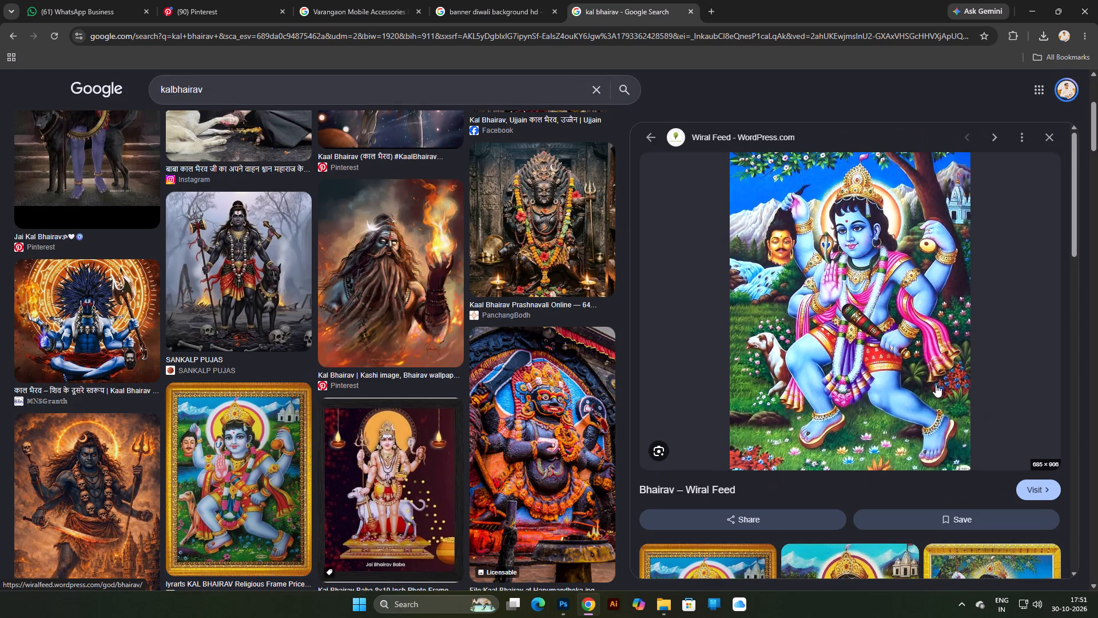
{"action": "scroll", "coordinate": [888, 323], "scroll_direction": "down", "scroll_amount": 6}
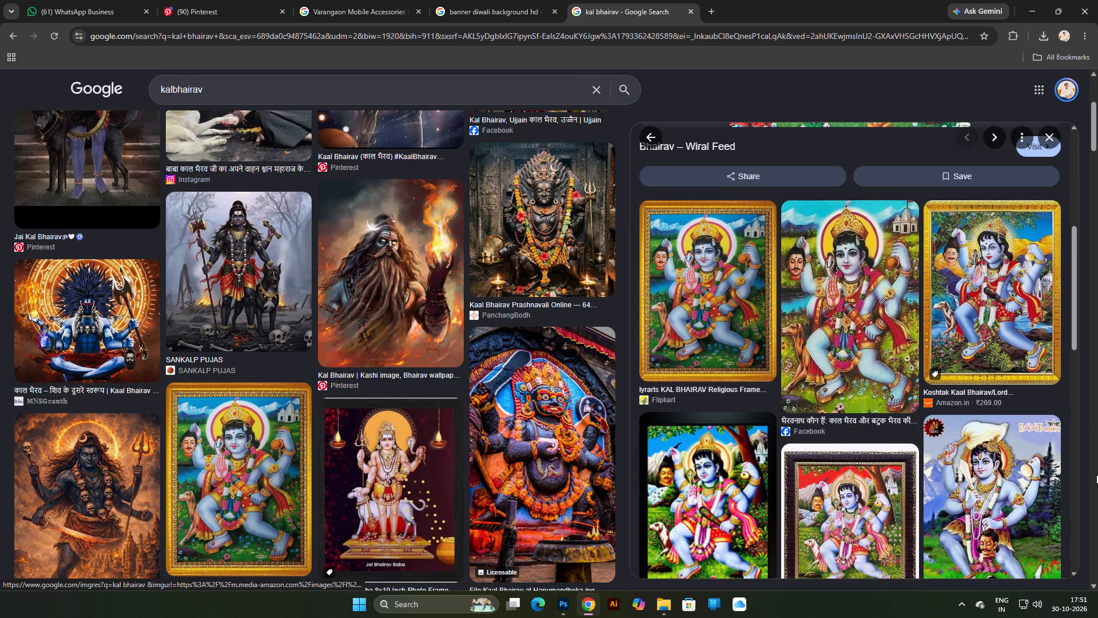
{"action": "scroll", "coordinate": [882, 442], "scroll_direction": "down", "scroll_amount": 6}
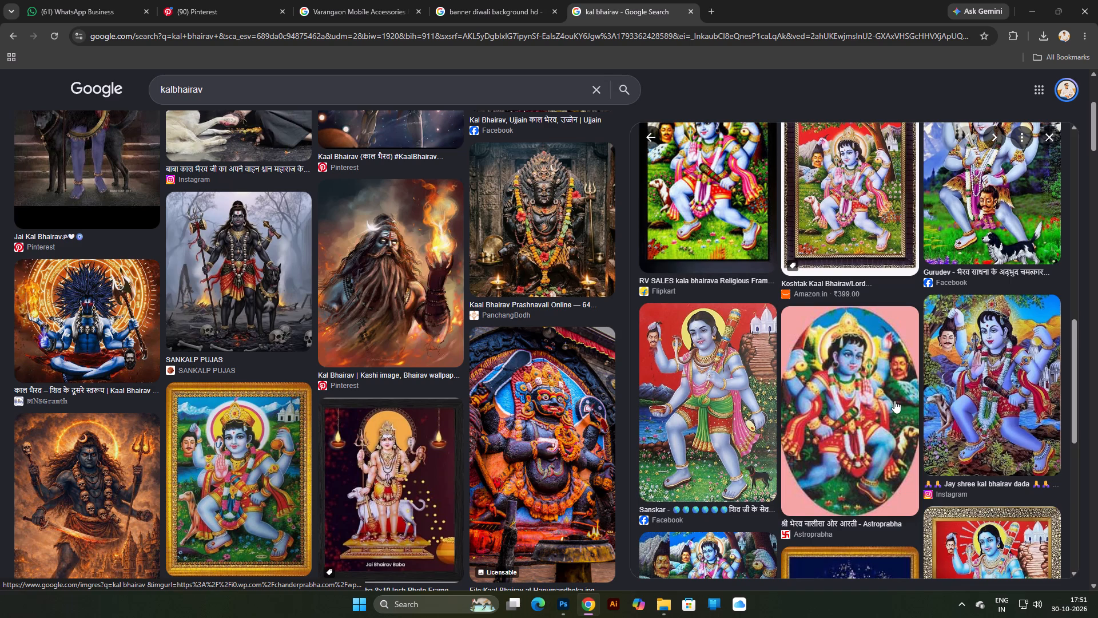
{"action": "scroll", "coordinate": [898, 402], "scroll_direction": "down", "scroll_amount": 5}
{"action": "scroll", "coordinate": [892, 417], "scroll_direction": "up", "scroll_amount": 20}
{"action": "scroll", "coordinate": [892, 417], "scroll_direction": "up", "scroll_amount": 3}
{"action": "right_click", "coordinate": [850, 324]}
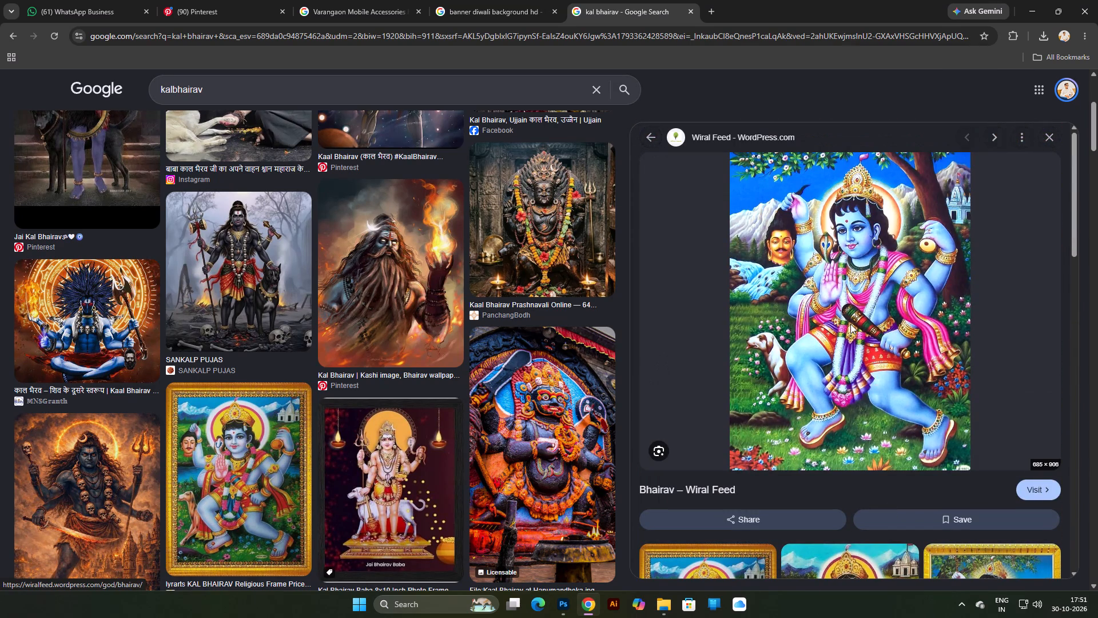
{"action": "left_click", "coordinate": [908, 208]}
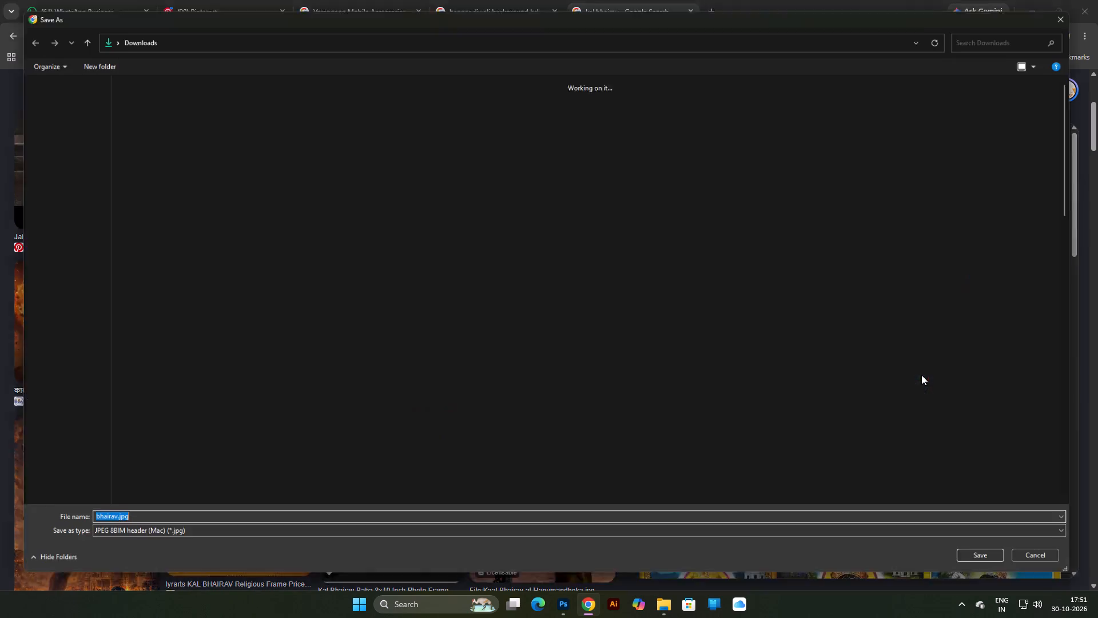
{"action": "left_click", "coordinate": [1005, 562]}
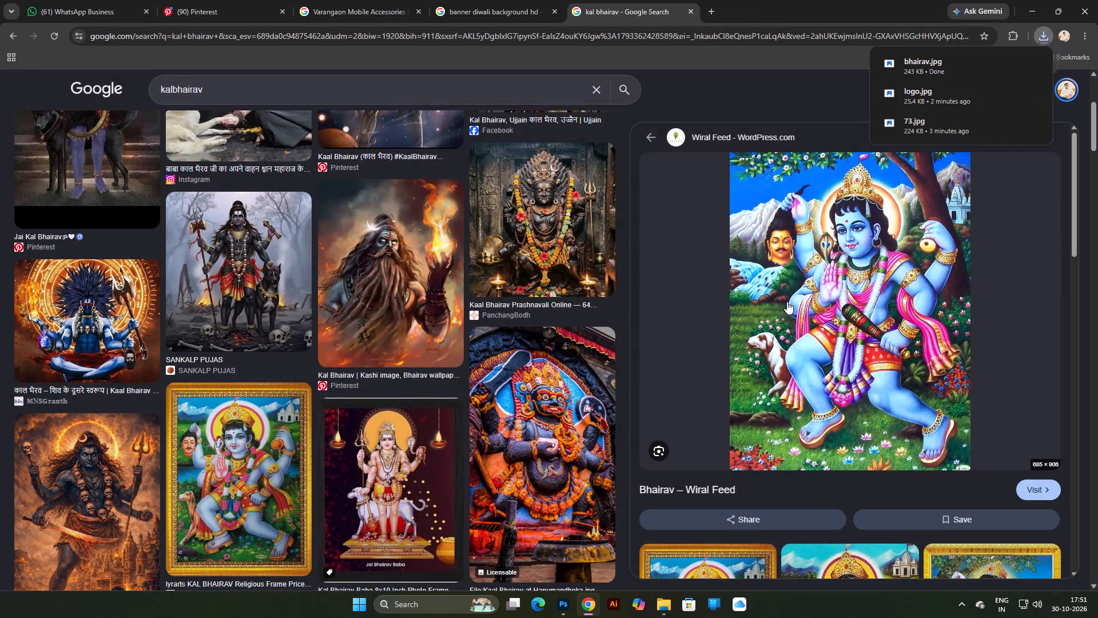
Look through the images related to the Wiral Feed Bhairav picture and open the full set of related results.
{"action": "scroll", "coordinate": [448, 319], "scroll_direction": "down", "scroll_amount": 2}
{"action": "scroll", "coordinate": [768, 351], "scroll_direction": "down", "scroll_amount": 5}
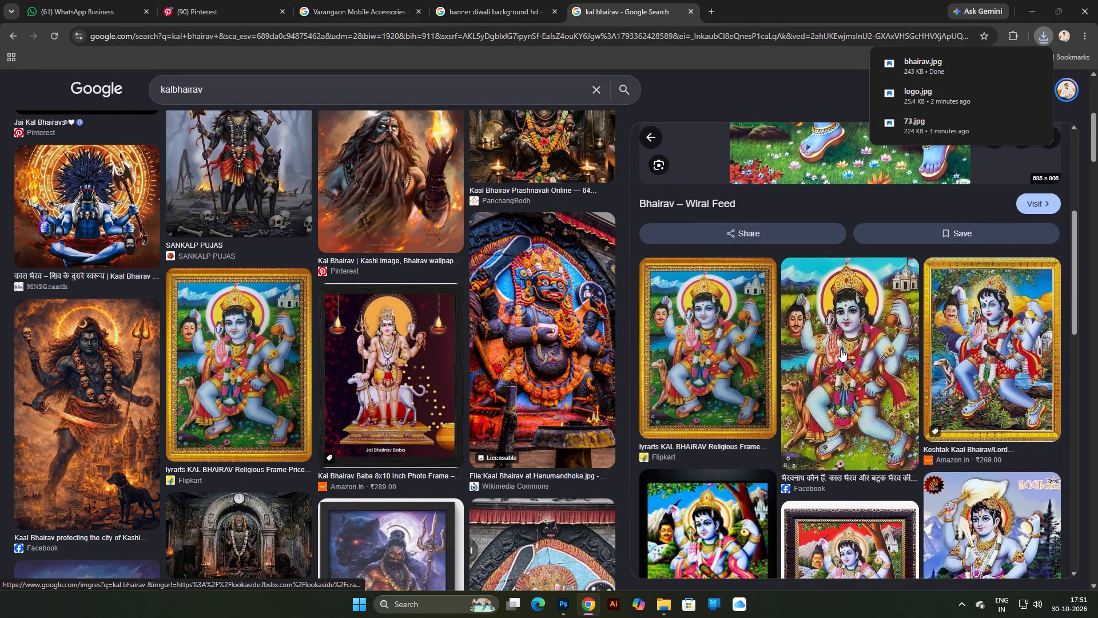
{"action": "scroll", "coordinate": [841, 349], "scroll_direction": "down", "scroll_amount": 11}
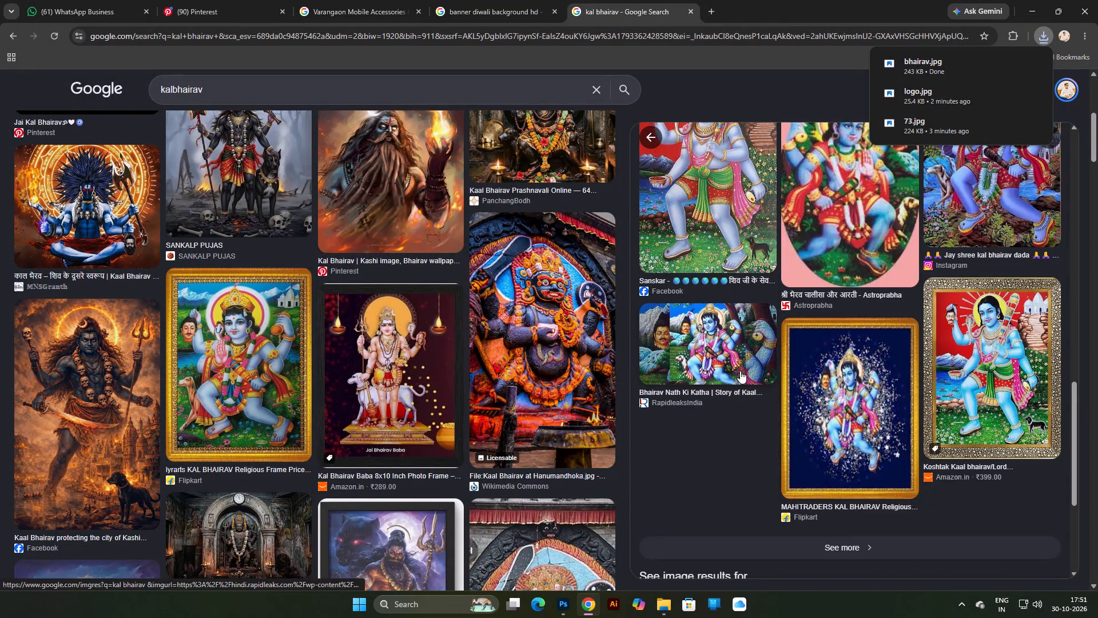
{"action": "scroll", "coordinate": [972, 394], "scroll_direction": "down", "scroll_amount": 5}
{"action": "left_click", "coordinate": [785, 324]}
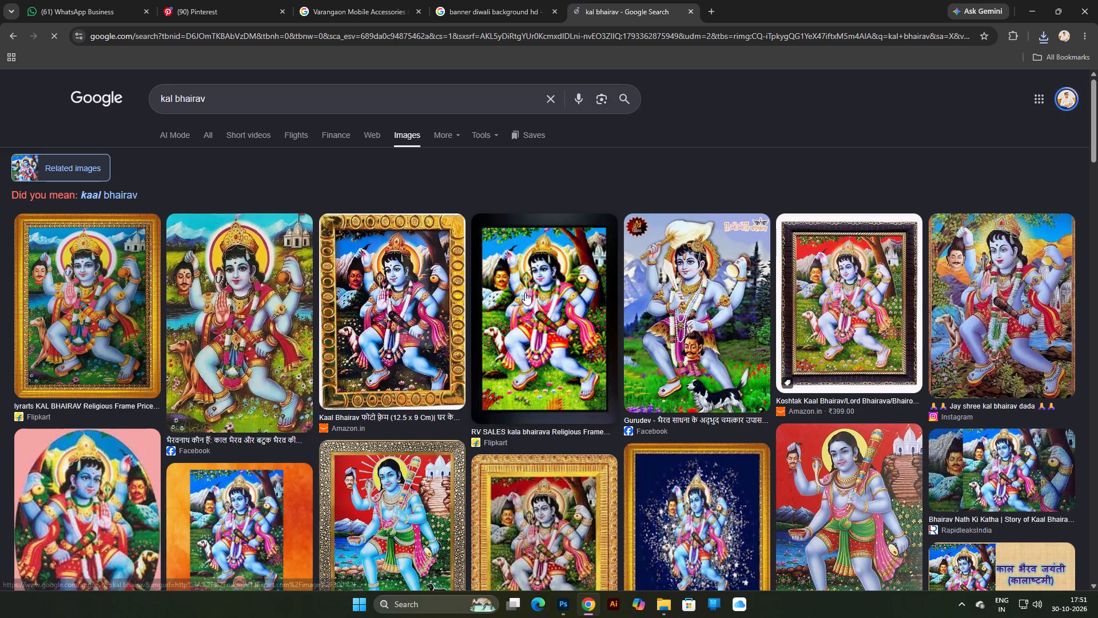
Check the suggested "kaal bhairav" results, return to the related images, and examine more of the seated blue-skinned Bhairav pictures.
{"action": "left_click", "coordinate": [111, 192]}
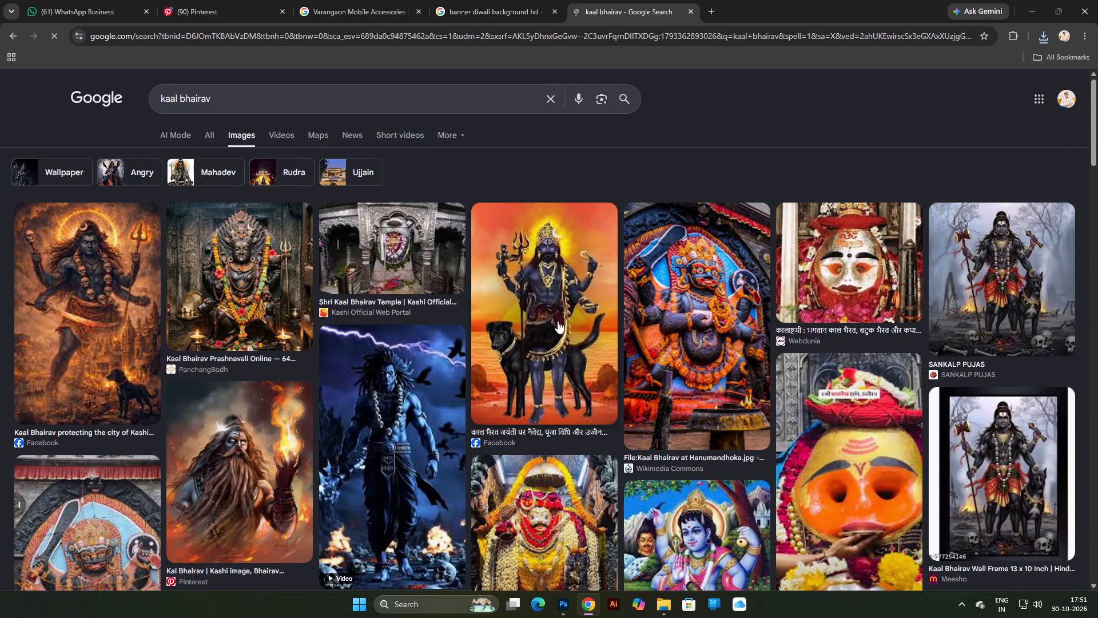
{"action": "left_click", "coordinate": [7, 34]}
{"action": "scroll", "coordinate": [411, 320], "scroll_direction": "down", "scroll_amount": 3}
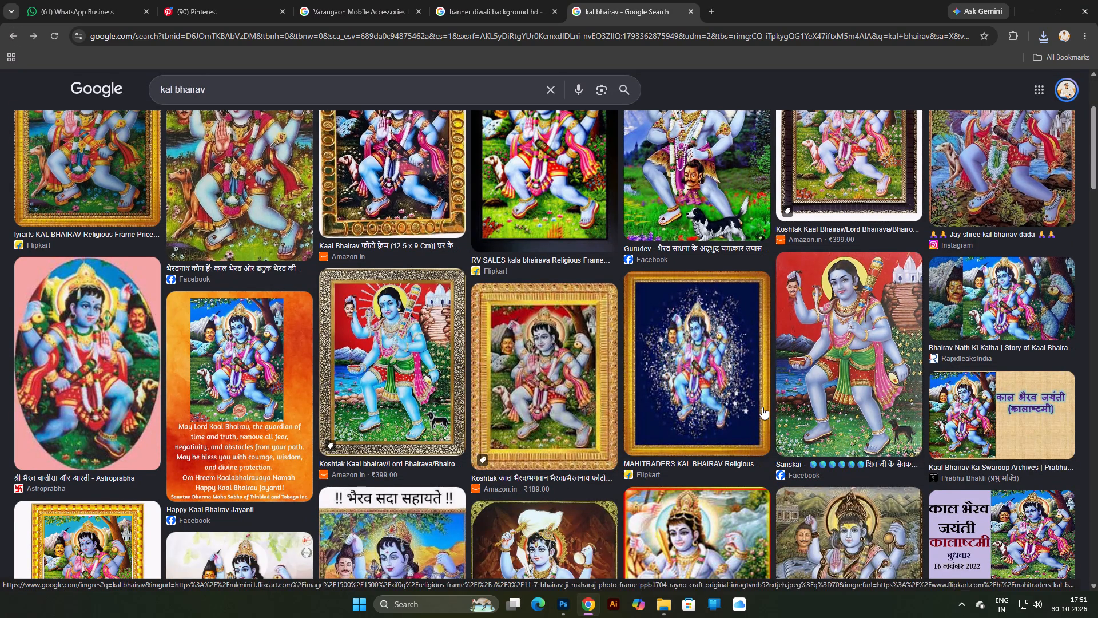
{"action": "scroll", "coordinate": [761, 407], "scroll_direction": "up", "scroll_amount": 5}
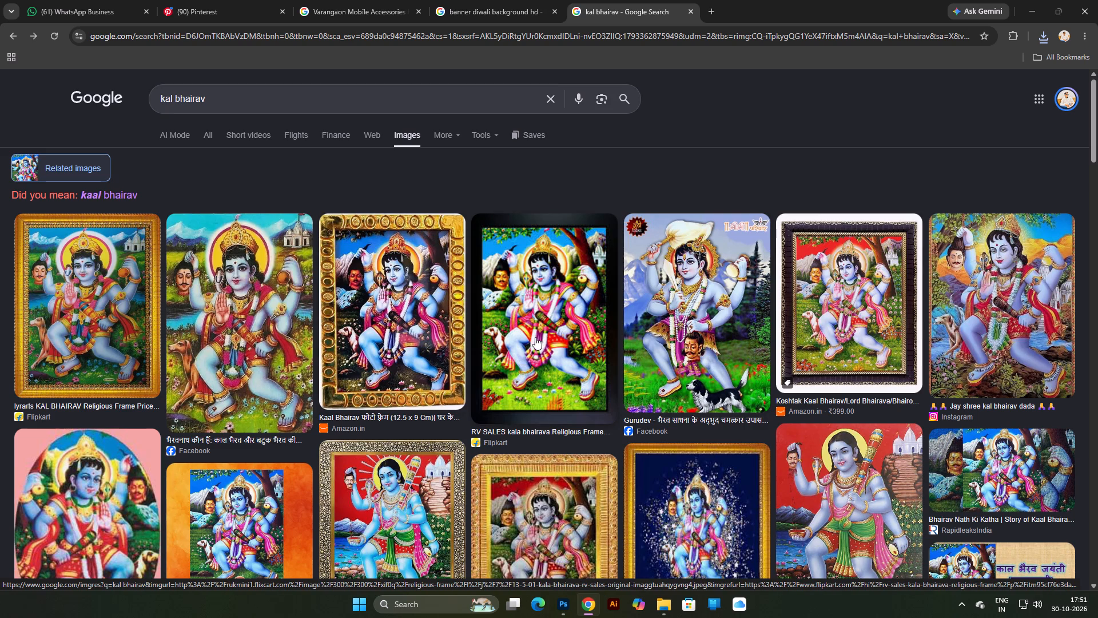
{"action": "scroll", "coordinate": [546, 341], "scroll_direction": "down", "scroll_amount": 6}
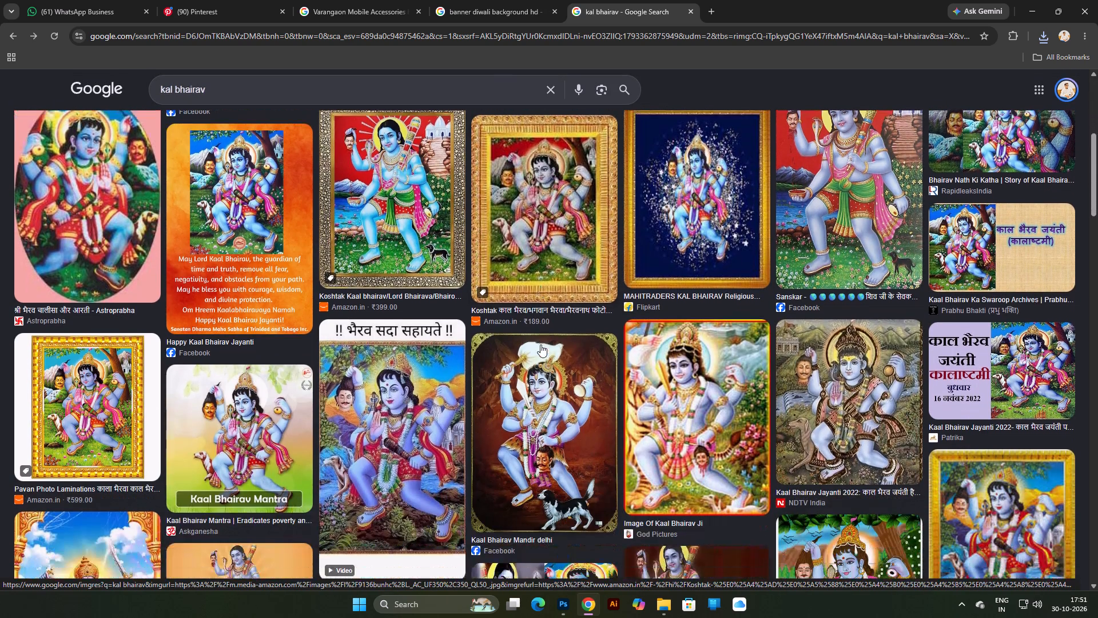
{"action": "scroll", "coordinate": [540, 344], "scroll_direction": "down", "scroll_amount": 9}
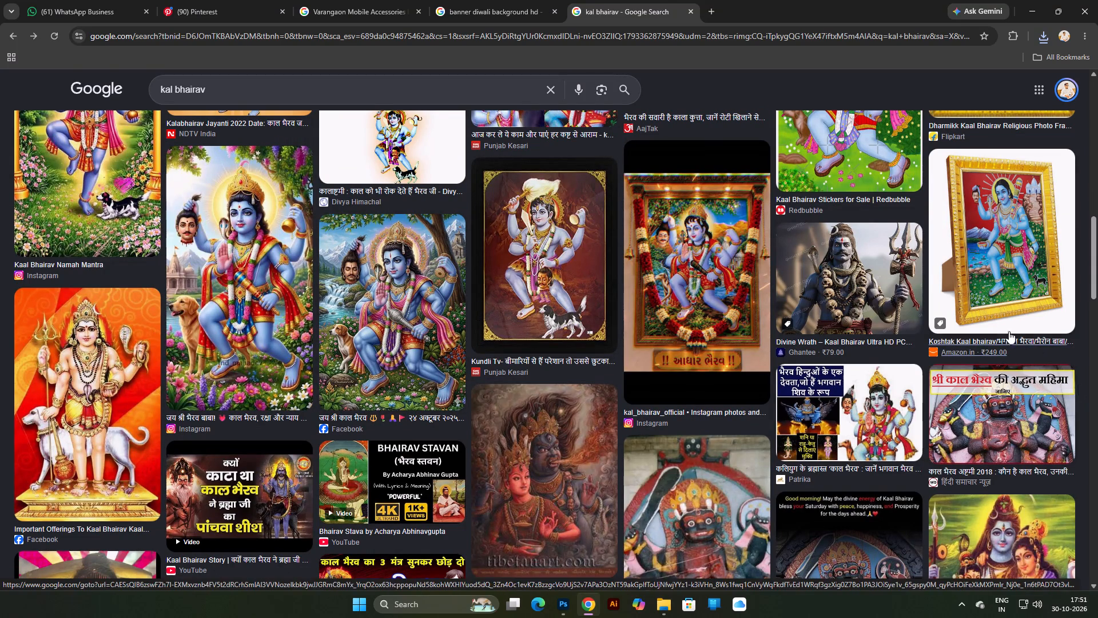
Preview the two gold-framed Koshtak Kaal Bhairav pictures from Amazon and the dark-framed Dharmikk one from Flipkart, examining their related images.
{"action": "left_click", "coordinate": [992, 289]}
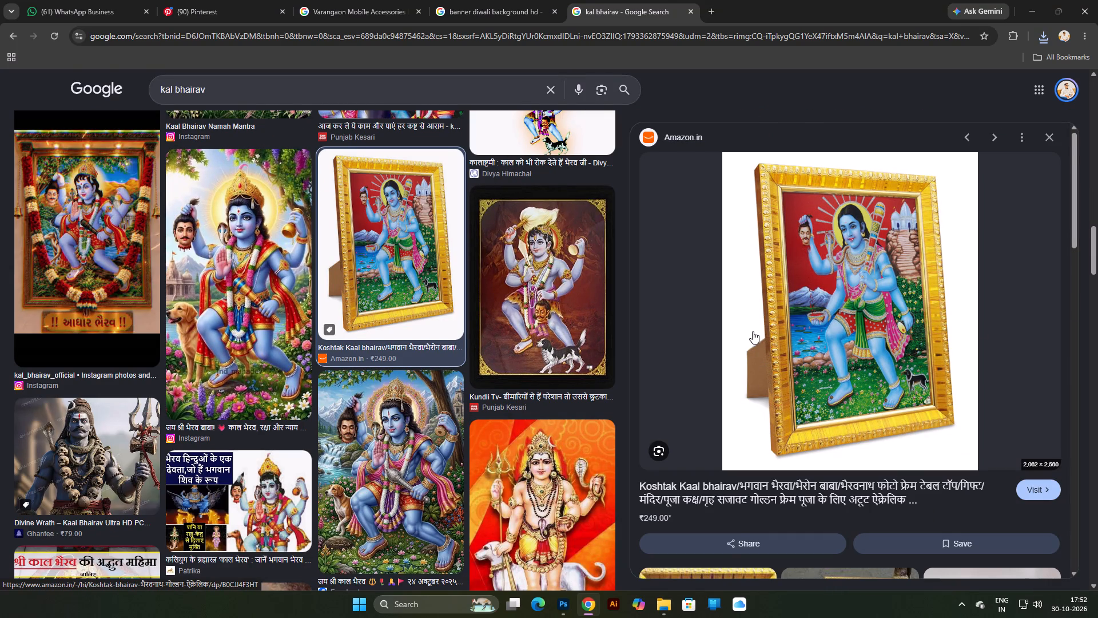
{"action": "scroll", "coordinate": [691, 400], "scroll_direction": "down", "scroll_amount": 6}
{"action": "scroll", "coordinate": [749, 431], "scroll_direction": "down", "scroll_amount": 2}
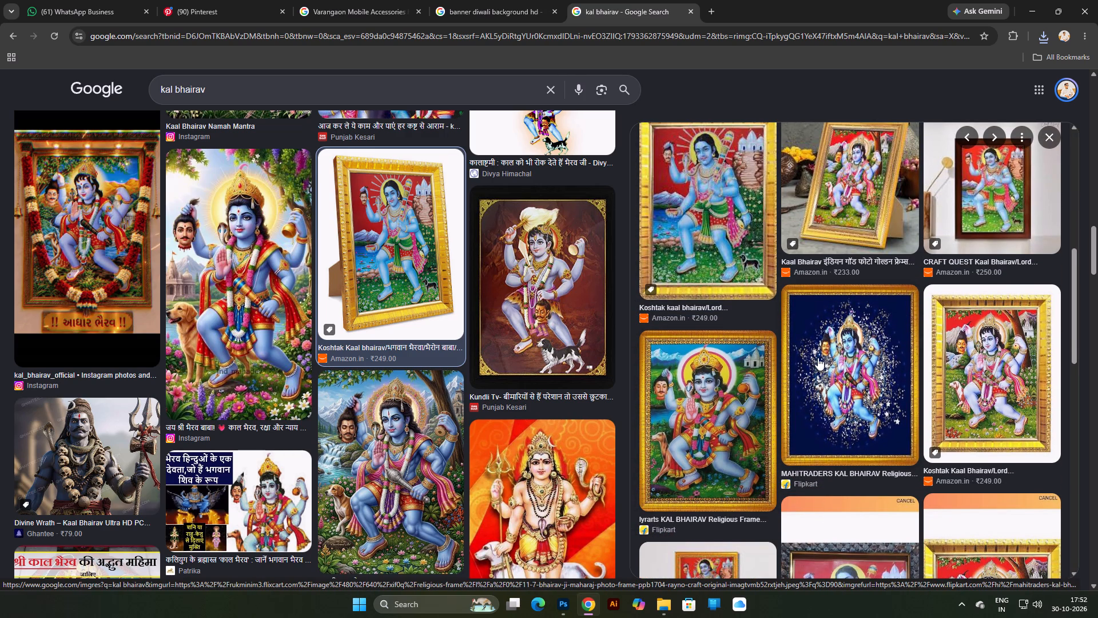
{"action": "left_click", "coordinate": [947, 344]}
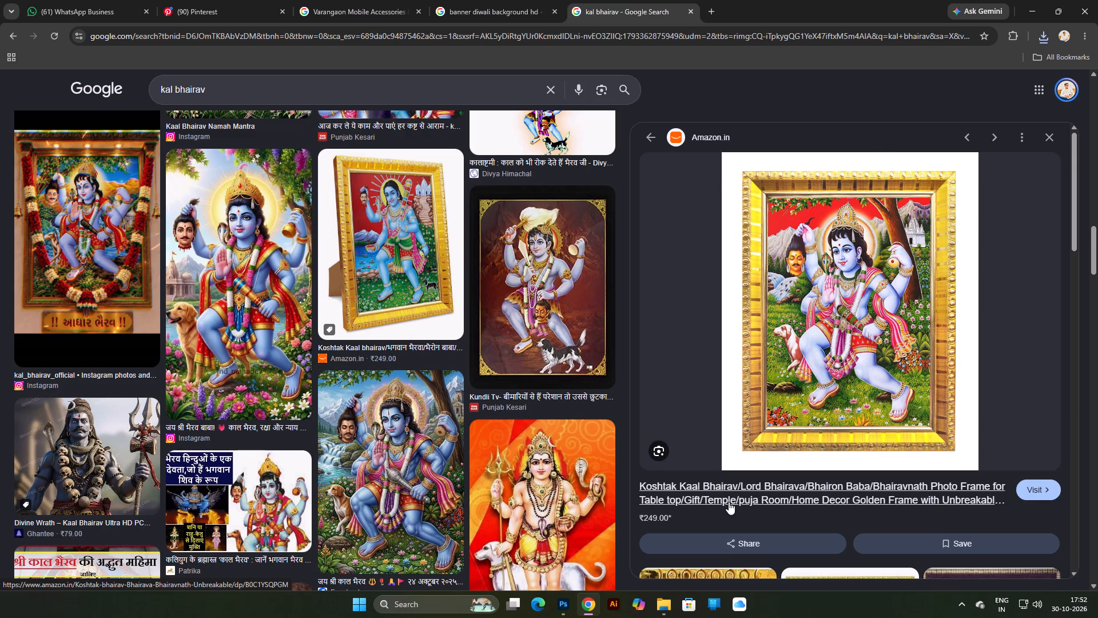
{"action": "scroll", "coordinate": [745, 482], "scroll_direction": "down", "scroll_amount": 3}
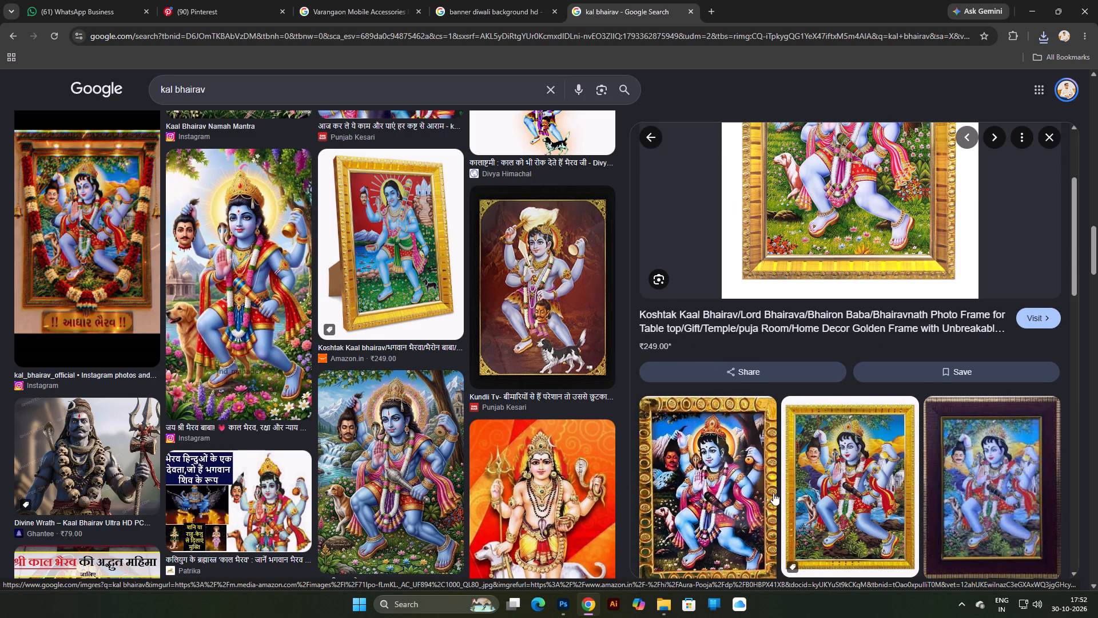
{"action": "left_click", "coordinate": [1001, 488]}
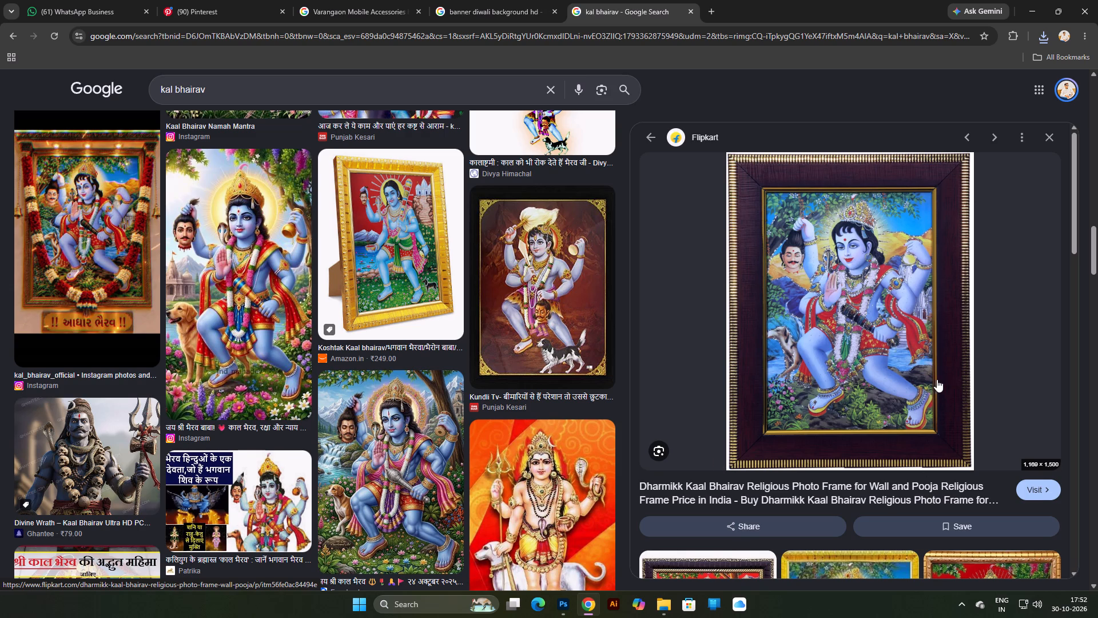
{"action": "scroll", "coordinate": [877, 316], "scroll_direction": "down", "scroll_amount": 3}
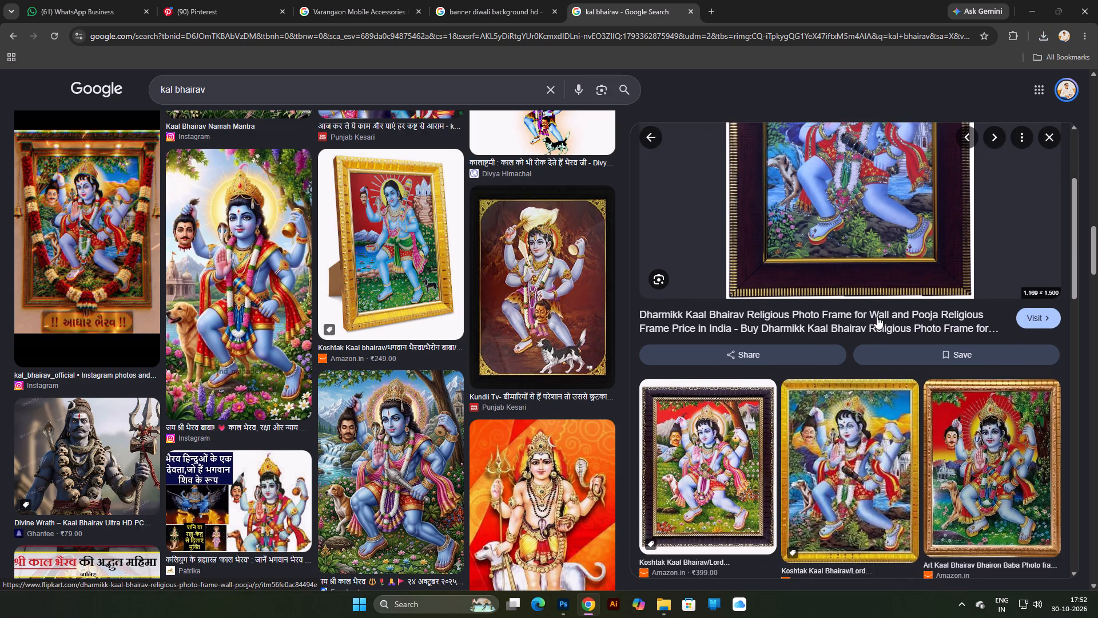
Check the Dharmikk picture's related images, and preview the Instagram Bhairav picture with the brown dog and its related Prabhu picture from Facebook.
{"action": "scroll", "coordinate": [875, 316], "scroll_direction": "down", "scroll_amount": 2}
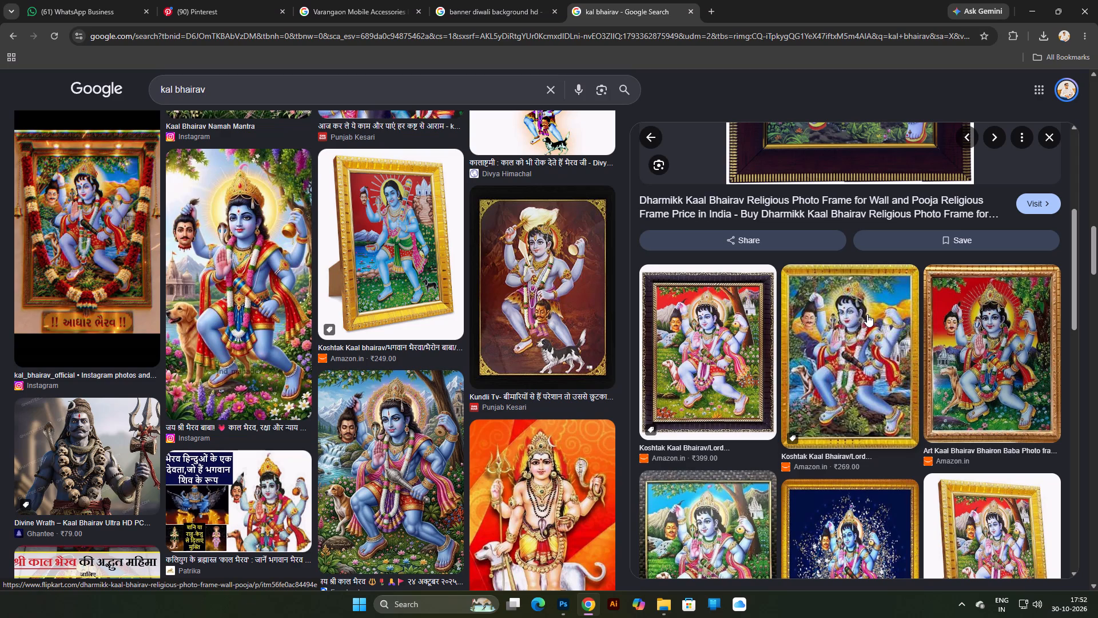
{"action": "scroll", "coordinate": [867, 314], "scroll_direction": "down", "scroll_amount": 6}
{"action": "scroll", "coordinate": [849, 350], "scroll_direction": "up", "scroll_amount": 14}
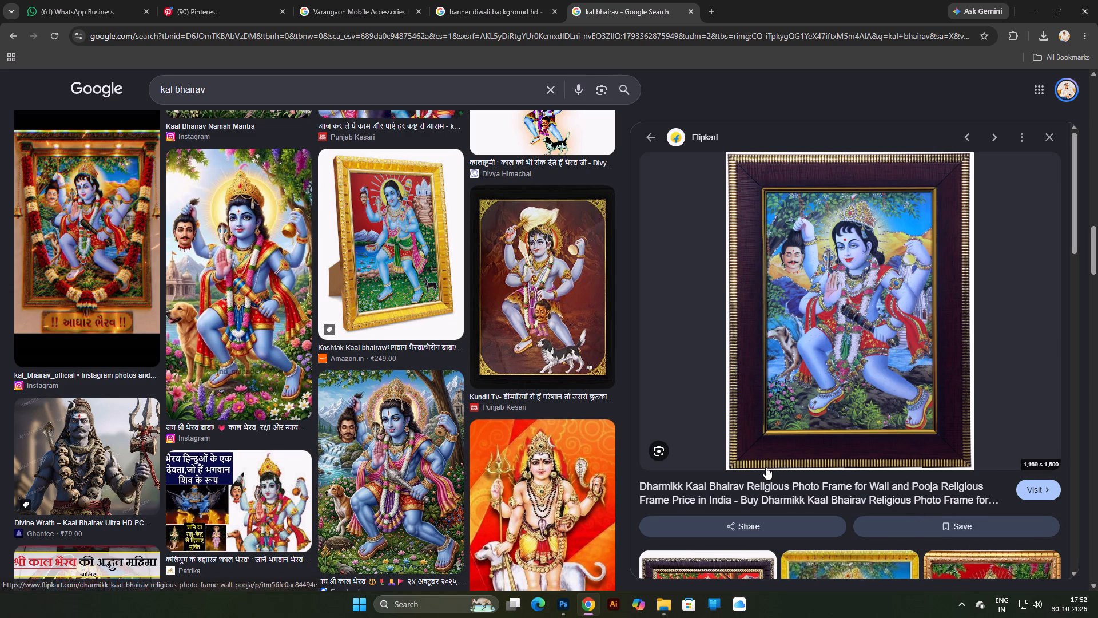
{"action": "left_click", "coordinate": [270, 341]}
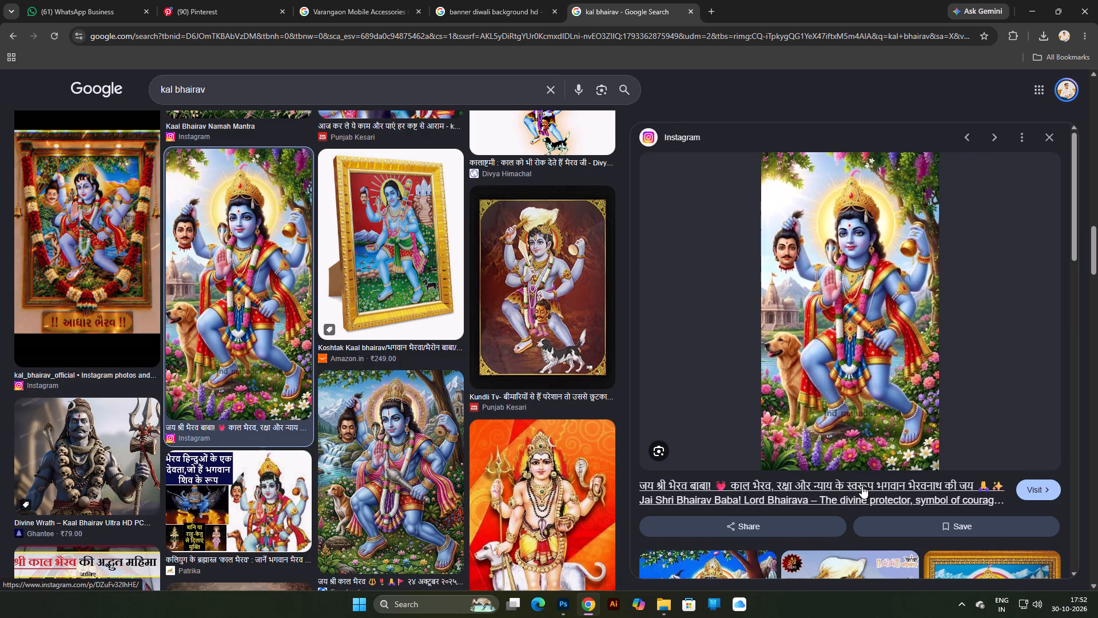
{"action": "scroll", "coordinate": [926, 373], "scroll_direction": "down", "scroll_amount": 8}
{"action": "scroll", "coordinate": [871, 431], "scroll_direction": "up", "scroll_amount": 2}
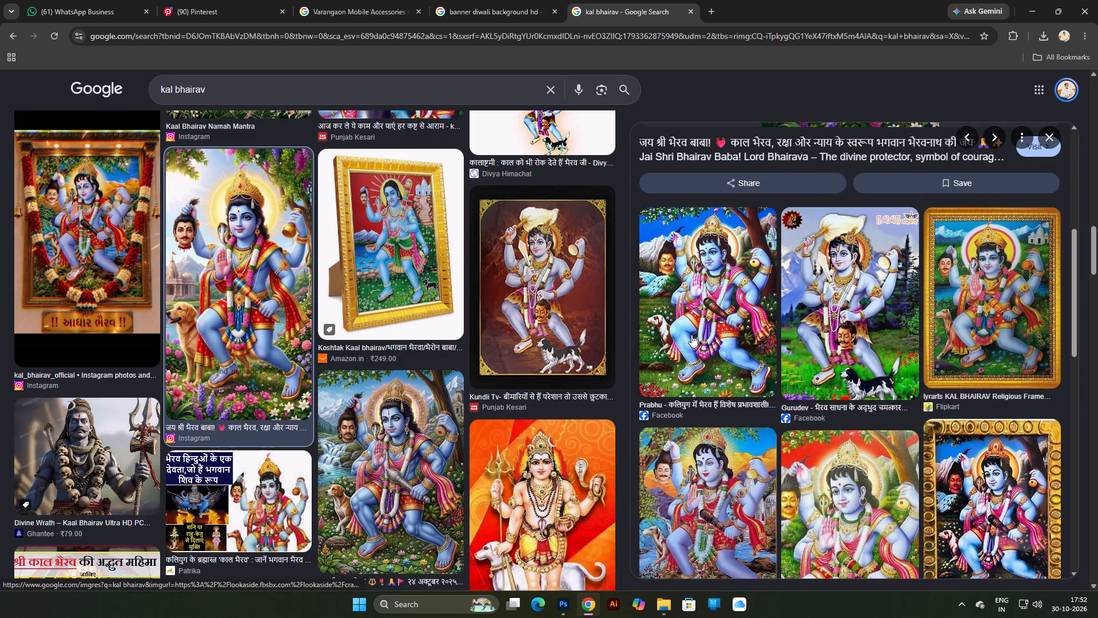
{"action": "left_click", "coordinate": [691, 335]}
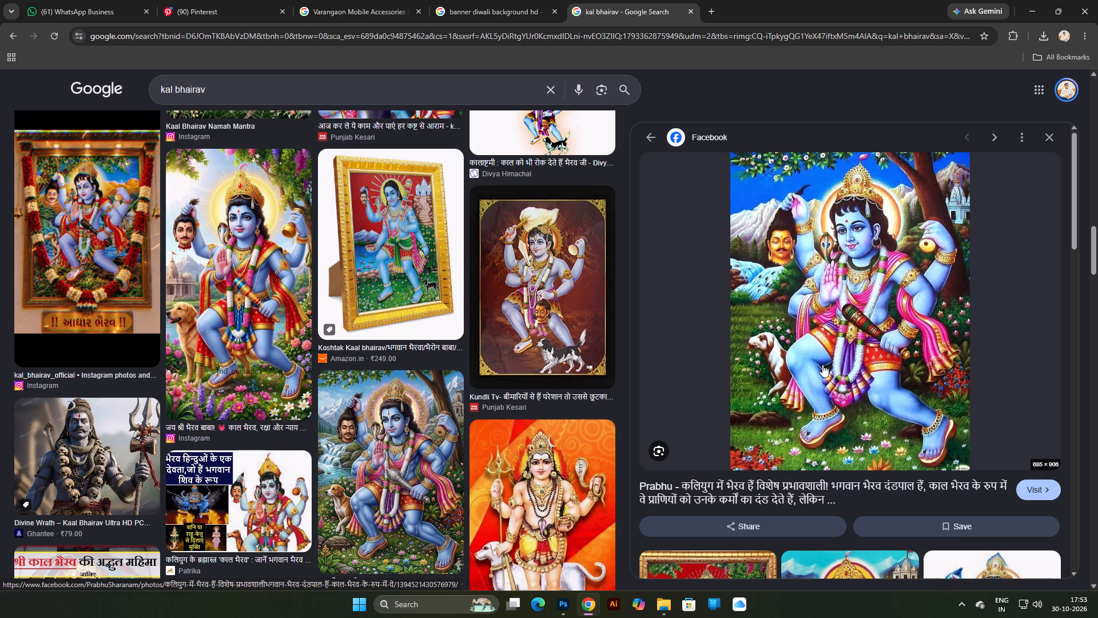
Switch to Photoshop and examine the purple वरणगाव poster's layout, including the white circles and the diya artwork.
{"action": "left_click", "coordinate": [554, 611]}
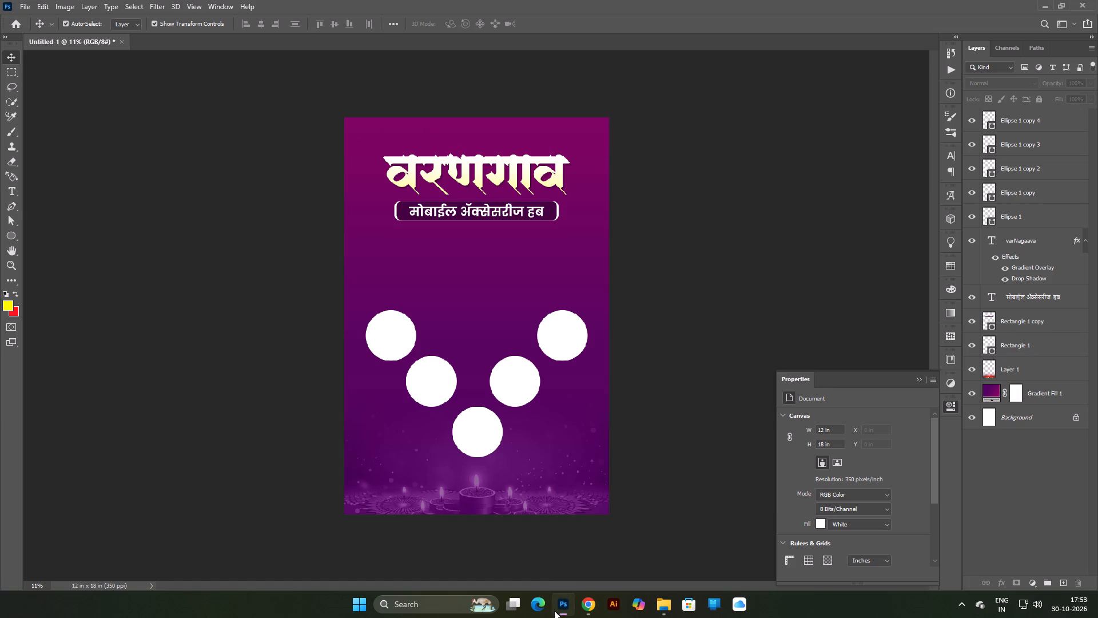
{"action": "scroll", "coordinate": [629, 226], "scroll_direction": "up", "scroll_amount": 1}
{"action": "scroll", "coordinate": [628, 224], "scroll_direction": "down", "scroll_amount": 8}
{"action": "scroll", "coordinate": [632, 228], "scroll_direction": "up", "scroll_amount": 6}
{"action": "left_click", "coordinate": [741, 259]}
{"action": "scroll", "coordinate": [394, 374], "scroll_direction": "down", "scroll_amount": 4}
{"action": "scroll", "coordinate": [530, 361], "scroll_direction": "up", "scroll_amount": 8}
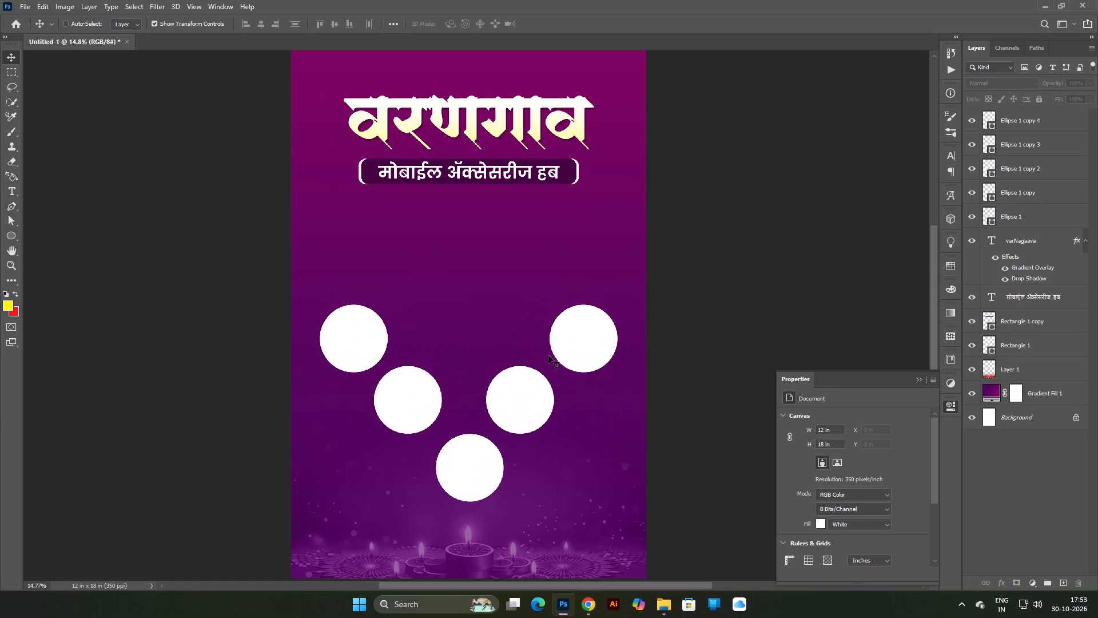
{"action": "key", "text": "ctrl+0"}
{"action": "scroll", "coordinate": [554, 354], "scroll_direction": "down", "scroll_amount": 5}
{"action": "scroll", "coordinate": [554, 354], "scroll_direction": "up", "scroll_amount": 5}
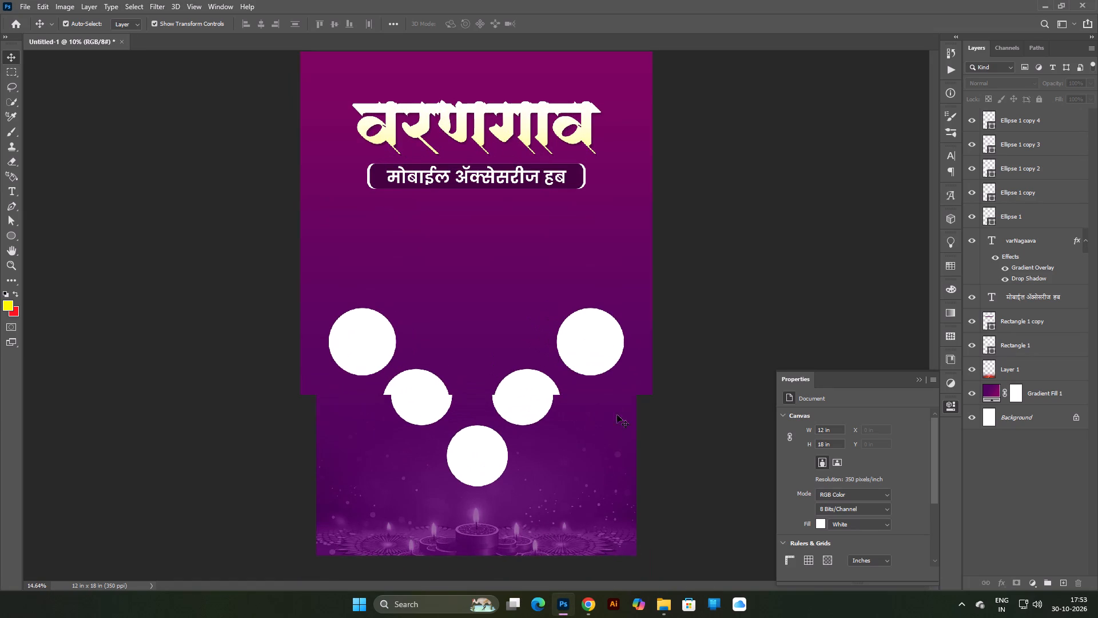
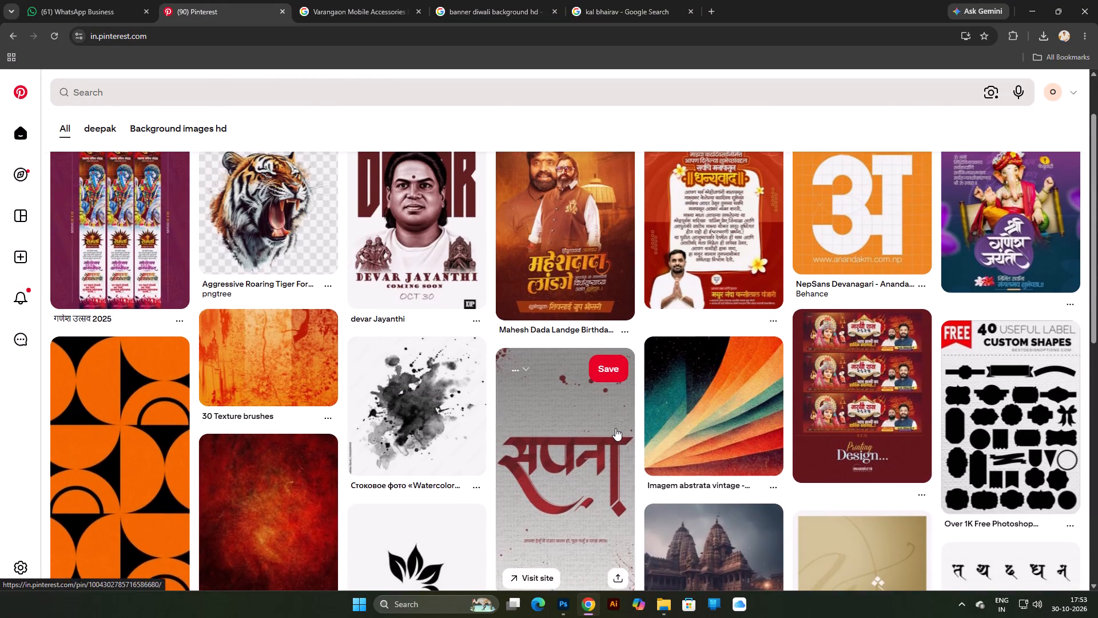
Browse the Pinterest home feed for a decorative label frame and open the maroon gold-edged frame pin.
{"action": "scroll", "coordinate": [615, 428], "scroll_direction": "up", "scroll_amount": 7}
{"action": "scroll", "coordinate": [420, 327], "scroll_direction": "up", "scroll_amount": 6}
{"action": "scroll", "coordinate": [420, 328], "scroll_direction": "down", "scroll_amount": 5}
{"action": "scroll", "coordinate": [580, 392], "scroll_direction": "down", "scroll_amount": 2}
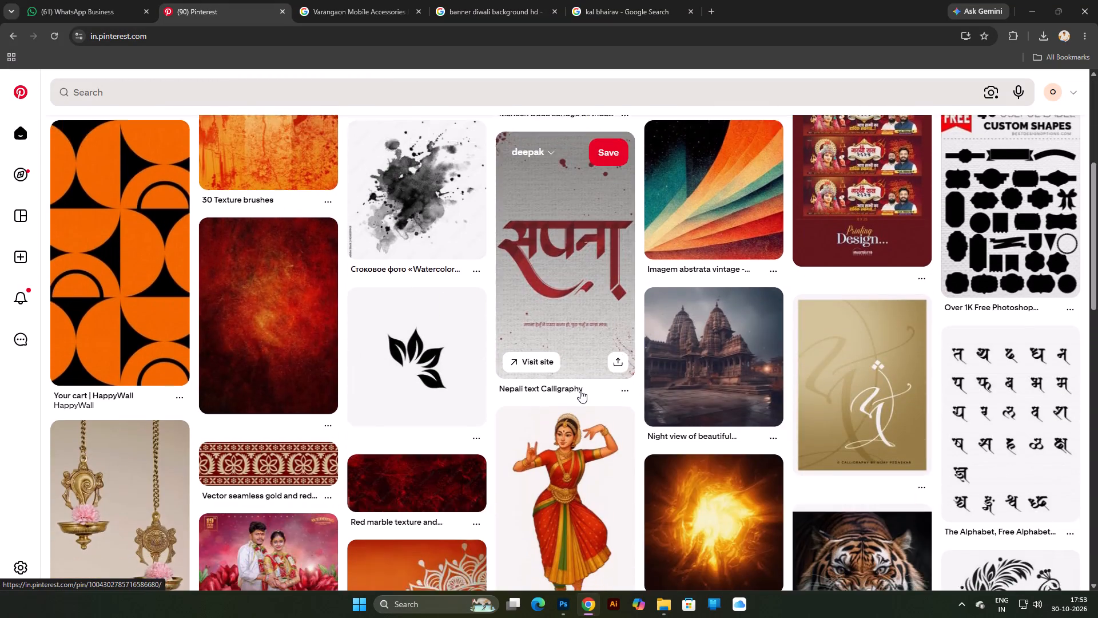
{"action": "scroll", "coordinate": [580, 390], "scroll_direction": "down", "scroll_amount": 2}
{"action": "scroll", "coordinate": [666, 397], "scroll_direction": "down", "scroll_amount": 7}
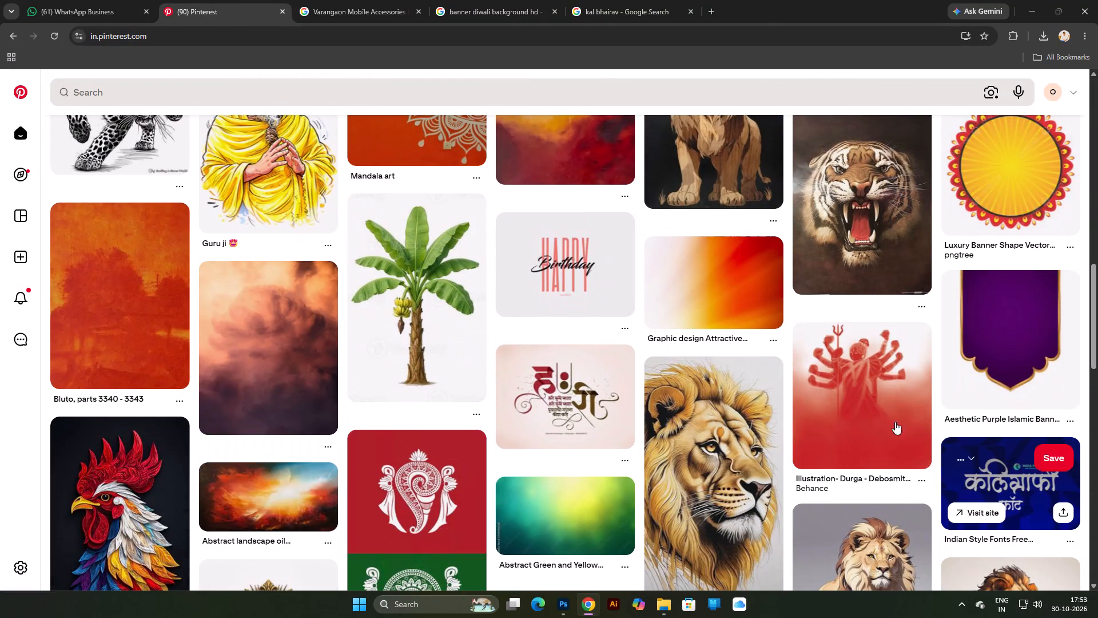
{"action": "scroll", "coordinate": [761, 427], "scroll_direction": "down", "scroll_amount": 2}
{"action": "scroll", "coordinate": [761, 410], "scroll_direction": "up", "scroll_amount": 1}
{"action": "scroll", "coordinate": [761, 410], "scroll_direction": "down", "scroll_amount": 3}
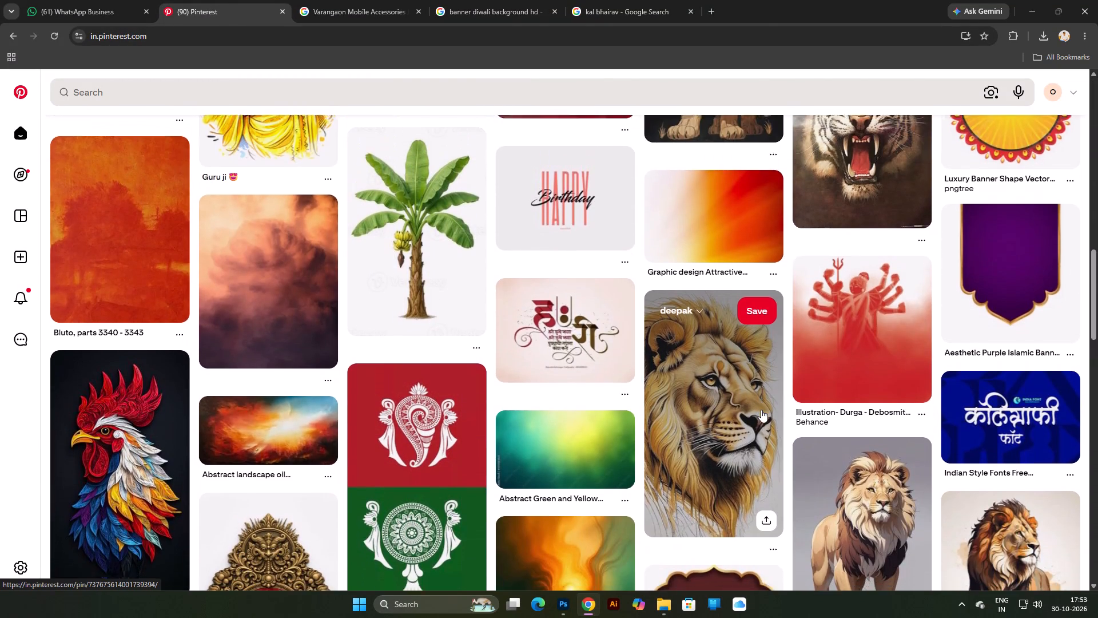
{"action": "scroll", "coordinate": [761, 410], "scroll_direction": "down", "scroll_amount": 1}
{"action": "left_click", "coordinate": [726, 401]}
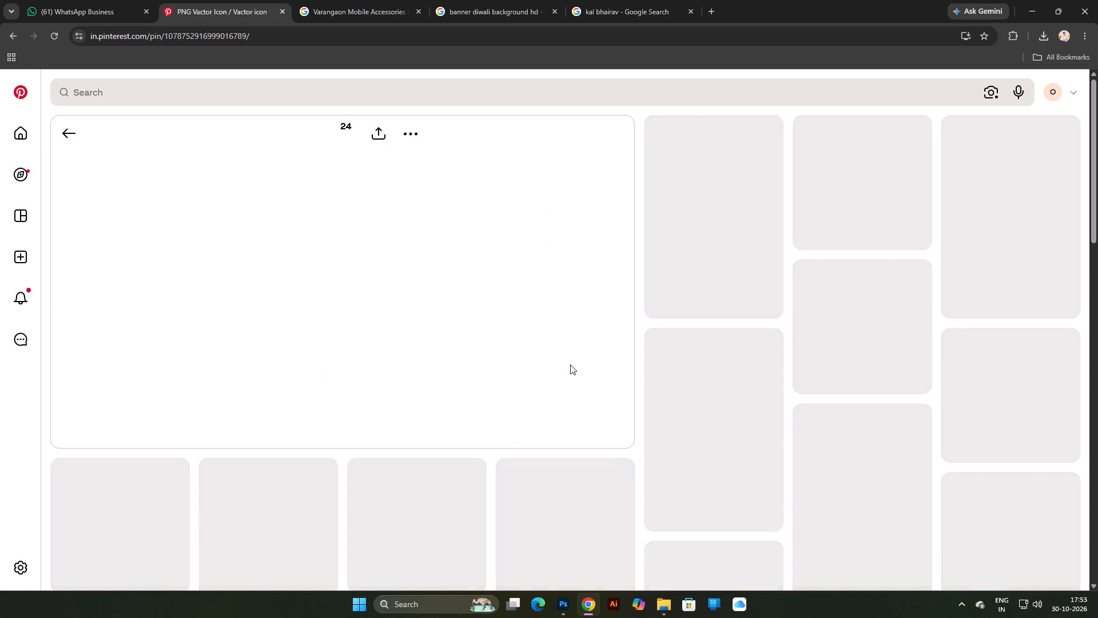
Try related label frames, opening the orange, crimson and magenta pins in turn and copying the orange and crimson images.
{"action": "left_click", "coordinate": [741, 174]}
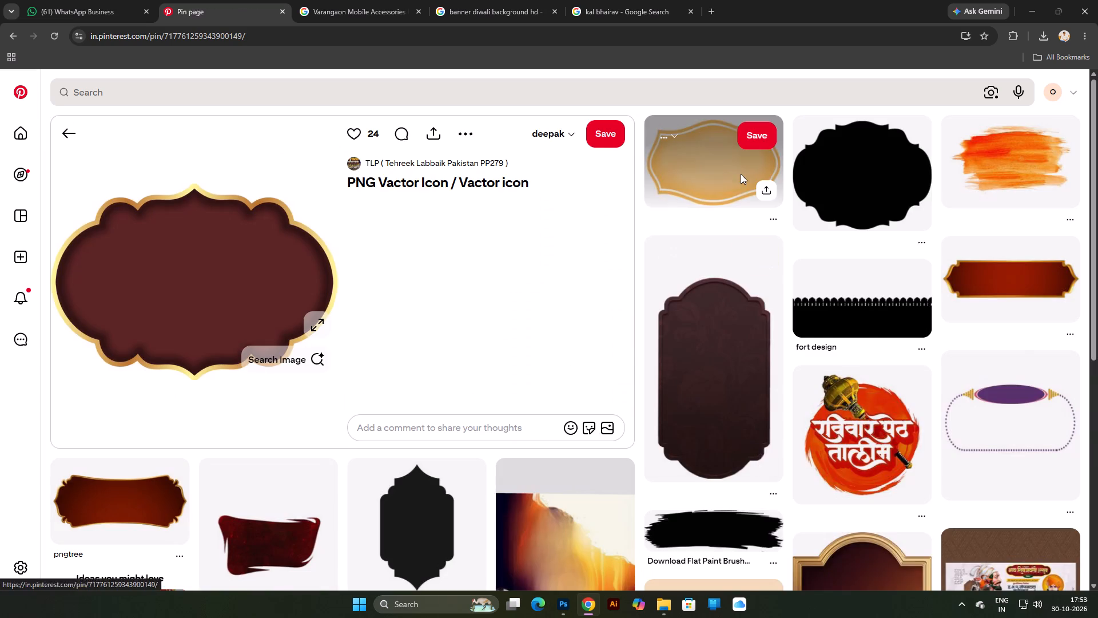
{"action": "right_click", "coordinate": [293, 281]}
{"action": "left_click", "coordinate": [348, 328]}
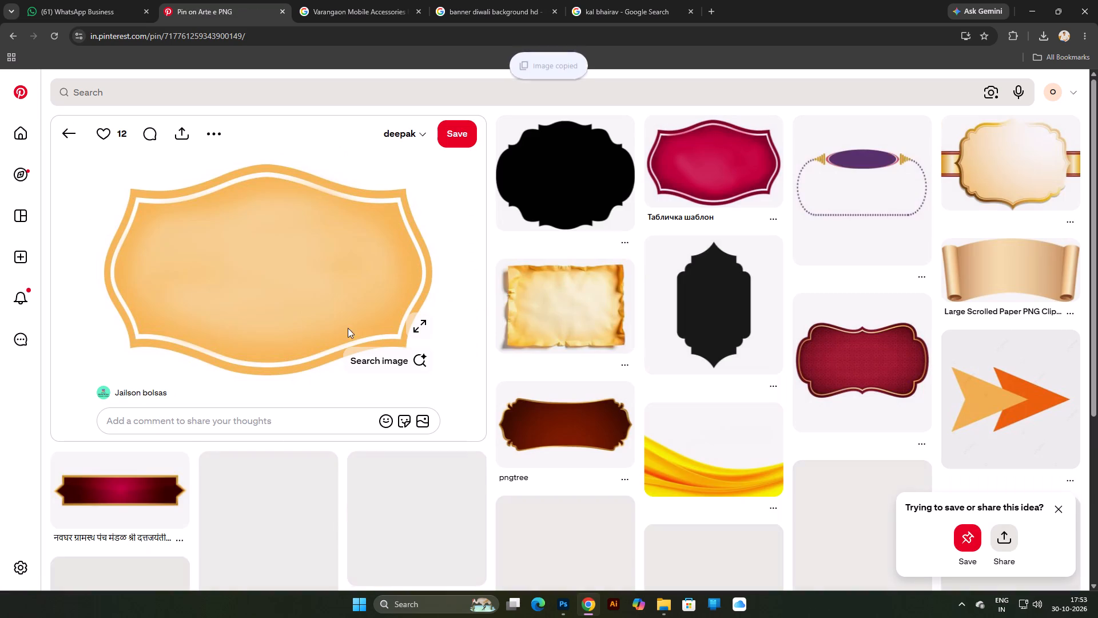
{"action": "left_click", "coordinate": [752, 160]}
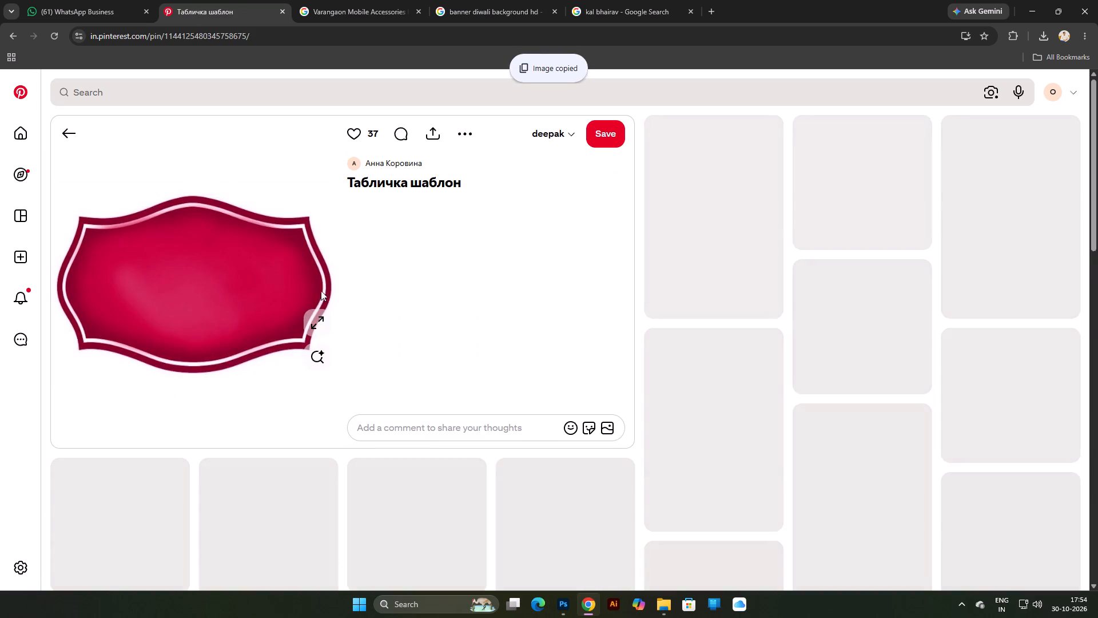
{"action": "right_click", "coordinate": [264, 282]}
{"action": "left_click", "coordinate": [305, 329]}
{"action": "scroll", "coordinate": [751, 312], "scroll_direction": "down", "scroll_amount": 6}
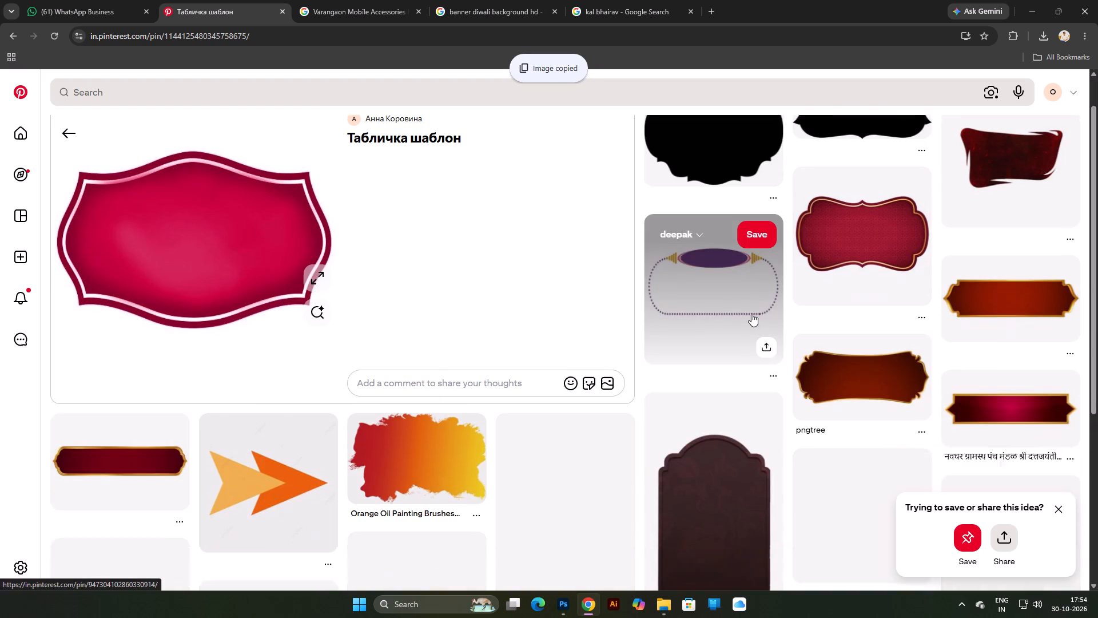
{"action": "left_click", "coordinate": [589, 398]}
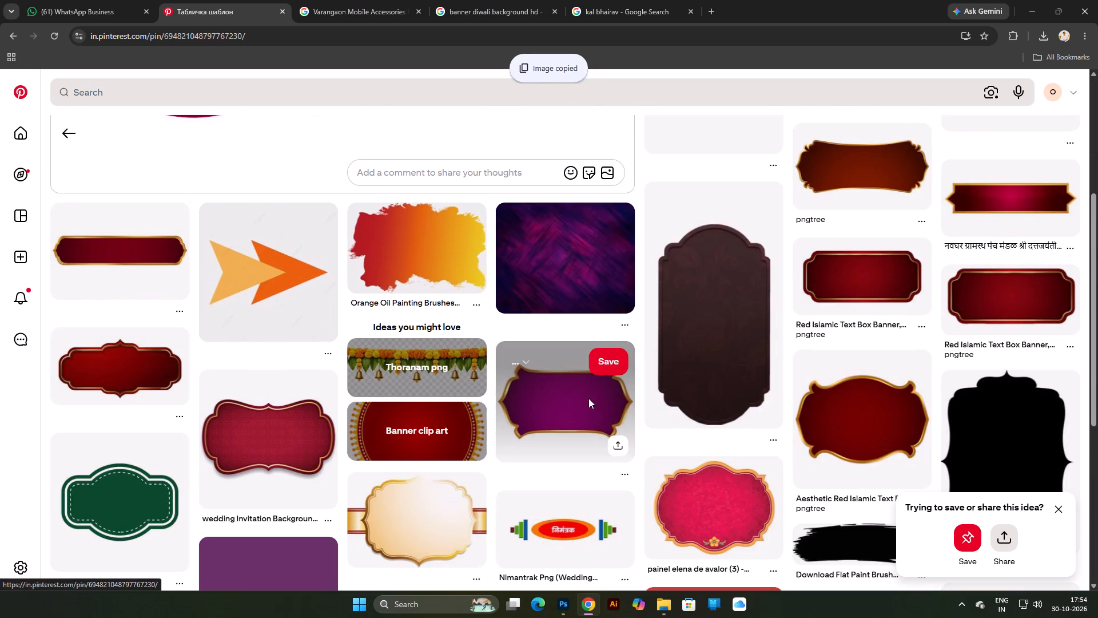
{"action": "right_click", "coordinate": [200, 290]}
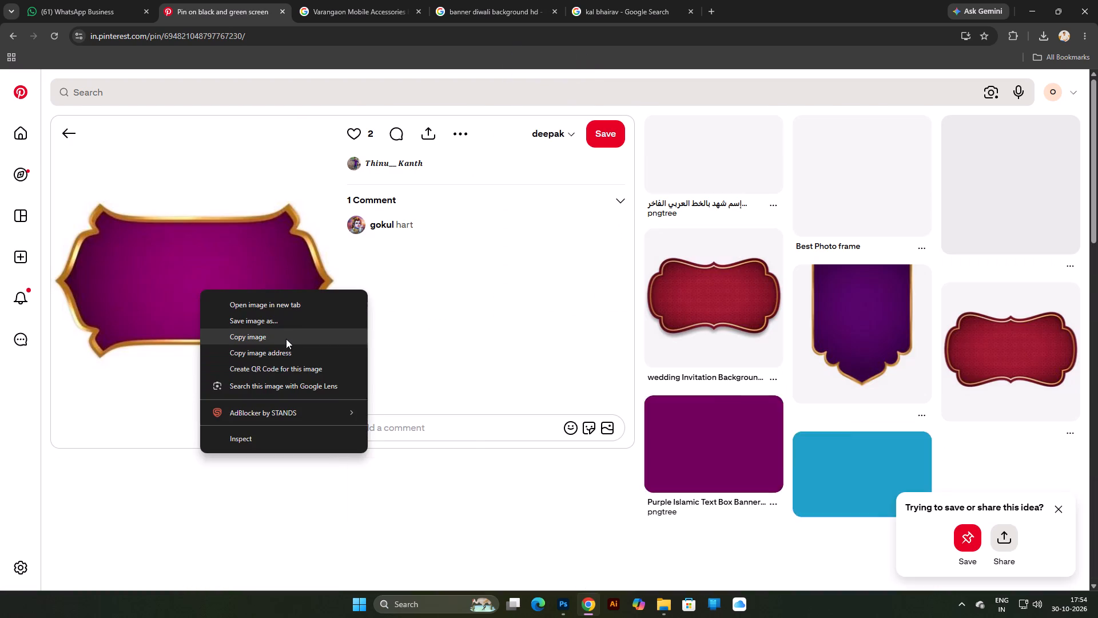
Open the related dark purple frame with gold scalloped edges, copy its image, and paste it into the Photoshop poster.
{"action": "left_click", "coordinate": [1006, 181]}
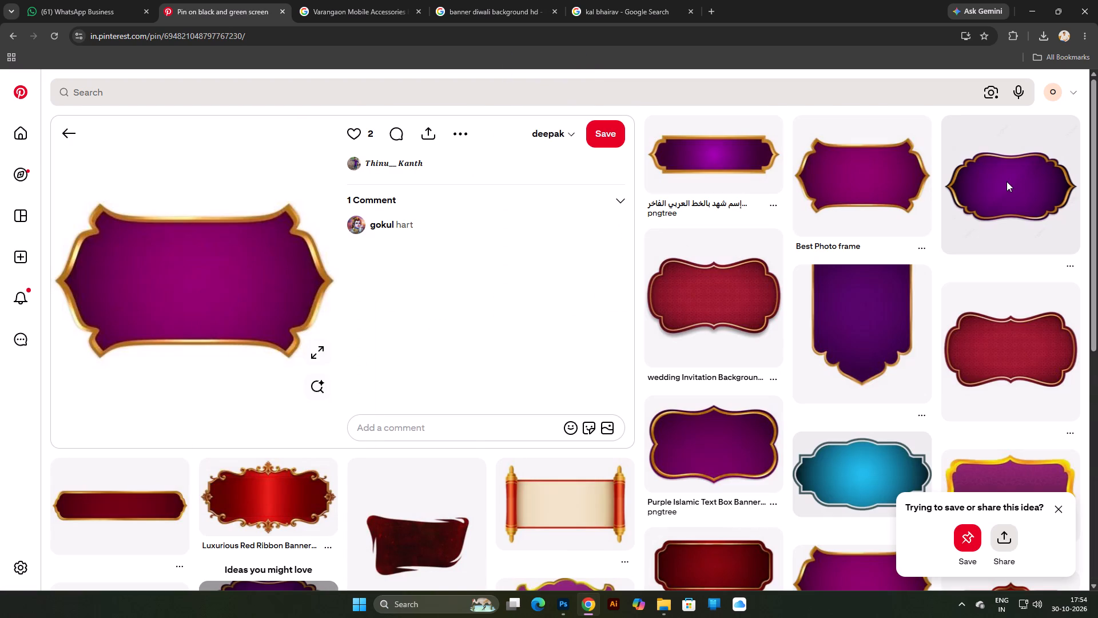
{"action": "right_click", "coordinate": [260, 295]}
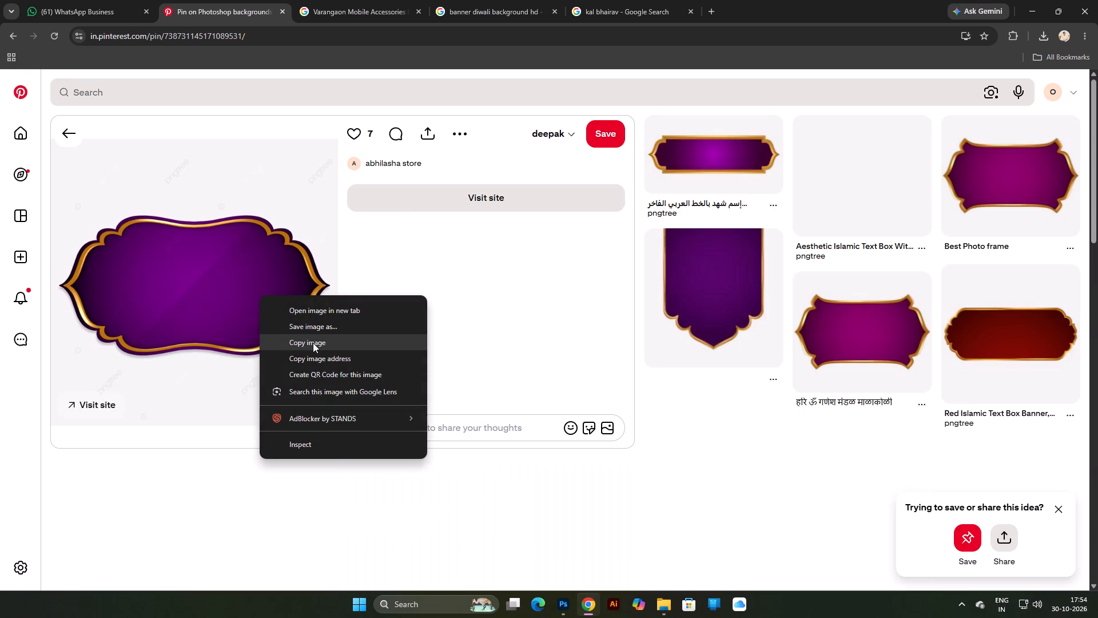
{"action": "left_click", "coordinate": [312, 344]}
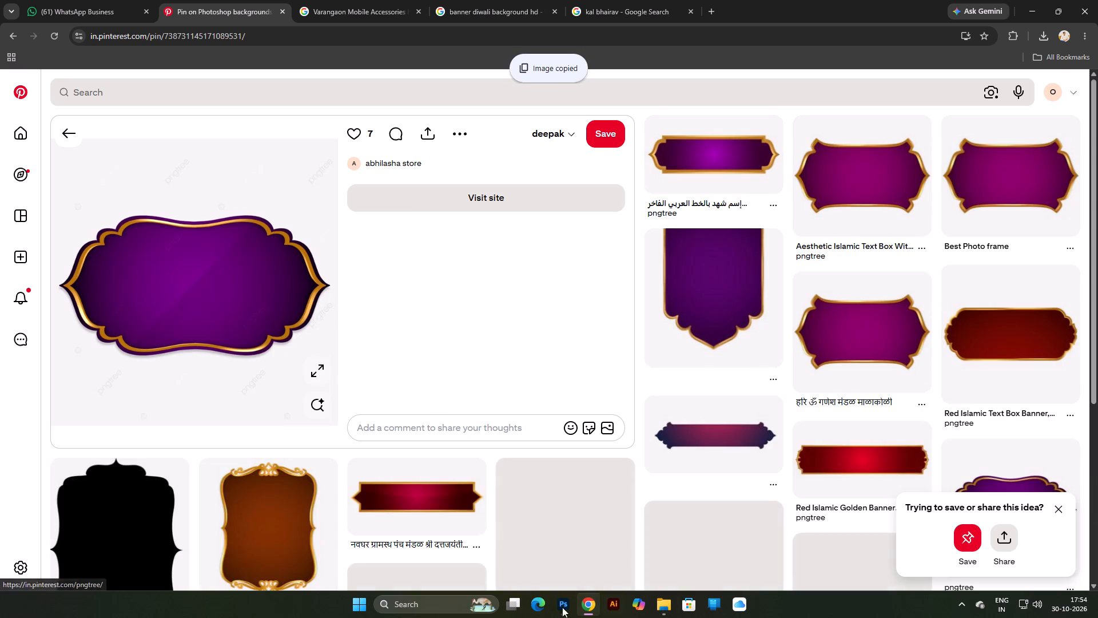
{"action": "left_click", "coordinate": [556, 608]}
{"action": "scroll", "coordinate": [502, 504], "scroll_direction": "down", "scroll_amount": 5}
{"action": "scroll", "coordinate": [497, 488], "scroll_direction": "up", "scroll_amount": 4}
{"action": "key", "text": "ctrl+v"}
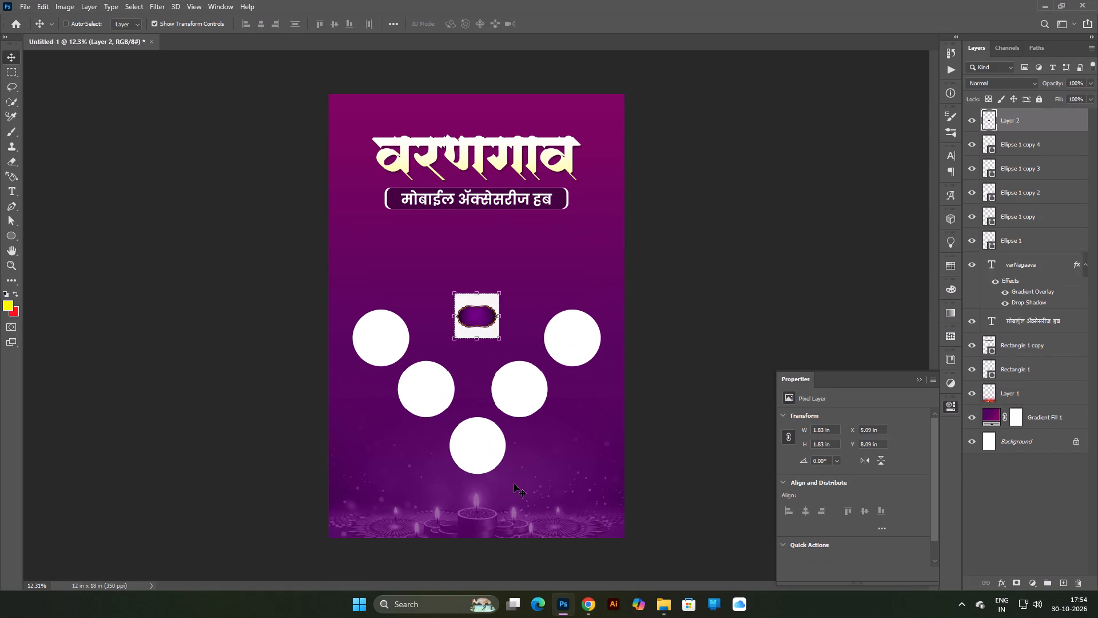
Enlarge the pasted frame image to about 7.27 in wide and centre it horizontally, directly below the heading.
{"action": "left_click_drag", "start_coordinate": [501, 319], "coordinate": [564, 345], "text": "alt"}
{"action": "left_click_drag", "start_coordinate": [517, 342], "coordinate": [514, 306]}
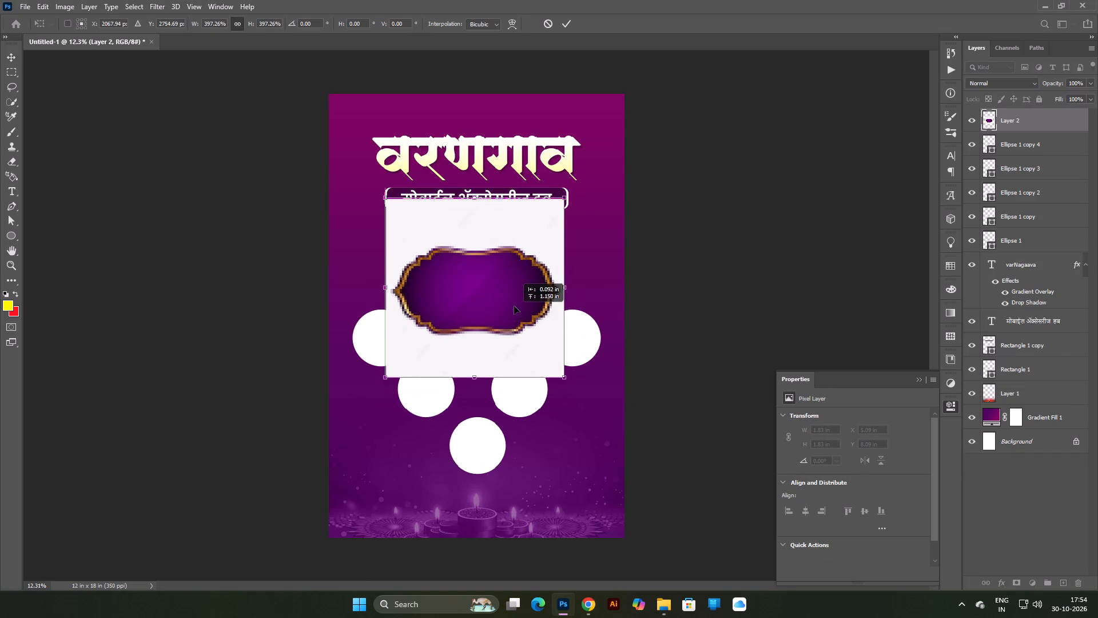
{"action": "left_click_drag", "start_coordinate": [514, 306], "coordinate": [516, 302]}
{"action": "key", "text": "Return"}
{"action": "left_click_drag", "start_coordinate": [739, 245], "coordinate": [734, 244]}
{"action": "left_click", "coordinate": [524, 265]}
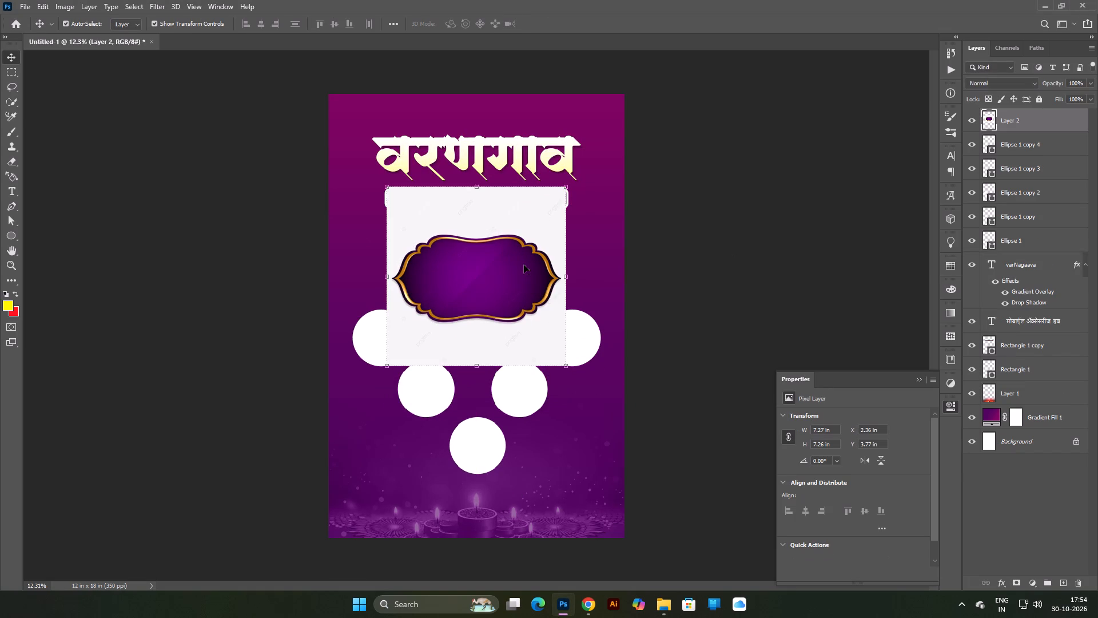
Remove the white background around the purple frame with the Magic Eraser at tolerance 24.
{"action": "left_click", "coordinate": [10, 150]}
{"action": "left_click", "coordinate": [3, 163]}
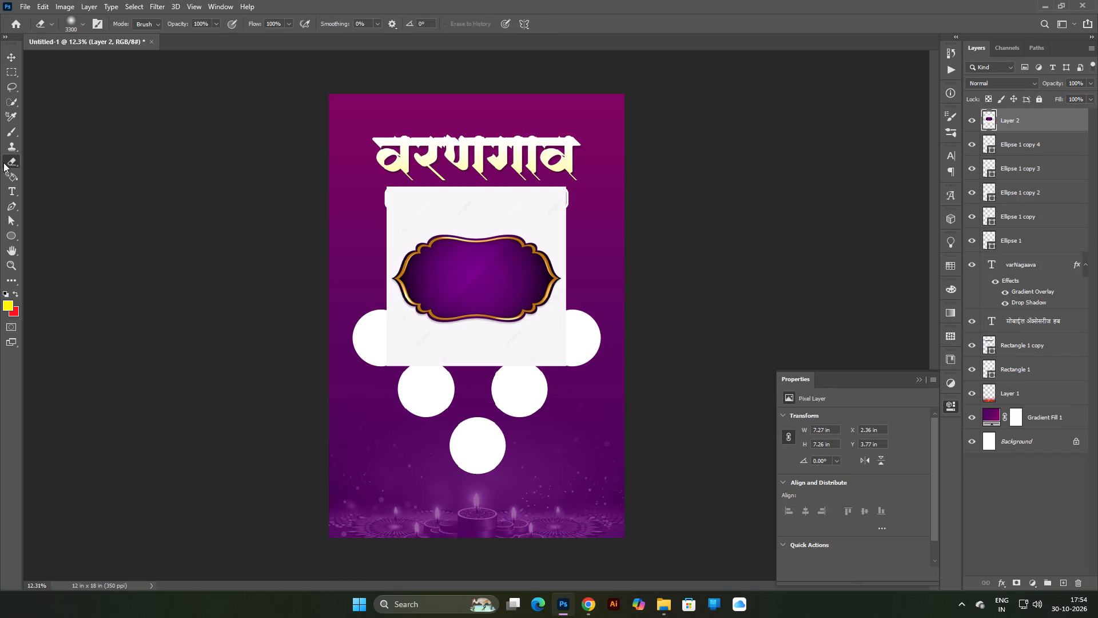
{"action": "left_click", "coordinate": [50, 188]}
{"action": "left_click", "coordinate": [489, 222]}
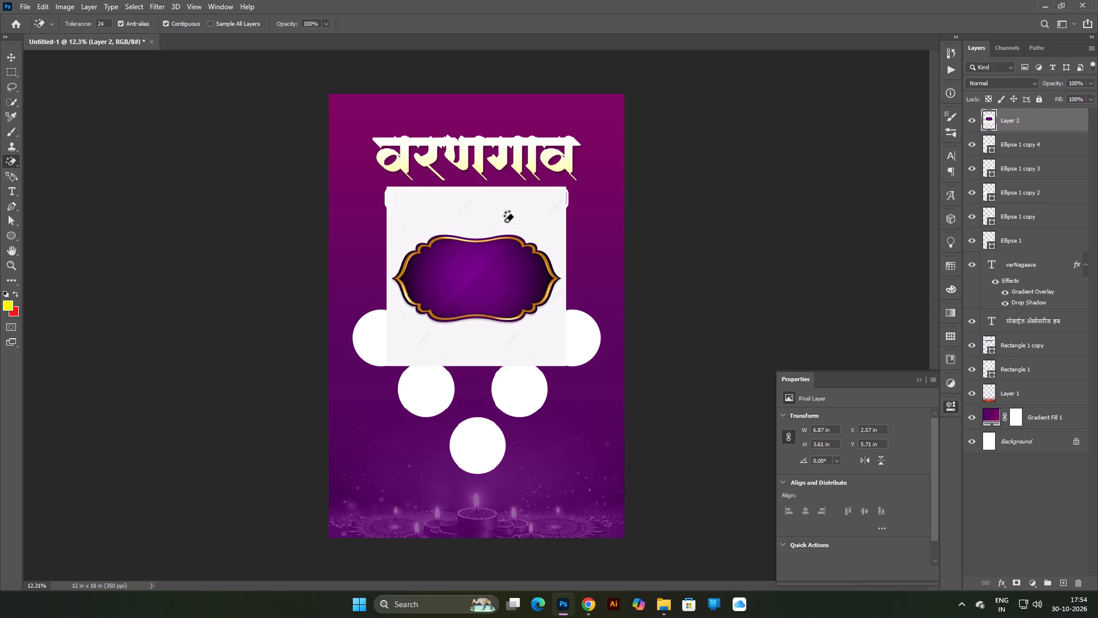
Erase the leftover light fringe along the frame's bottom edge with the Magic Eraser.
{"action": "scroll", "coordinate": [495, 368], "scroll_direction": "up", "scroll_amount": 16}
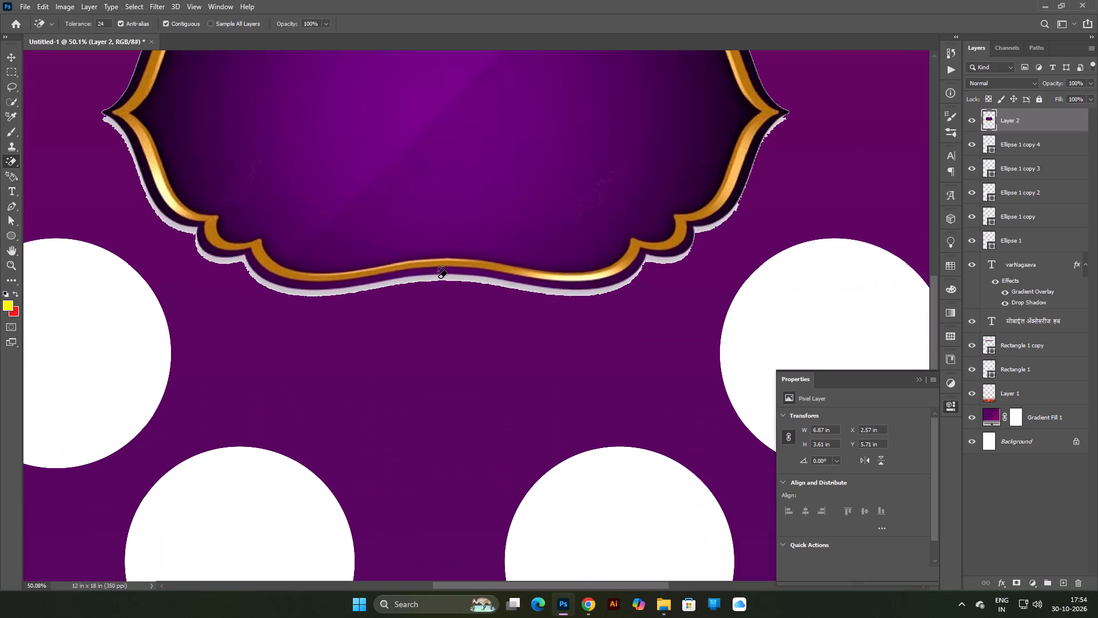
{"action": "left_click", "coordinate": [437, 279]}
{"action": "left_click", "coordinate": [432, 275]}
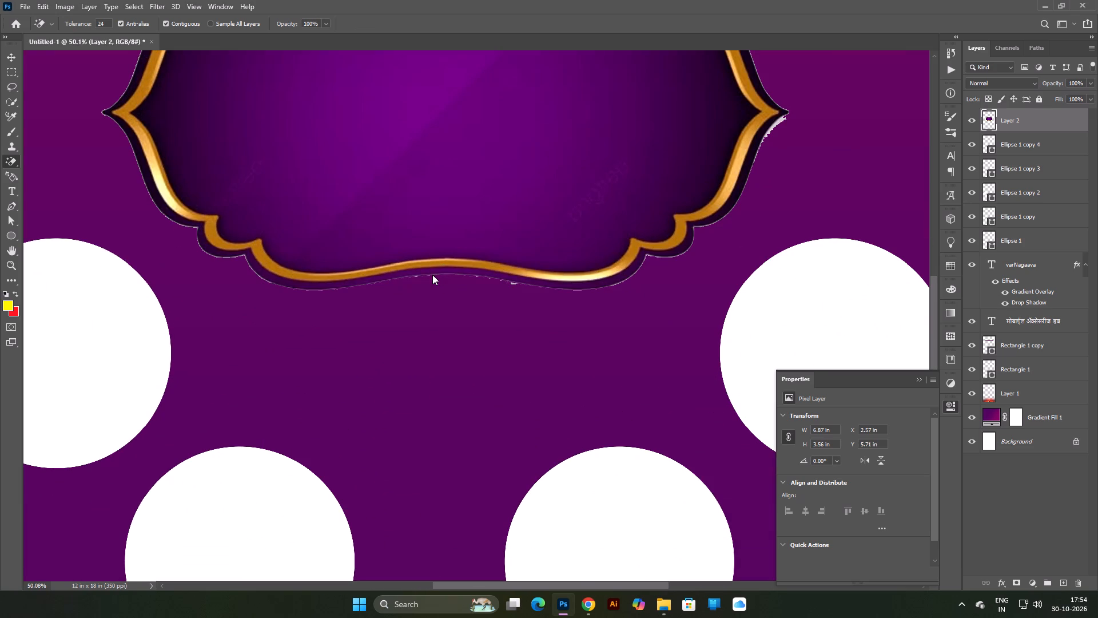
{"action": "left_click", "coordinate": [427, 275]}
{"action": "left_click", "coordinate": [416, 277]}
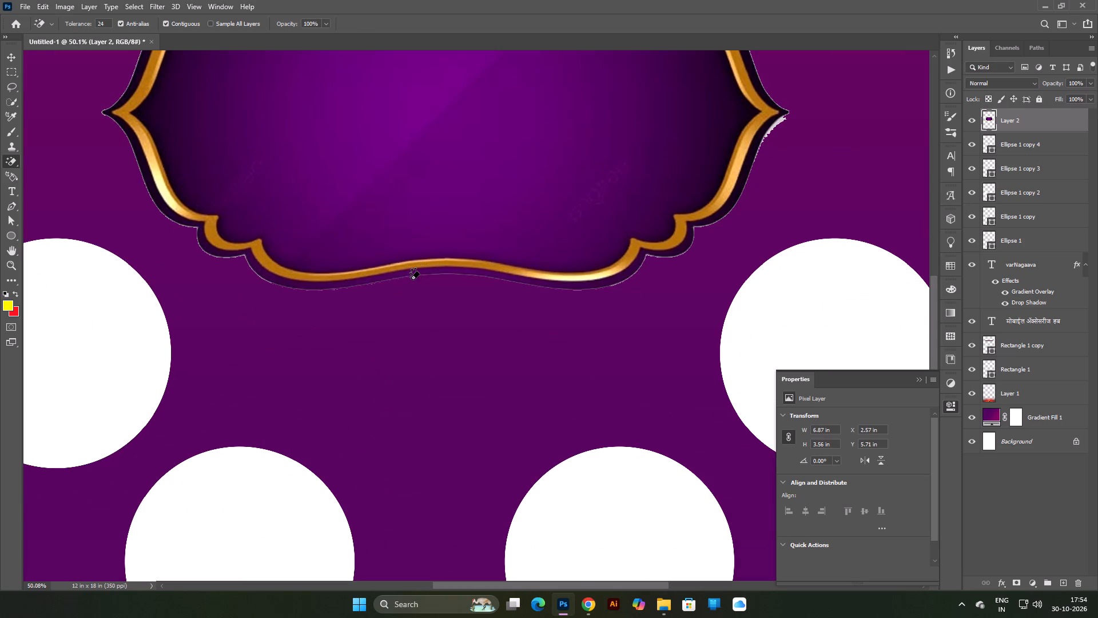
{"action": "left_click", "coordinate": [403, 279]}
{"action": "scroll", "coordinate": [424, 271], "scroll_direction": "down", "scroll_amount": 12}
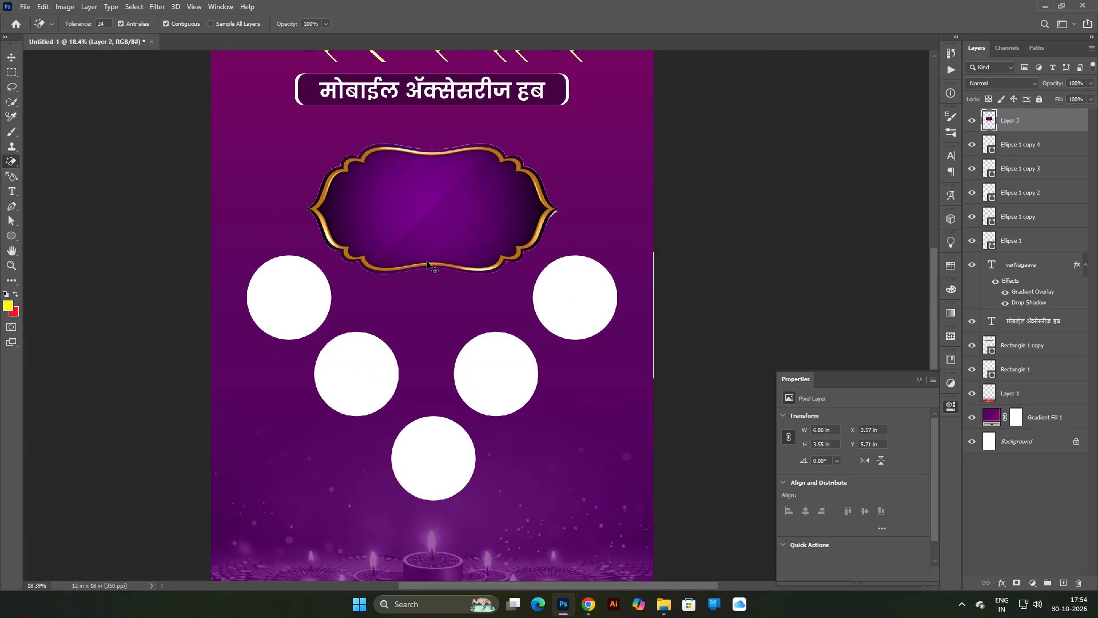
Erase the remaining white fringe under the frame's right tip, undoing one erasure along the way.
{"action": "key", "text": "ctrl+0"}
{"action": "scroll", "coordinate": [616, 280], "scroll_direction": "up", "scroll_amount": 11}
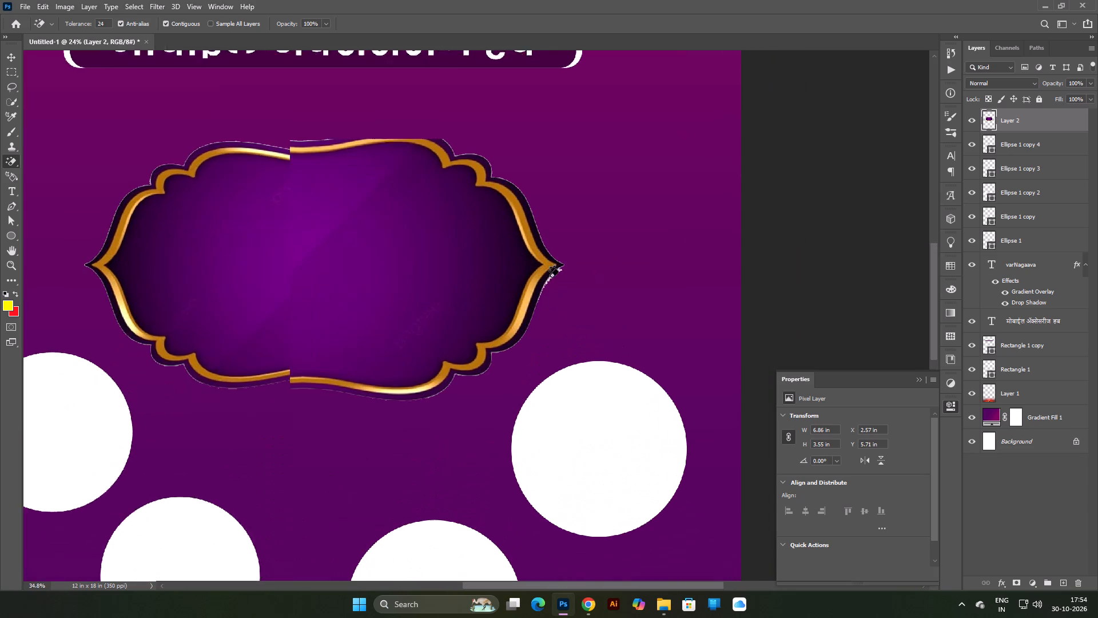
{"action": "left_click", "coordinate": [551, 277]}
{"action": "double_click", "coordinate": [550, 276]}
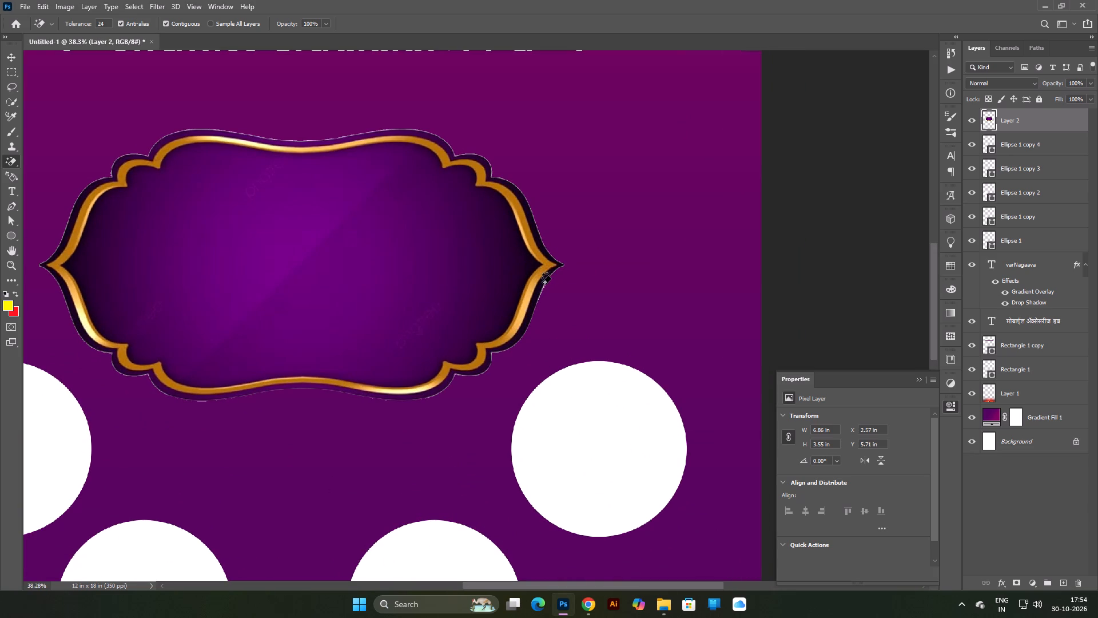
{"action": "left_click", "coordinate": [542, 284]}
{"action": "key", "text": "ctrl+z"}
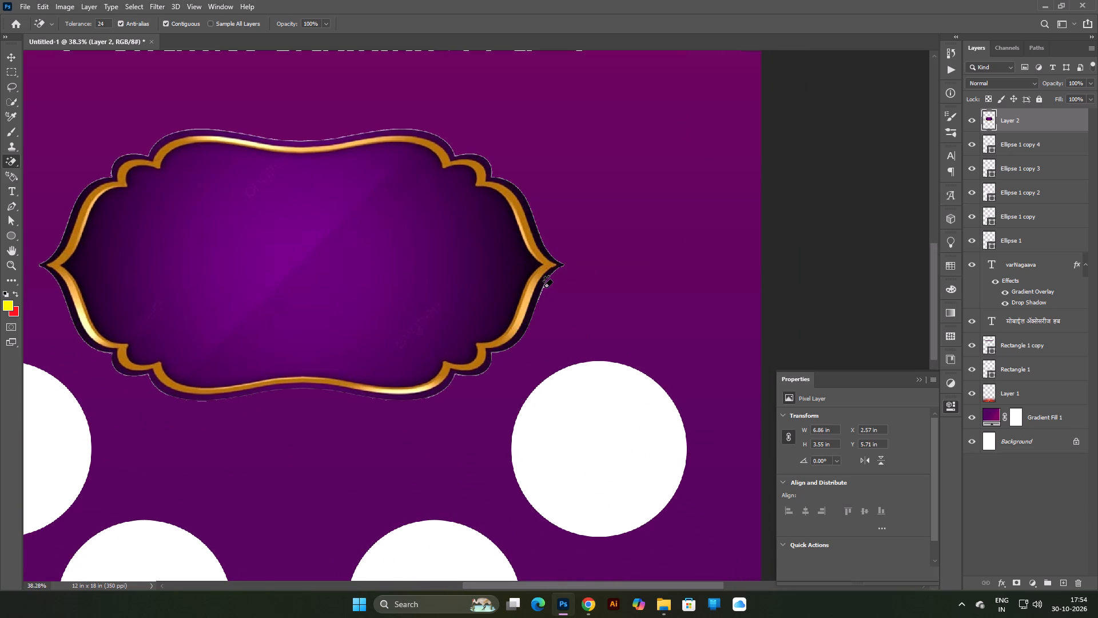
{"action": "left_click", "coordinate": [544, 287]}
{"action": "left_click", "coordinate": [543, 288]}
{"action": "scroll", "coordinate": [606, 289], "scroll_direction": "down", "scroll_amount": 11}
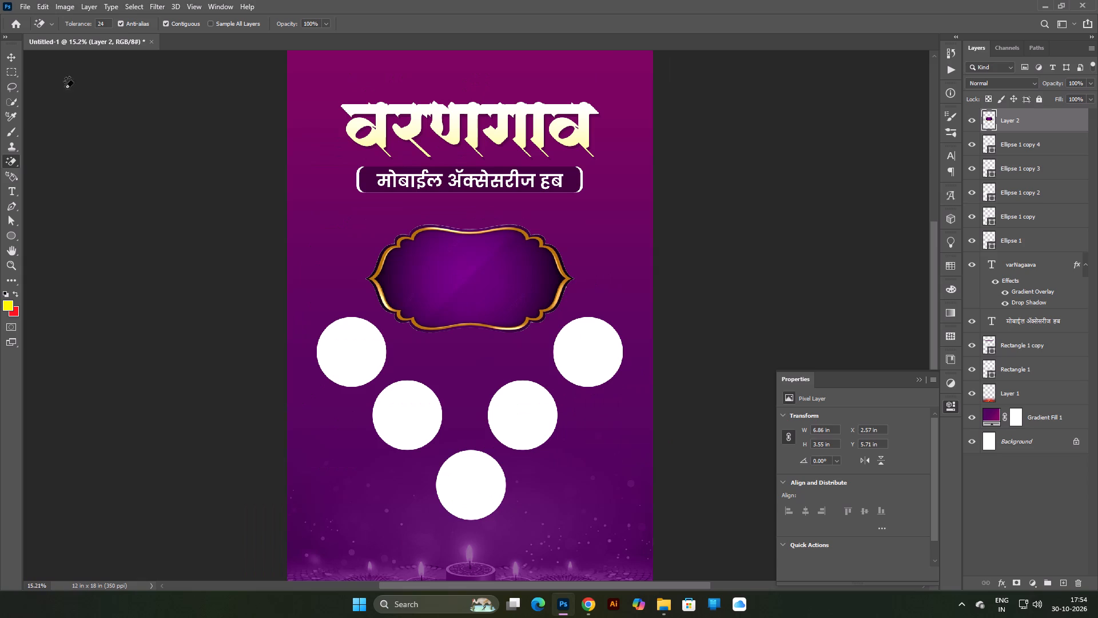
Move the frame up beneath the subtitle and scale it down to about 5.89 x 3.05 in, keeping it centred.
{"action": "left_click", "coordinate": [10, 58]}
{"action": "left_click_drag", "start_coordinate": [479, 295], "coordinate": [477, 277]}
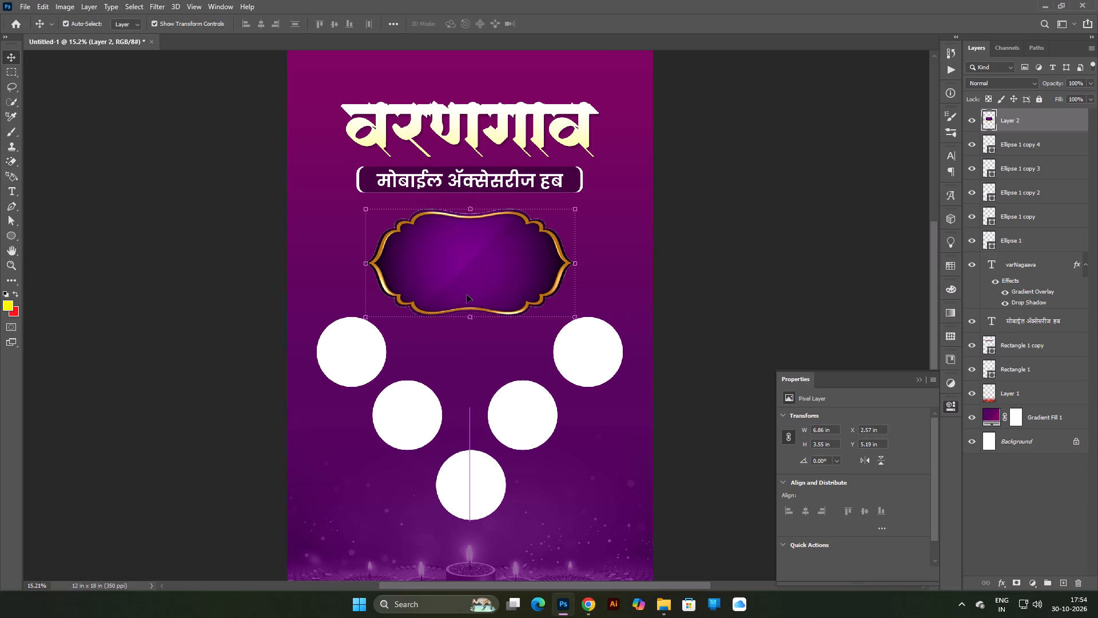
{"action": "left_click_drag", "start_coordinate": [468, 318], "coordinate": [469, 302]}
{"action": "left_click", "coordinate": [474, 275]}
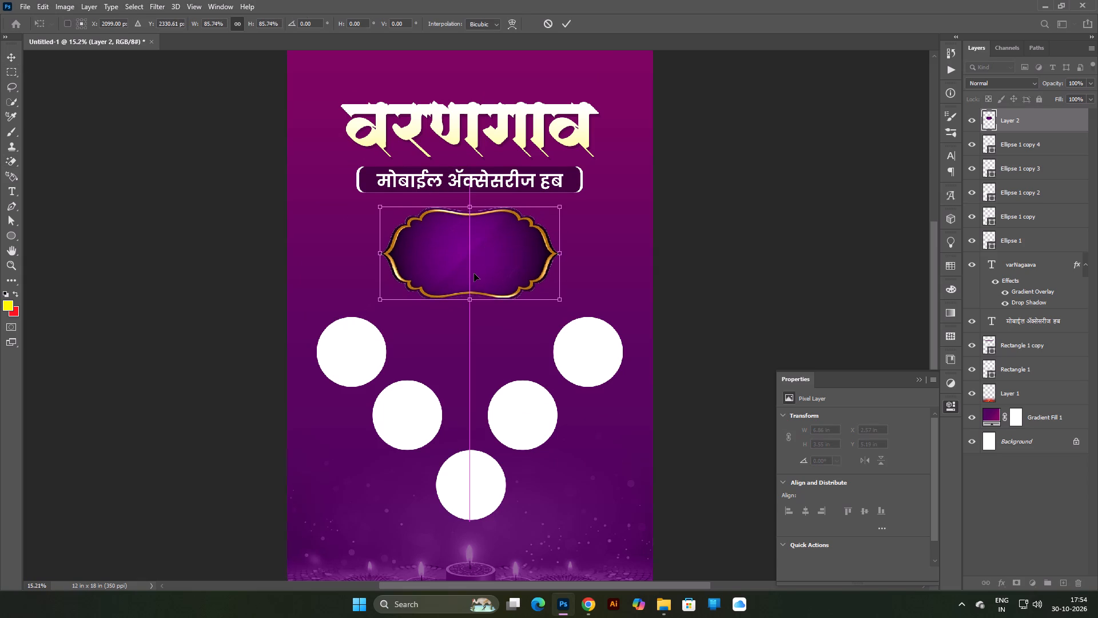
{"action": "scroll", "coordinate": [542, 251], "scroll_direction": "down", "scroll_amount": 5}
{"action": "key", "text": "Return"}
{"action": "left_click", "coordinate": [760, 225]}
Brighten the purple frame using Levels with midtones 1.29 and white input level 234.
{"action": "left_click", "coordinate": [496, 286]}
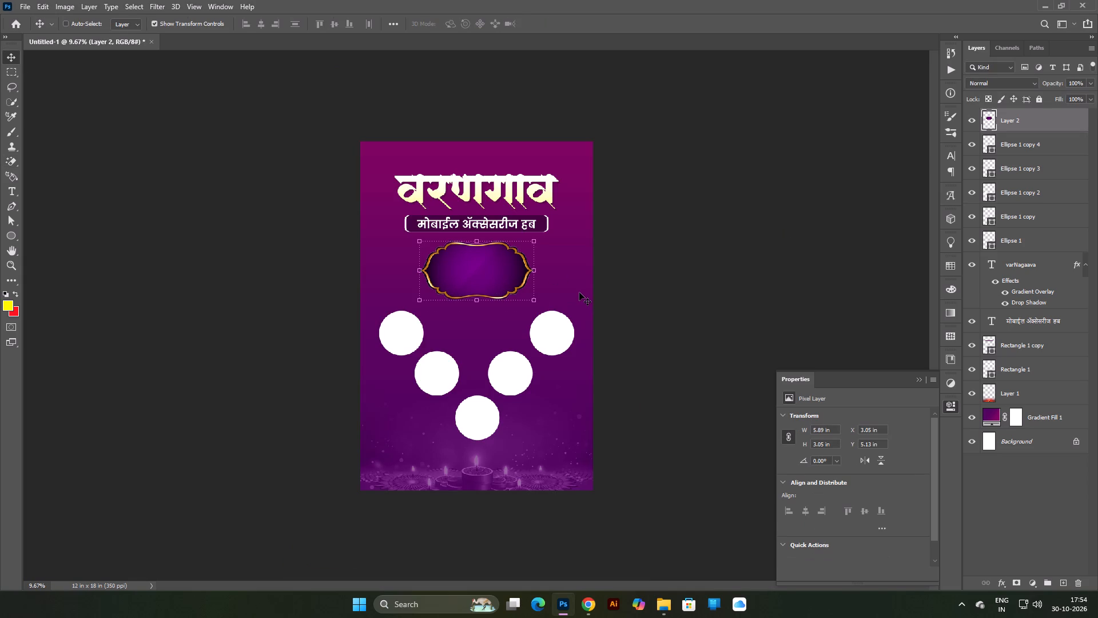
{"action": "key", "text": "ctrl+l"}
{"action": "left_click_drag", "start_coordinate": [713, 299], "coordinate": [679, 299]}
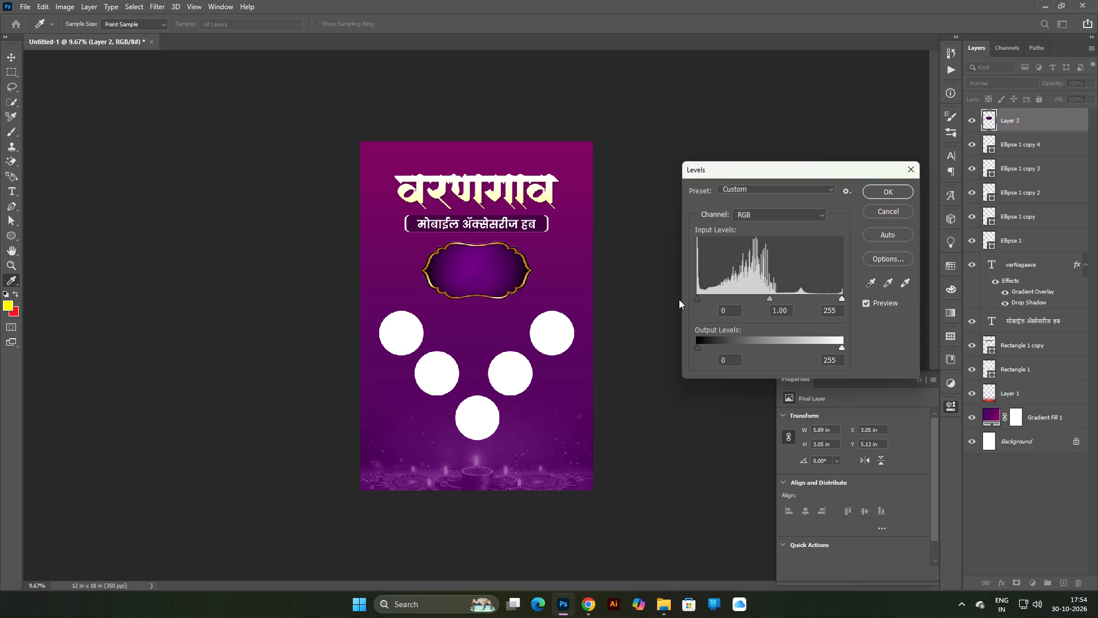
{"action": "left_click_drag", "start_coordinate": [679, 299], "coordinate": [674, 299]}
{"action": "left_click_drag", "start_coordinate": [766, 300], "coordinate": [757, 300]}
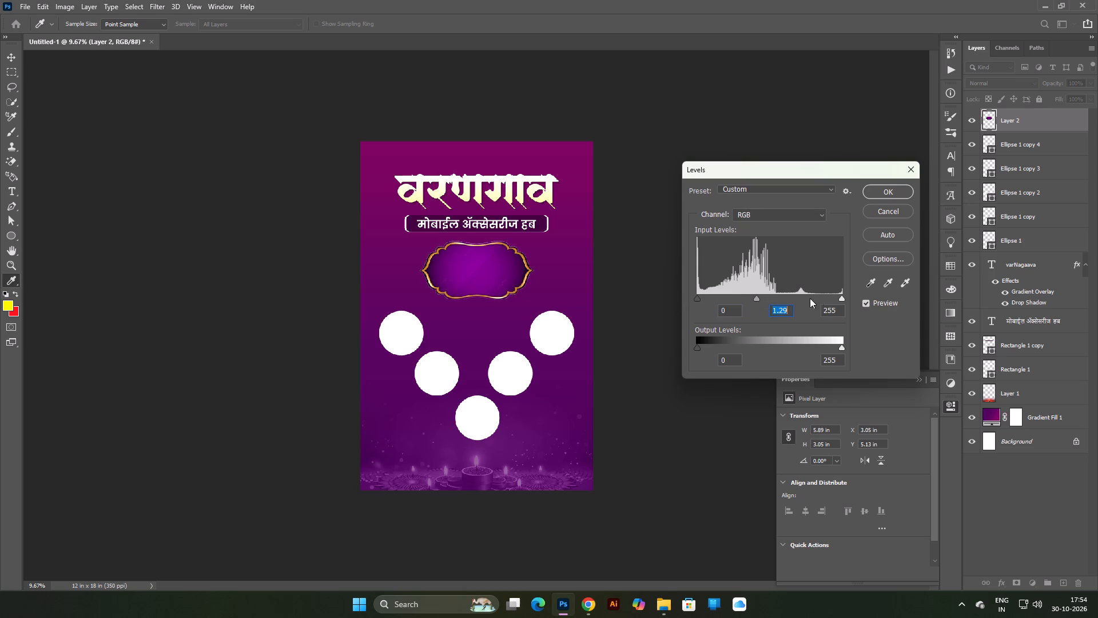
{"action": "left_click", "coordinate": [828, 296]}
{"action": "left_click", "coordinate": [891, 189]}
{"action": "left_click", "coordinate": [814, 182]}
Nudge the purple frame up slightly beneath the boxed subtitle and re-centre it, at about X 3.06, Y 4.99 in.
{"action": "scroll", "coordinate": [588, 274], "scroll_direction": "down", "scroll_amount": 5}
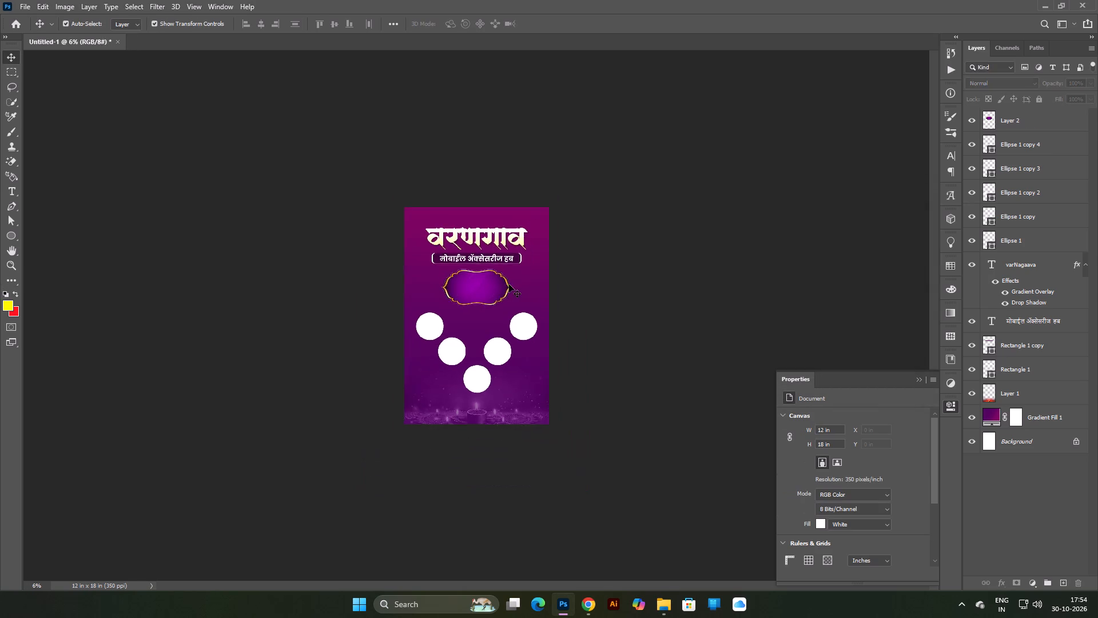
{"action": "scroll", "coordinate": [509, 284], "scroll_direction": "up", "scroll_amount": 4}
{"action": "left_click", "coordinate": [488, 274]}
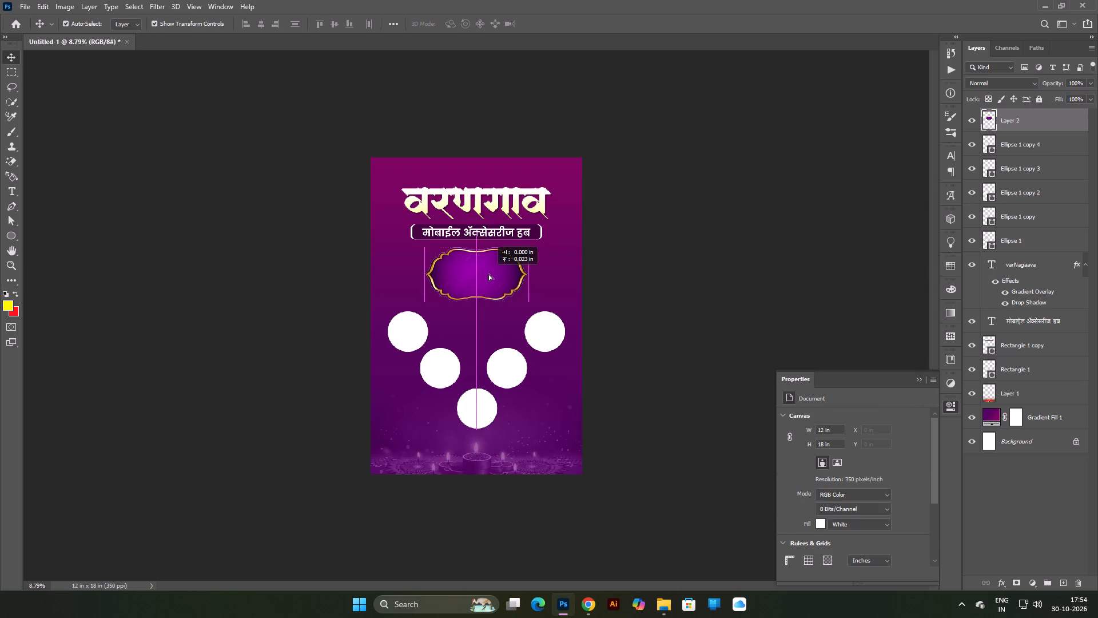
{"action": "left_click", "coordinate": [489, 266]}
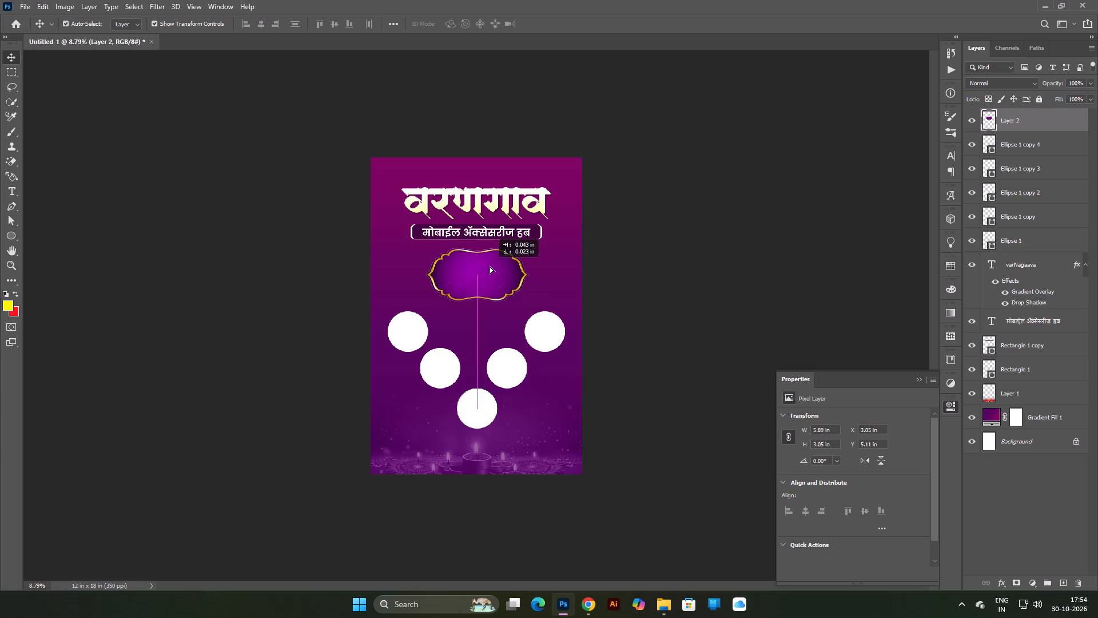
{"action": "left_click", "coordinate": [714, 245]}
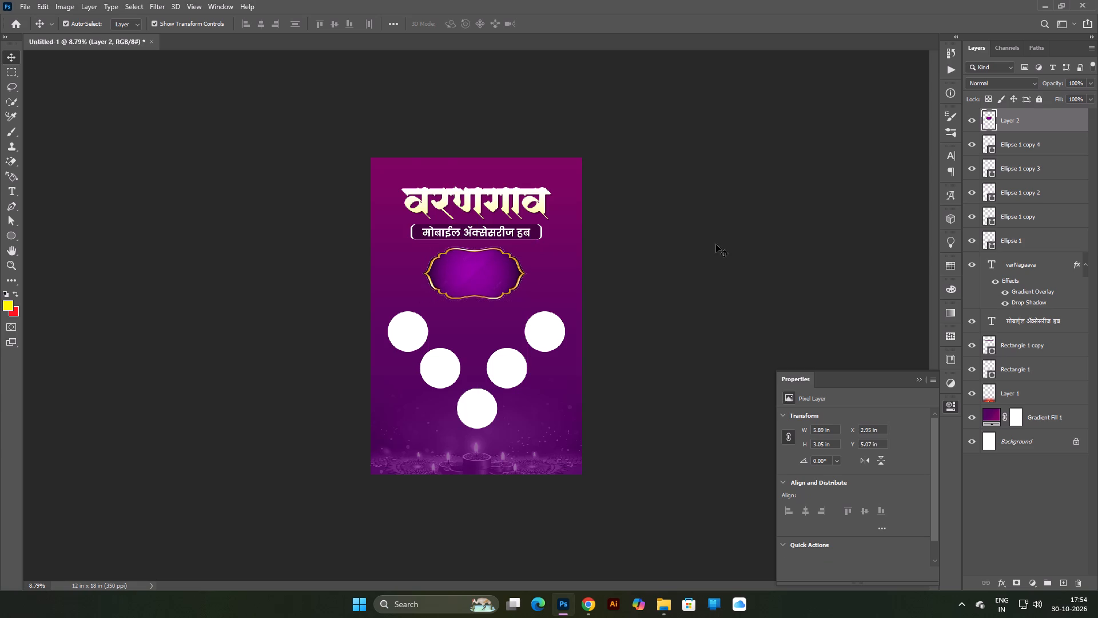
{"action": "scroll", "coordinate": [390, 306], "scroll_direction": "up", "scroll_amount": 6}
{"action": "scroll", "coordinate": [528, 271], "scroll_direction": "up", "scroll_amount": 4}
{"action": "left_click_drag", "start_coordinate": [499, 247], "coordinate": [507, 247]}
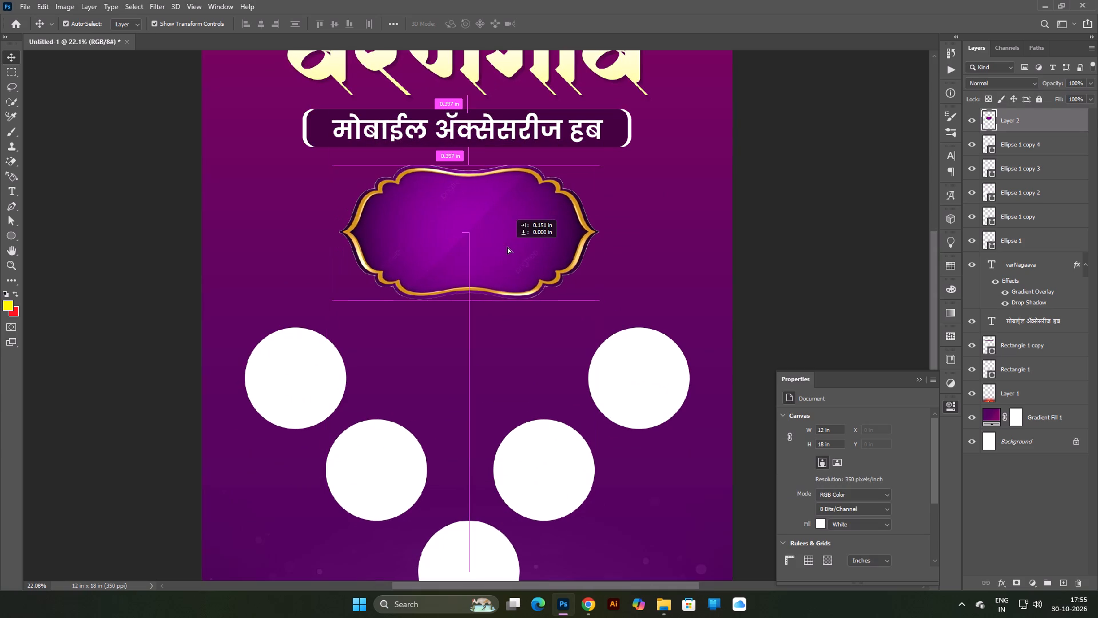
{"action": "left_click_drag", "start_coordinate": [507, 247], "coordinate": [504, 243]}
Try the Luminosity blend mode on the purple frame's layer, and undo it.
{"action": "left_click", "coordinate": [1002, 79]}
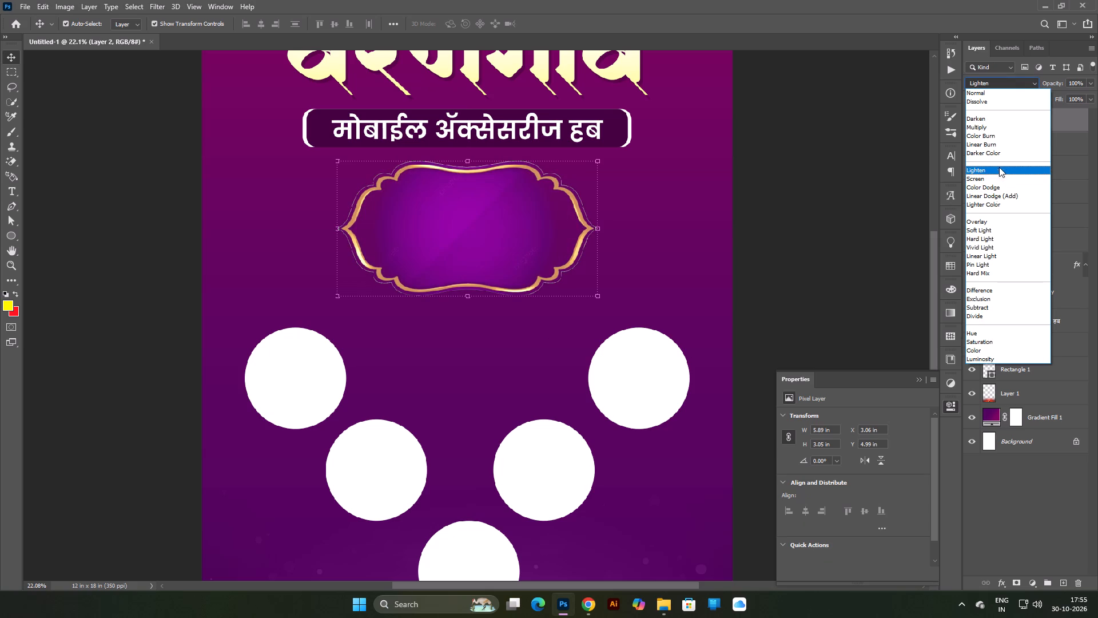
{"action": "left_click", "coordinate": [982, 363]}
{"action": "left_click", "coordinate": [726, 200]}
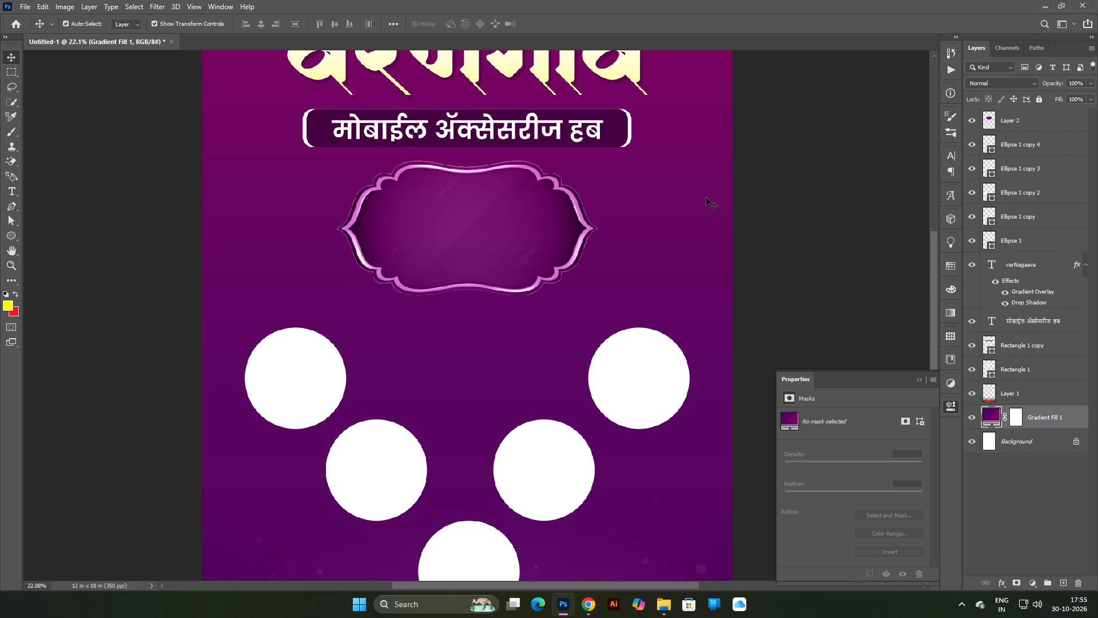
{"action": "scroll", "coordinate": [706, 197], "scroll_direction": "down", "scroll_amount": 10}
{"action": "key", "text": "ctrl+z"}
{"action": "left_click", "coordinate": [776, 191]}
Start a white text layer between the upper circles in Infinity - 25 at 248.81 pt and paste the copied text into it.
{"action": "scroll", "coordinate": [501, 215], "scroll_direction": "down", "scroll_amount": 3}
{"action": "scroll", "coordinate": [501, 215], "scroll_direction": "up", "scroll_amount": 6}
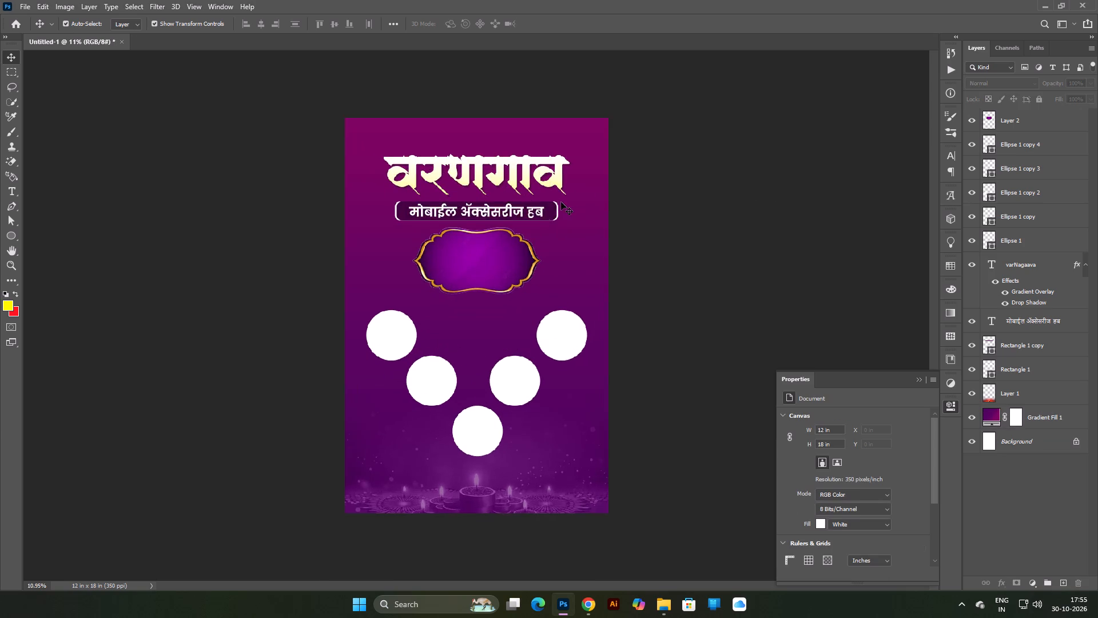
{"action": "scroll", "coordinate": [561, 202], "scroll_direction": "up", "scroll_amount": 2}
{"action": "left_click", "coordinate": [18, 192]}
{"action": "left_click", "coordinate": [466, 343]}
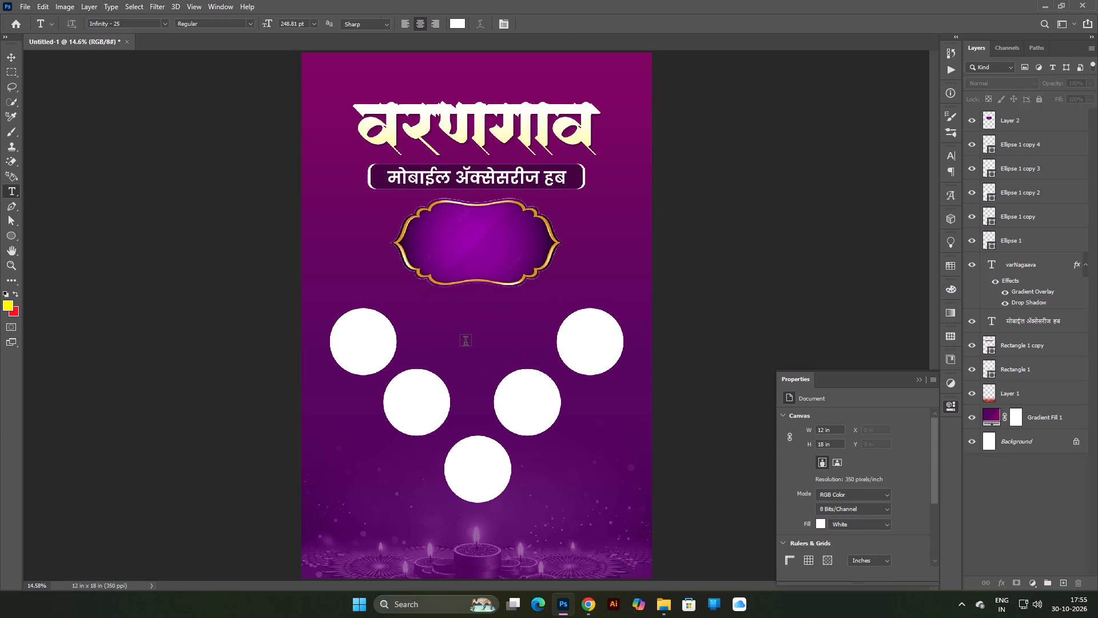
{"action": "key", "text": "ctrl+v"}
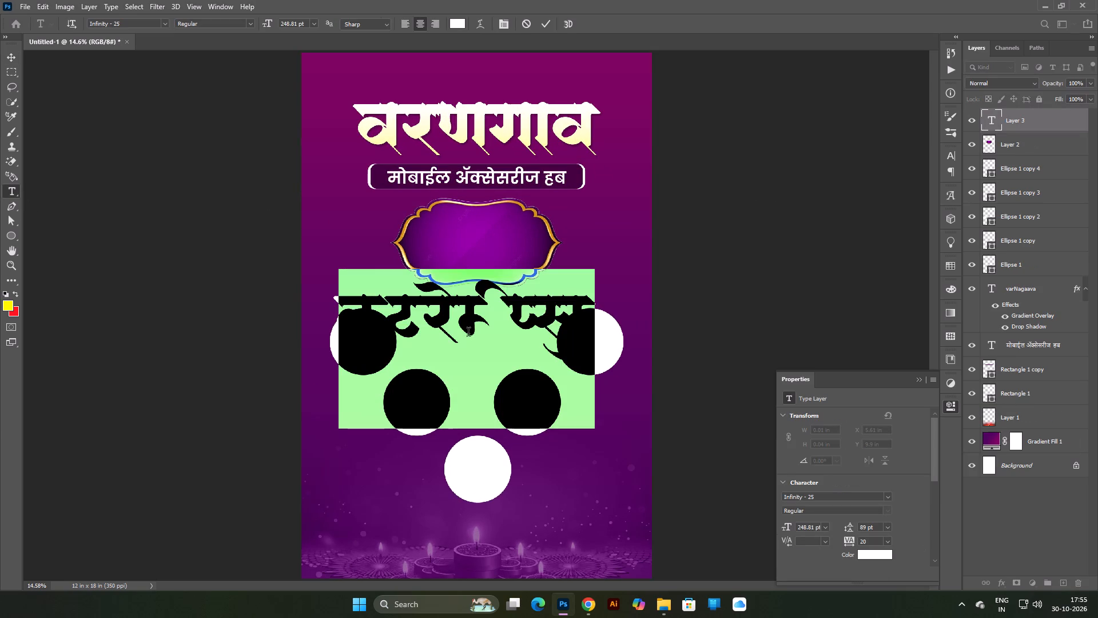
Switch to the Chrome browser window with the WhatsApp Business and reference pages.
{"action": "left_click", "coordinate": [591, 617]}
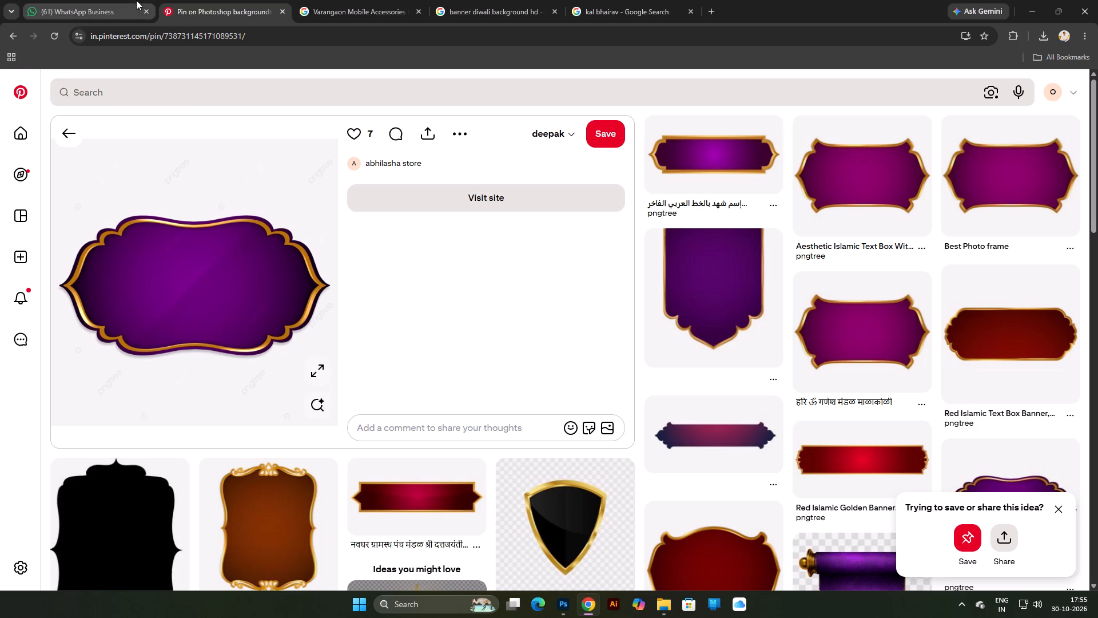
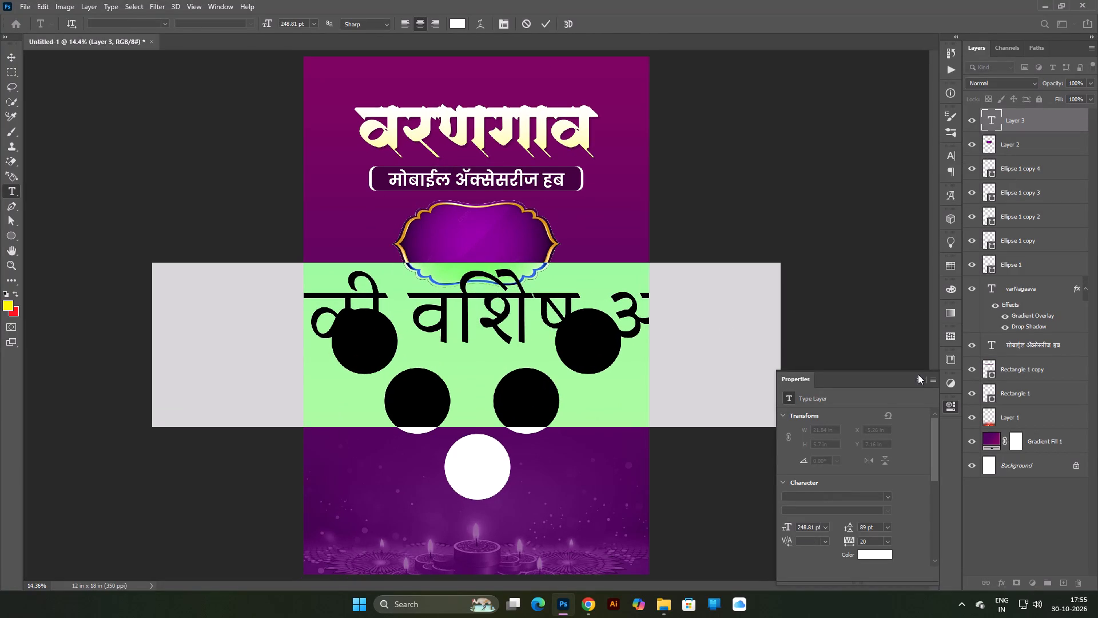
Change the pasted Marathi text's paragraph layout option so the Devanagari vowel signs in विशेष join correctly.
{"action": "left_click", "coordinate": [918, 383]}
{"action": "left_click", "coordinate": [952, 171]}
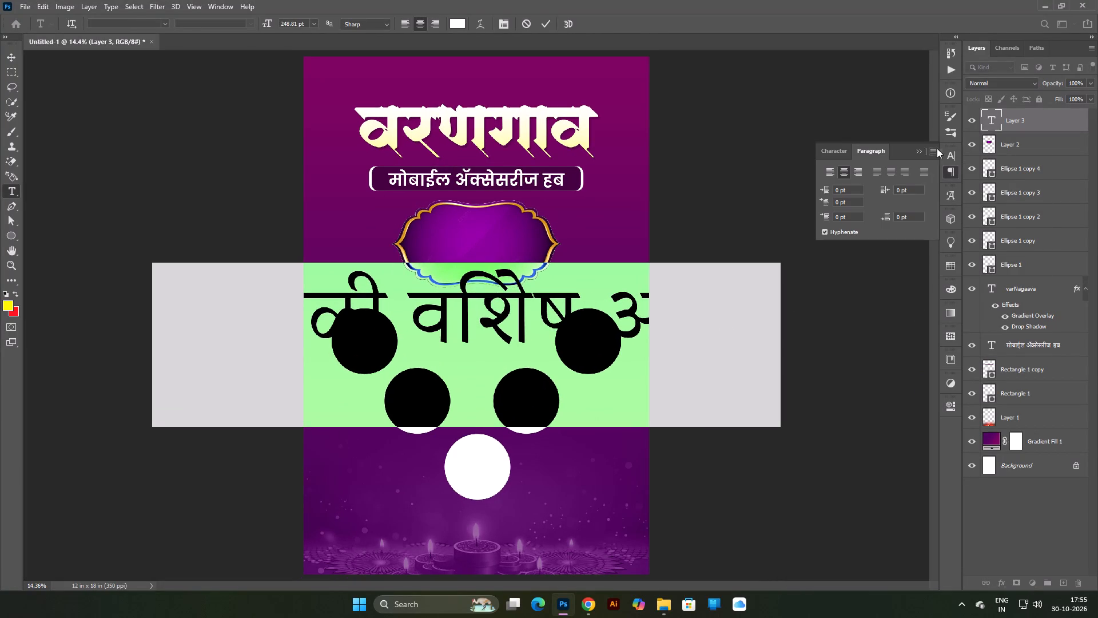
{"action": "left_click", "coordinate": [937, 148]}
{"action": "left_click", "coordinate": [965, 212]}
Set the pasted text दिवाळी विशेष ऑफर to 73 pt and move it up onto the purple gold-edged frame.
{"action": "scroll", "coordinate": [654, 315], "scroll_direction": "down", "scroll_amount": 4}
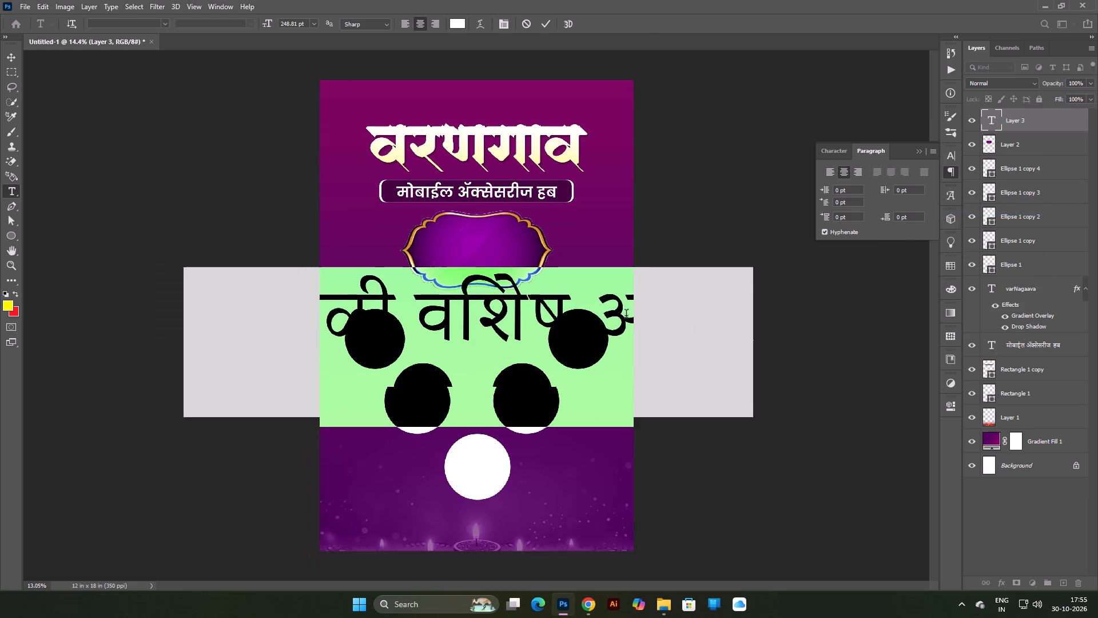
{"action": "scroll", "coordinate": [616, 316], "scroll_direction": "up", "scroll_amount": 4}
{"action": "scroll", "coordinate": [516, 318], "scroll_direction": "down", "scroll_amount": 4}
{"action": "scroll", "coordinate": [511, 320], "scroll_direction": "up", "scroll_amount": 3}
{"action": "scroll", "coordinate": [510, 320], "scroll_direction": "down", "scroll_amount": 4}
{"action": "scroll", "coordinate": [506, 325], "scroll_direction": "up", "scroll_amount": 3}
{"action": "scroll", "coordinate": [506, 325], "scroll_direction": "down", "scroll_amount": 3}
{"action": "scroll", "coordinate": [504, 328], "scroll_direction": "up", "scroll_amount": 4}
{"action": "scroll", "coordinate": [504, 328], "scroll_direction": "down", "scroll_amount": 4}
{"action": "scroll", "coordinate": [504, 328], "scroll_direction": "up", "scroll_amount": 4}
{"action": "scroll", "coordinate": [504, 328], "scroll_direction": "down", "scroll_amount": 4}
{"action": "scroll", "coordinate": [504, 330], "scroll_direction": "up", "scroll_amount": 4}
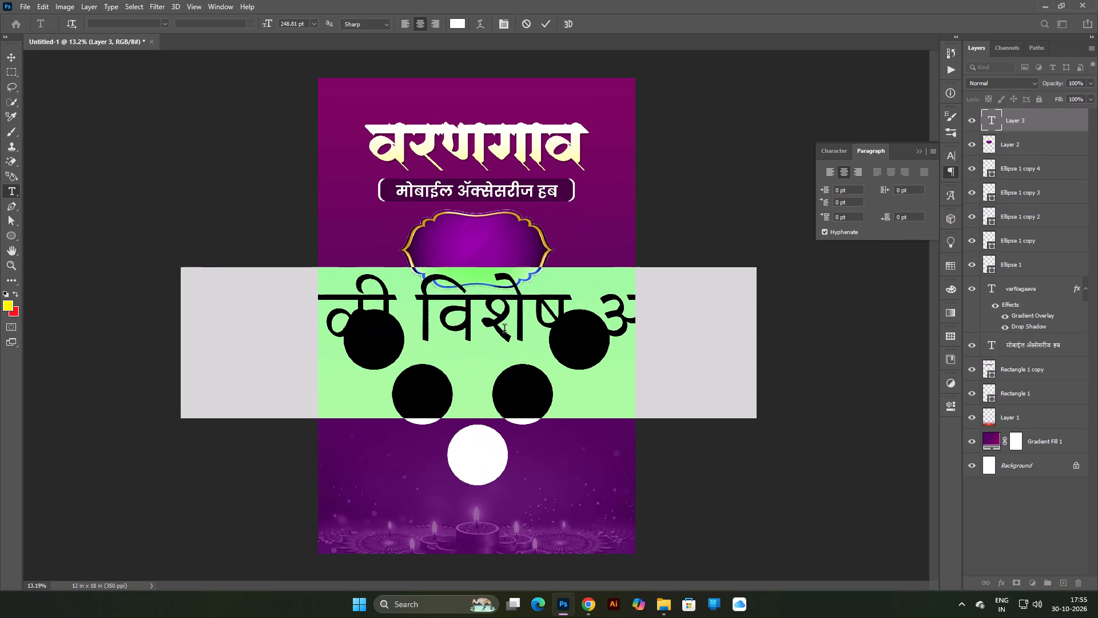
{"action": "scroll", "coordinate": [498, 237], "scroll_direction": "down", "scroll_amount": 7}
{"action": "scroll", "coordinate": [496, 252], "scroll_direction": "up", "scroll_amount": 5}
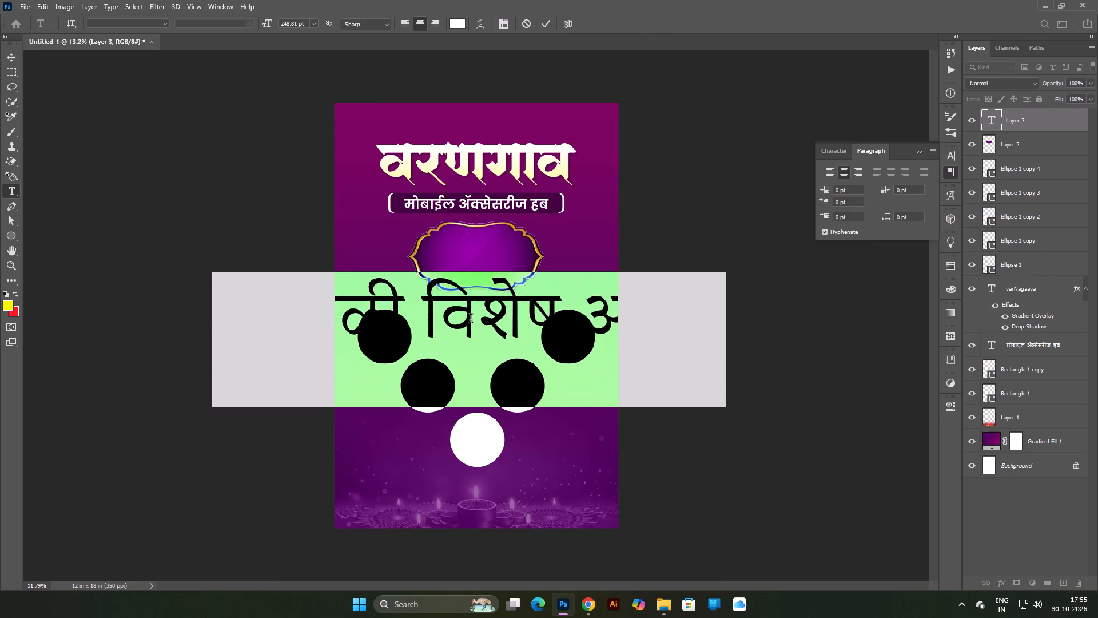
{"action": "triple_click", "coordinate": [471, 320]}
{"action": "double_click", "coordinate": [471, 319]}
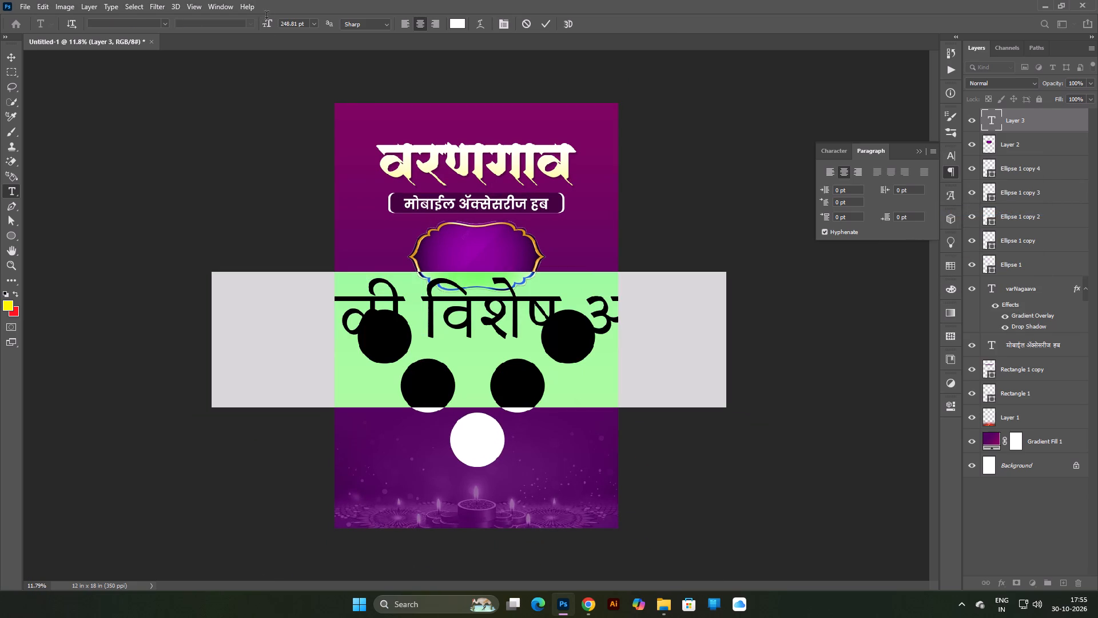
{"action": "left_click_drag", "start_coordinate": [272, 24], "coordinate": [266, 25]}
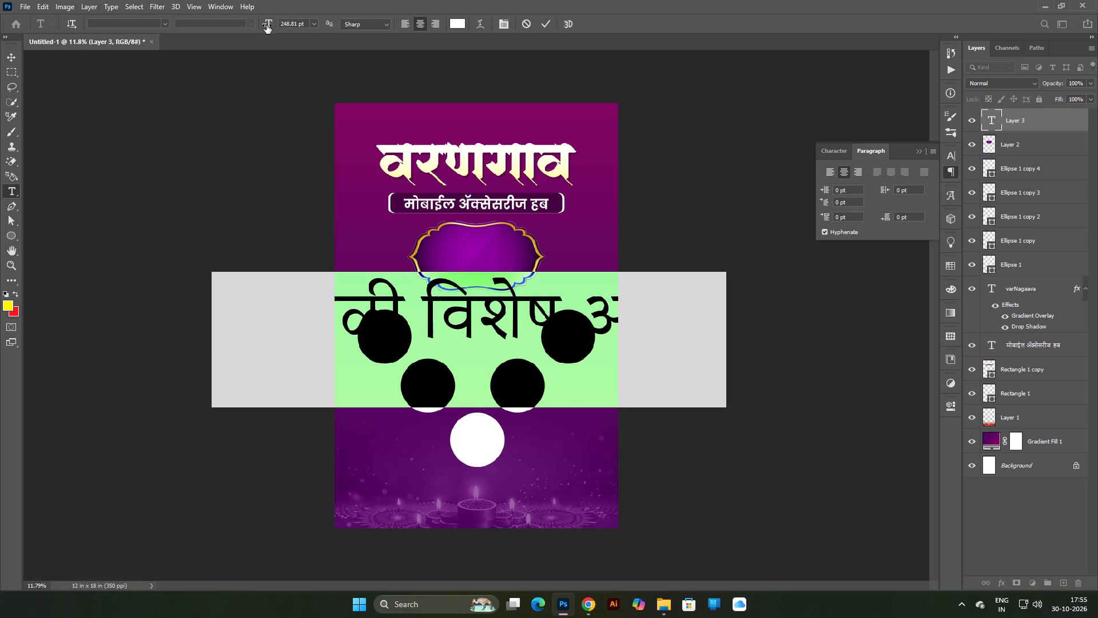
{"action": "left_click_drag", "start_coordinate": [266, 25], "coordinate": [190, 56]}
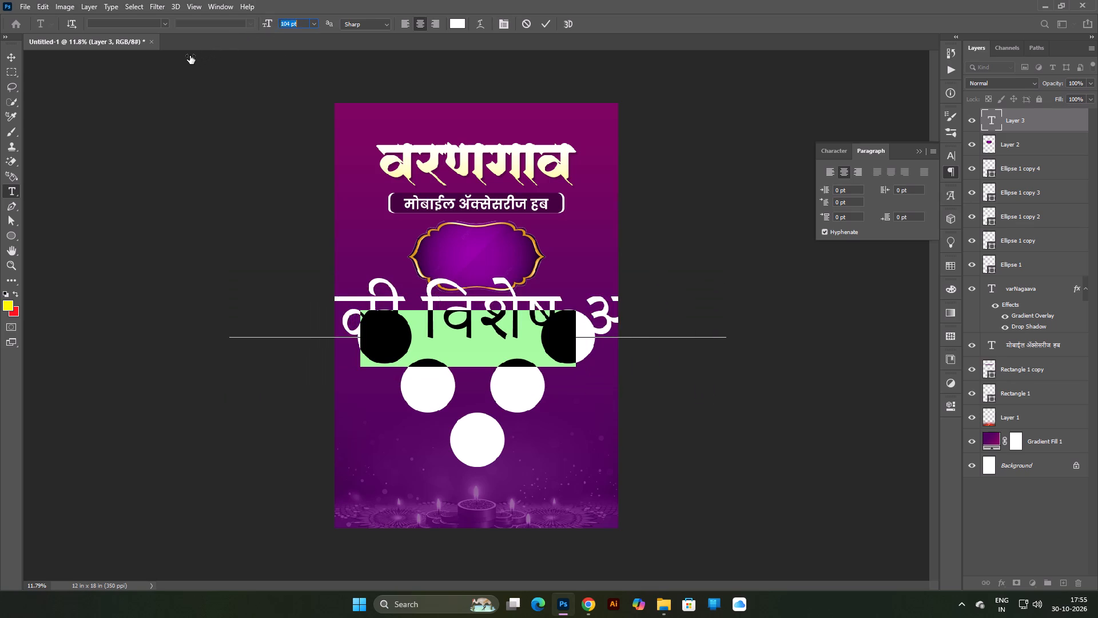
{"action": "left_click_drag", "start_coordinate": [190, 56], "coordinate": [172, 64]}
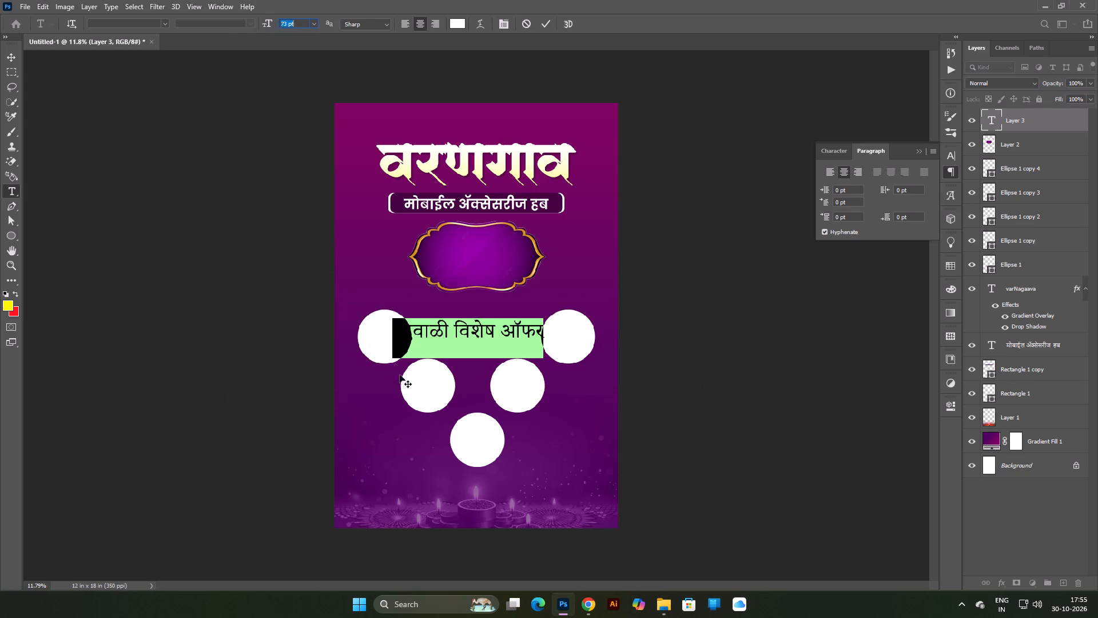
{"action": "left_click_drag", "start_coordinate": [456, 383], "coordinate": [463, 295]}
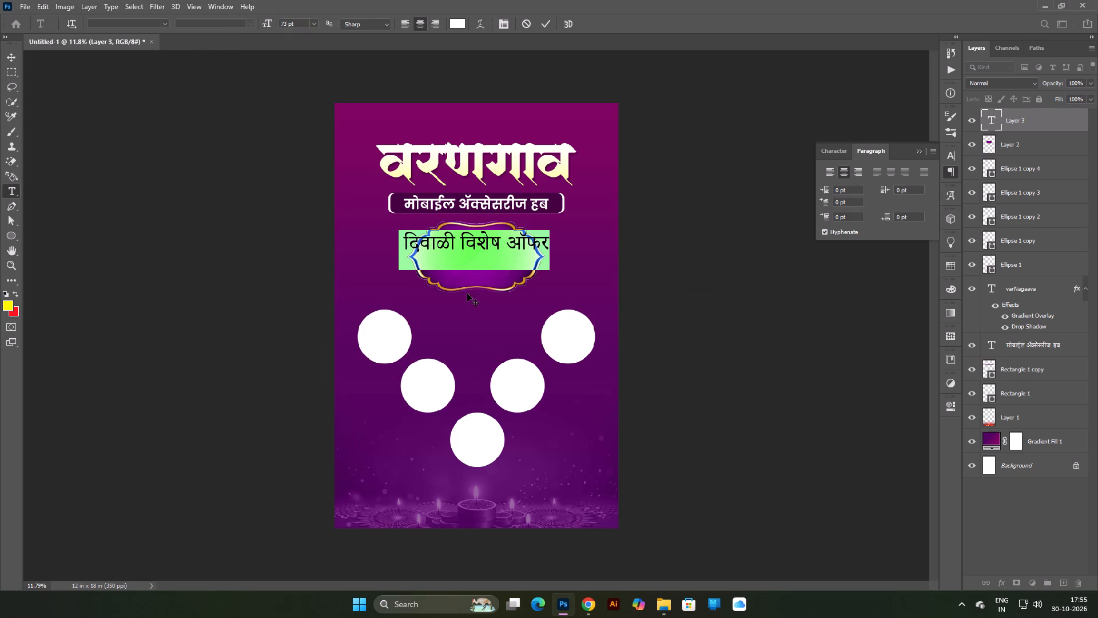
Set the font of the दिवाळी विशेष ऑफर text to Baloo 2 Bold.
{"action": "left_click", "coordinate": [141, 24]}
{"action": "type", "text": "balo"}
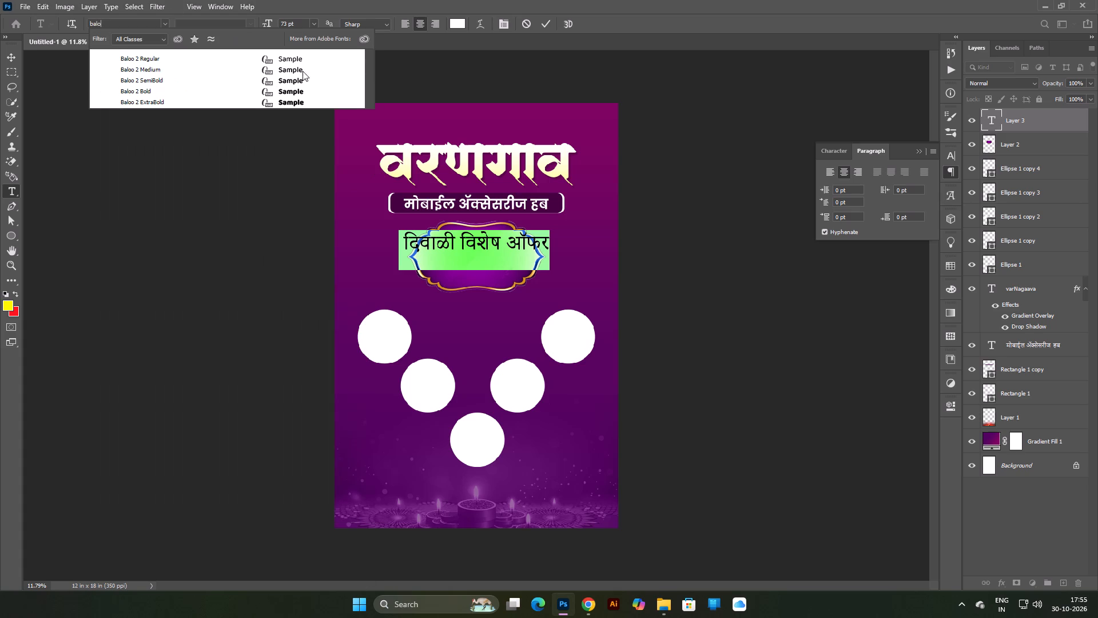
{"action": "left_click", "coordinate": [306, 96]}
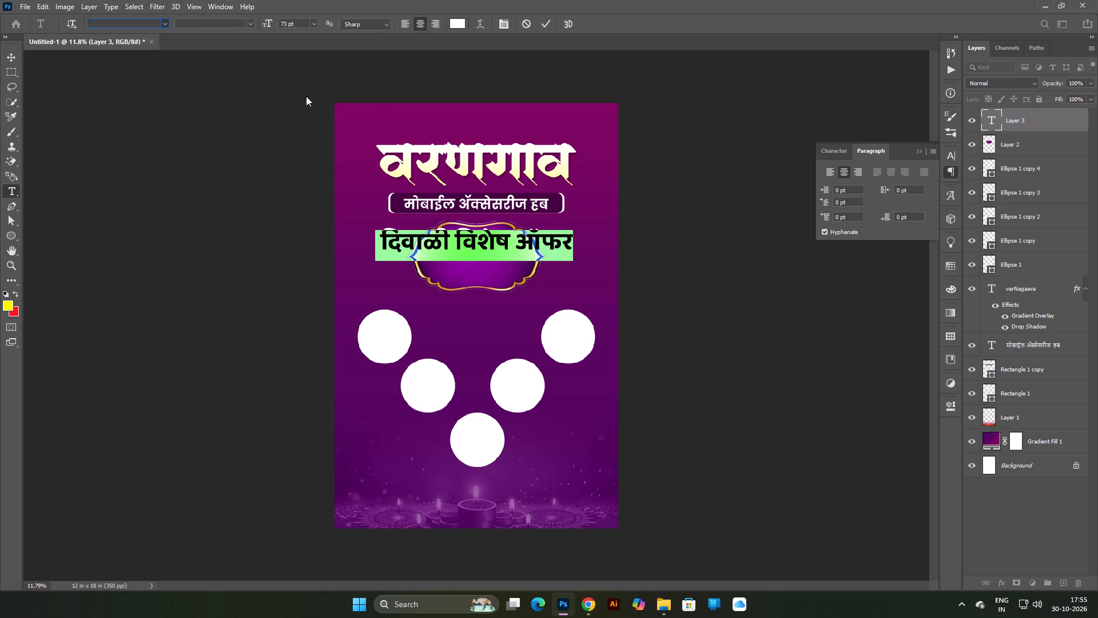
{"action": "left_click", "coordinate": [9, 60]}
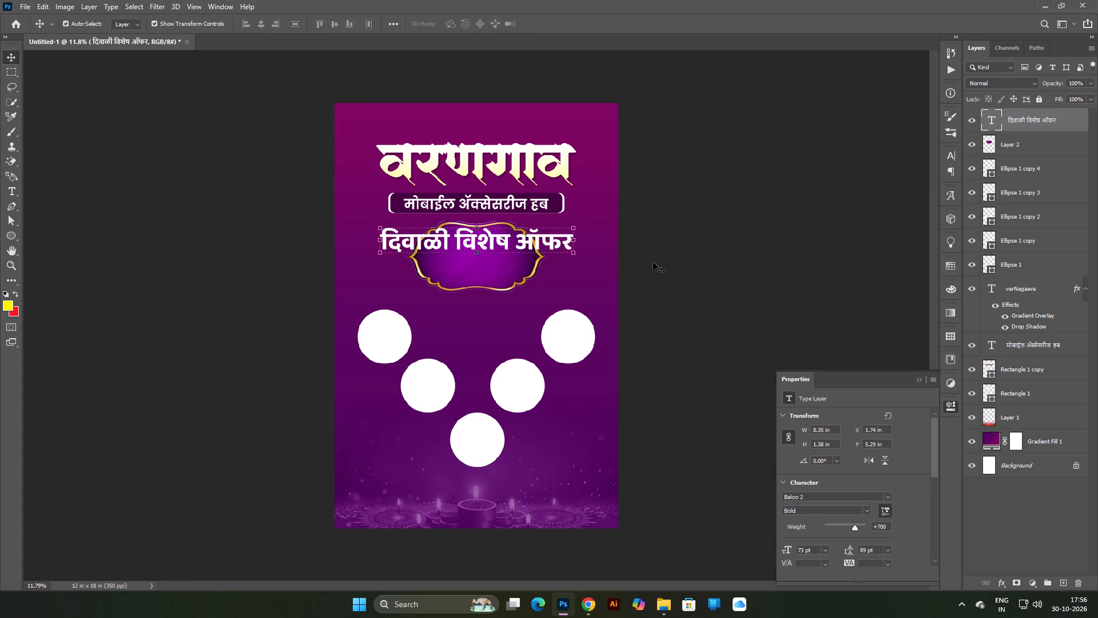
Move the offer text about 0.35 in to the right and 0.09 in down over the purple frame.
{"action": "scroll", "coordinate": [475, 264], "scroll_direction": "up", "scroll_amount": 10}
{"action": "key", "text": "space"}
{"action": "key", "text": "space"}
{"action": "key", "text": "space"}
{"action": "key", "text": "space"}
{"action": "key", "text": "space"}
{"action": "left_click_drag", "start_coordinate": [492, 220], "coordinate": [495, 255]}
{"action": "left_click_drag", "start_coordinate": [496, 245], "coordinate": [517, 251]}
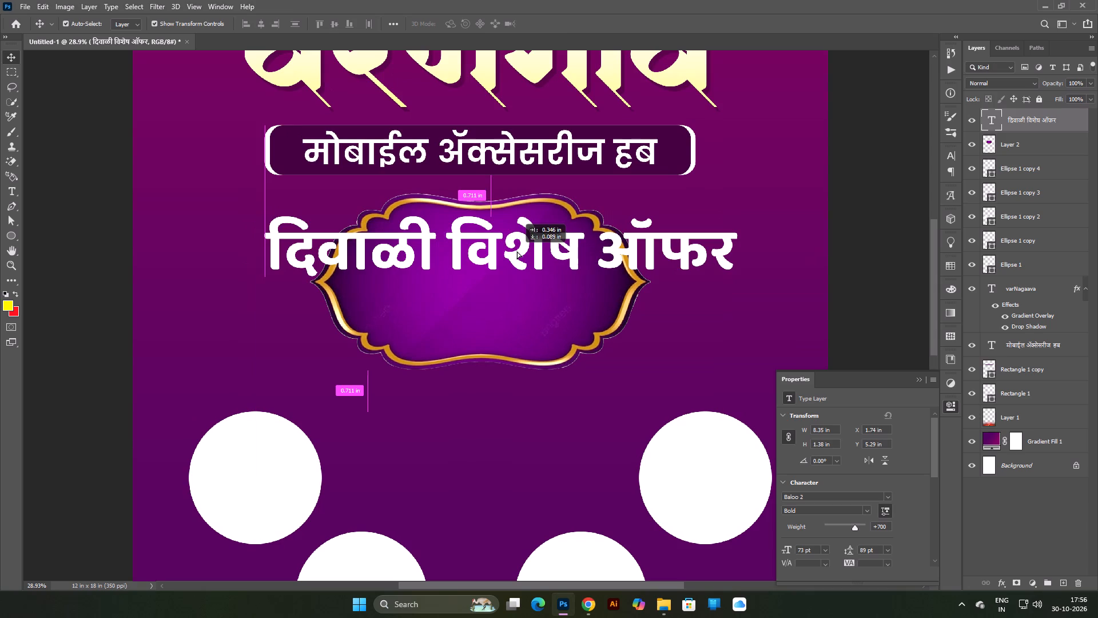
Break the offer text after दिवाळी so that विशेष ऑफर starts on a second line.
{"action": "double_click", "coordinate": [517, 251]}
{"action": "scroll", "coordinate": [448, 251], "scroll_direction": "up", "scroll_amount": 1}
{"action": "left_click", "coordinate": [446, 249]}
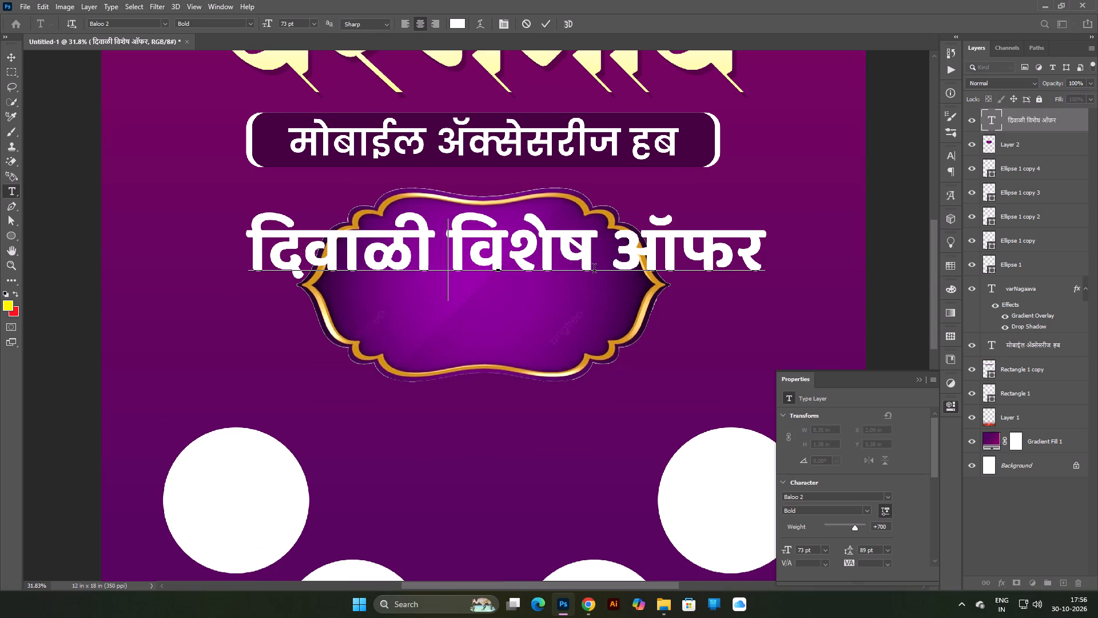
{"action": "key", "text": "Return"}
Tighten the leading of the two-line offer text to 69 pt.
{"action": "triple_click", "coordinate": [515, 287]}
{"action": "triple_click", "coordinate": [514, 287]}
{"action": "left_click", "coordinate": [514, 287]}
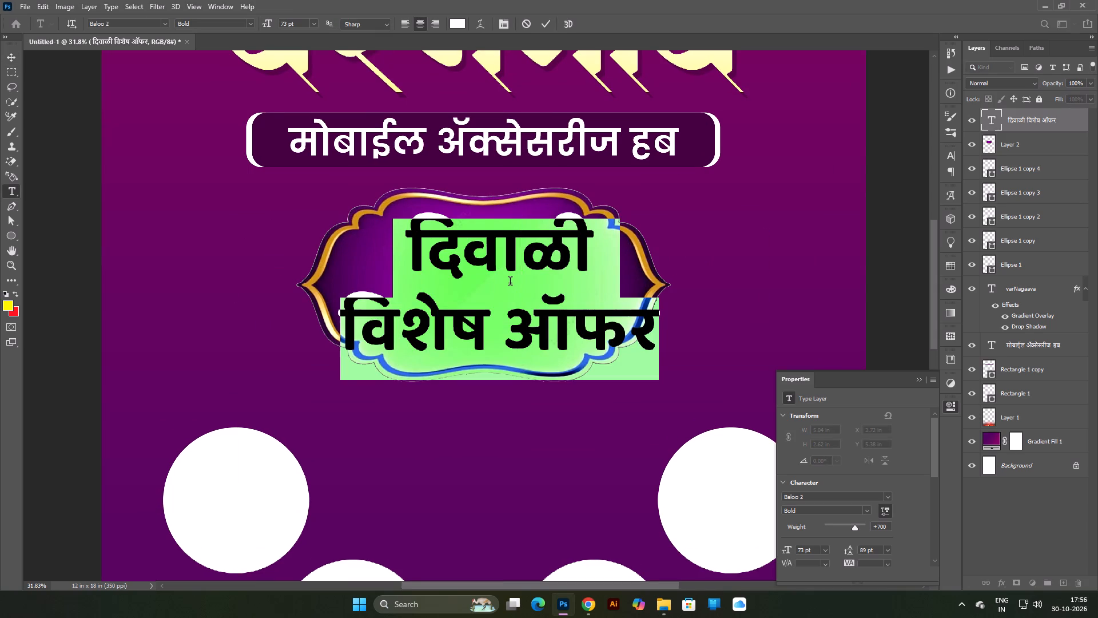
{"action": "key", "text": "alt+Up"}
{"action": "key", "text": "alt+Up"}
{"action": "key", "text": "alt+Up"}
{"action": "key", "text": "alt+Up"}
{"action": "key", "text": "alt+Up"}
{"action": "key", "text": "alt+Up"}
{"action": "key", "text": "alt+Up"}
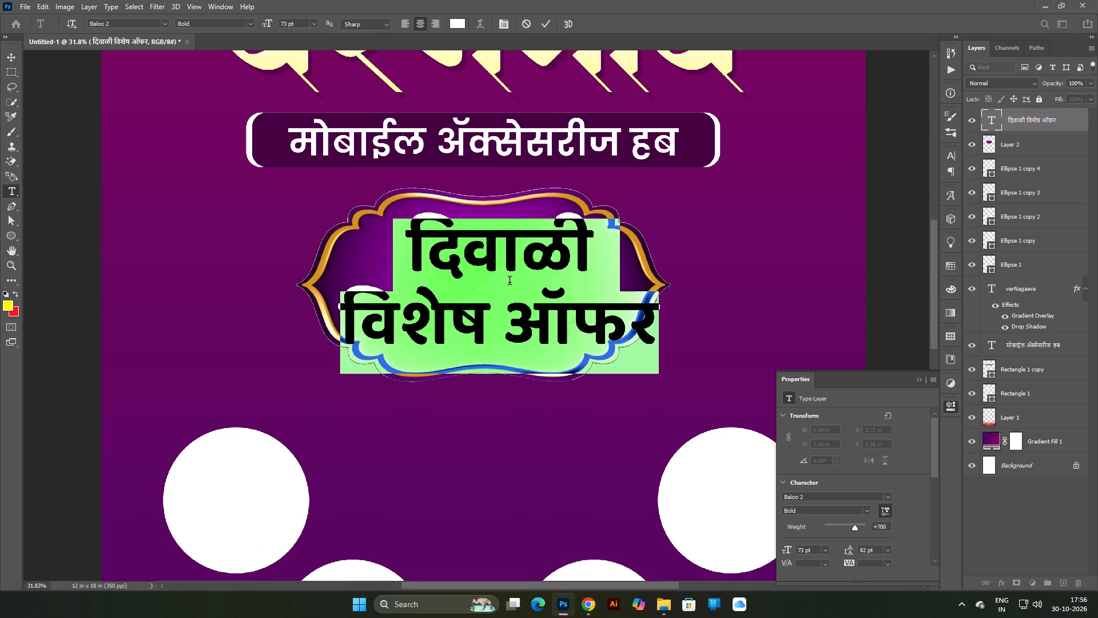
{"action": "key", "text": "alt+Up"}
{"action": "key", "text": "alt+Up"}
{"action": "key", "text": "alt+Up"}
{"action": "key", "text": "alt+Up"}
{"action": "key", "text": "alt+Up"}
{"action": "key", "text": "alt+Up"}
{"action": "key", "text": "alt+Up"}
{"action": "key", "text": "alt+Up"}
{"action": "key", "text": "alt+Up"}
{"action": "key", "text": "alt+Up"}
{"action": "key", "text": "alt+Up"}
{"action": "key", "text": "alt+Up"}
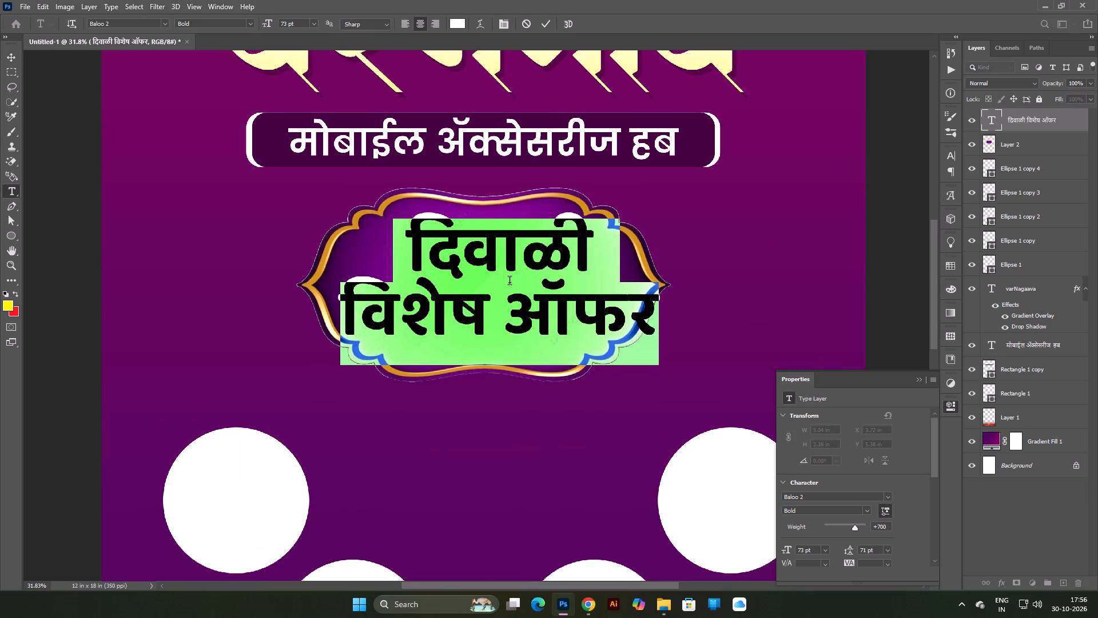
{"action": "key", "text": "alt+Up"}
{"action": "key", "text": "ctrl+z"}
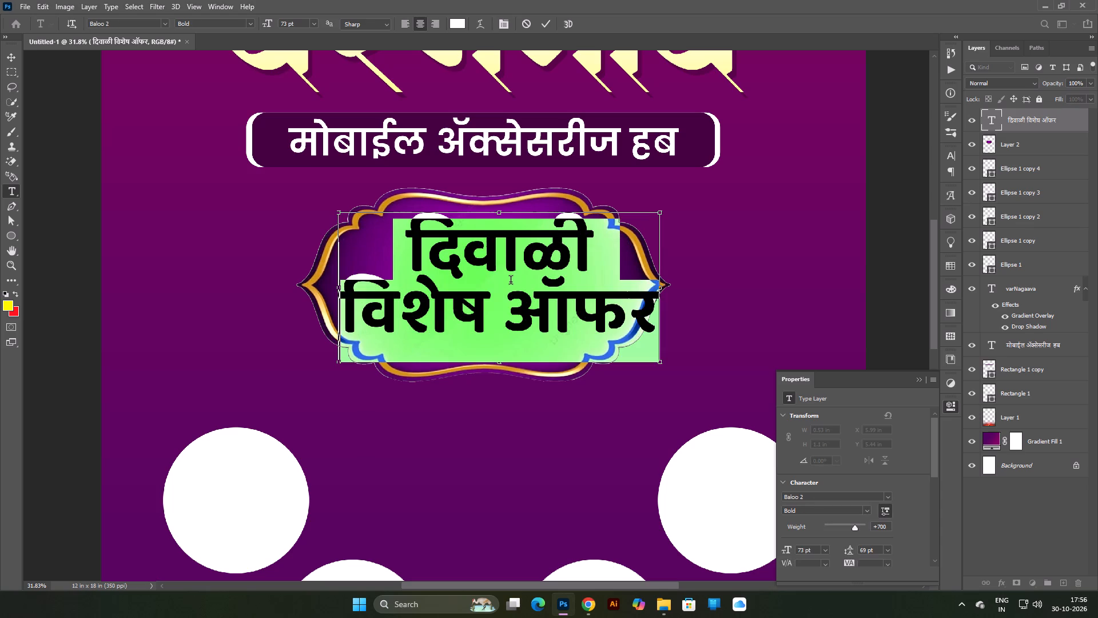
{"action": "key", "text": "Return"}
Scale the offer text proportionally to about 81% and centre it inside the purple frame, at about X 3.96, Y 5.56 in.
{"action": "left_click_drag", "start_coordinate": [498, 212], "coordinate": [497, 219]}
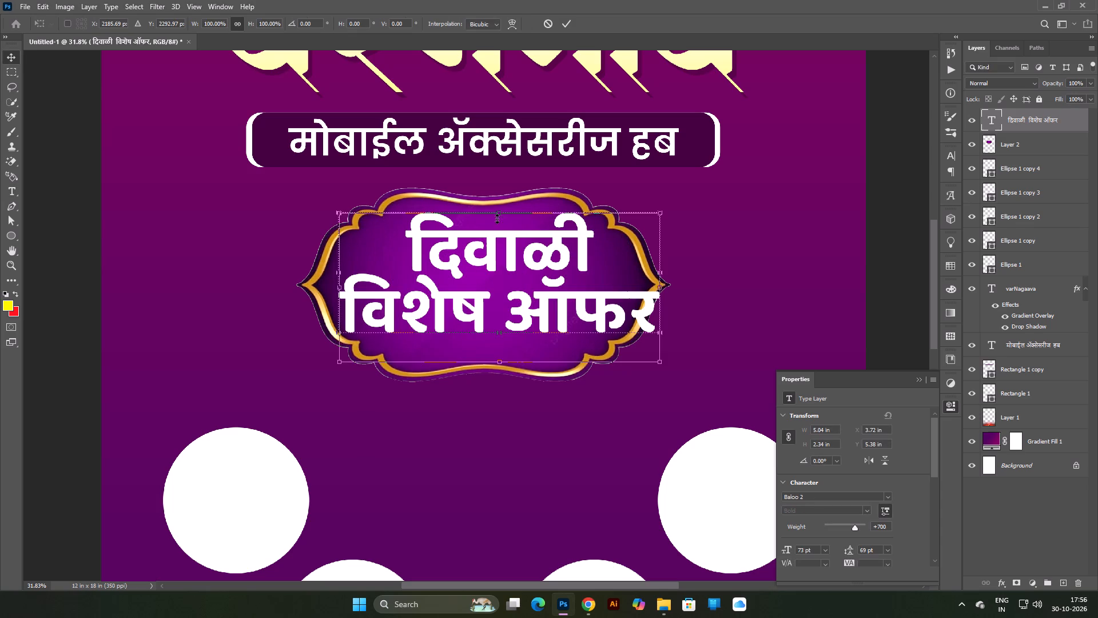
{"action": "left_click_drag", "start_coordinate": [497, 219], "coordinate": [496, 231]}
{"action": "left_click_drag", "start_coordinate": [562, 324], "coordinate": [548, 319]}
{"action": "left_click_drag", "start_coordinate": [489, 227], "coordinate": [488, 236]}
{"action": "left_click_drag", "start_coordinate": [505, 281], "coordinate": [505, 280]}
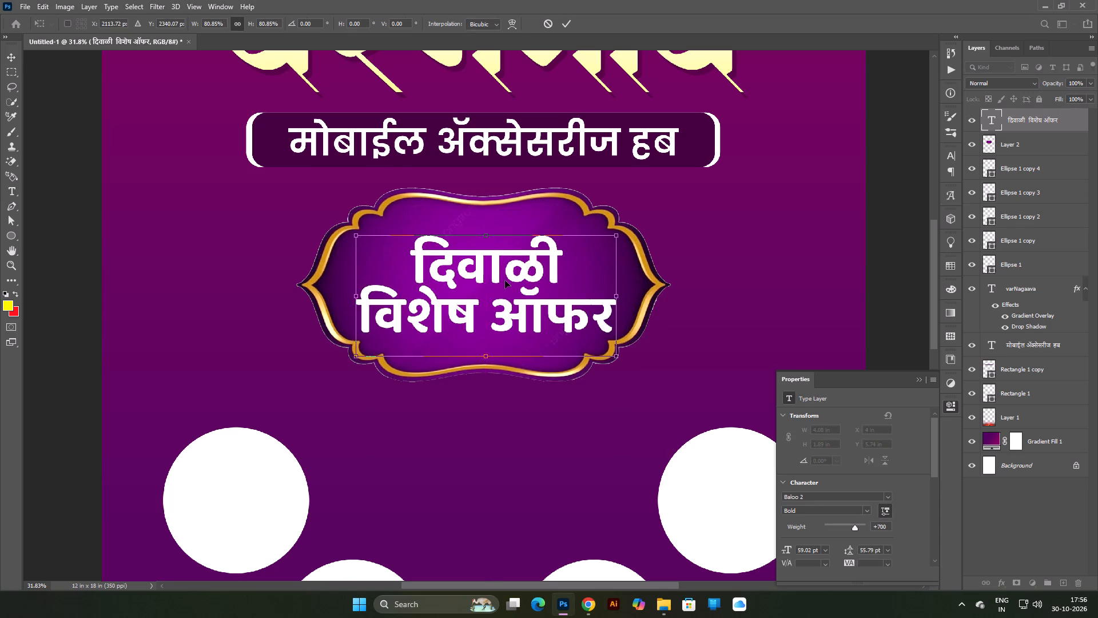
{"action": "left_click_drag", "start_coordinate": [505, 280], "coordinate": [503, 270]}
{"action": "key", "text": "Return"}
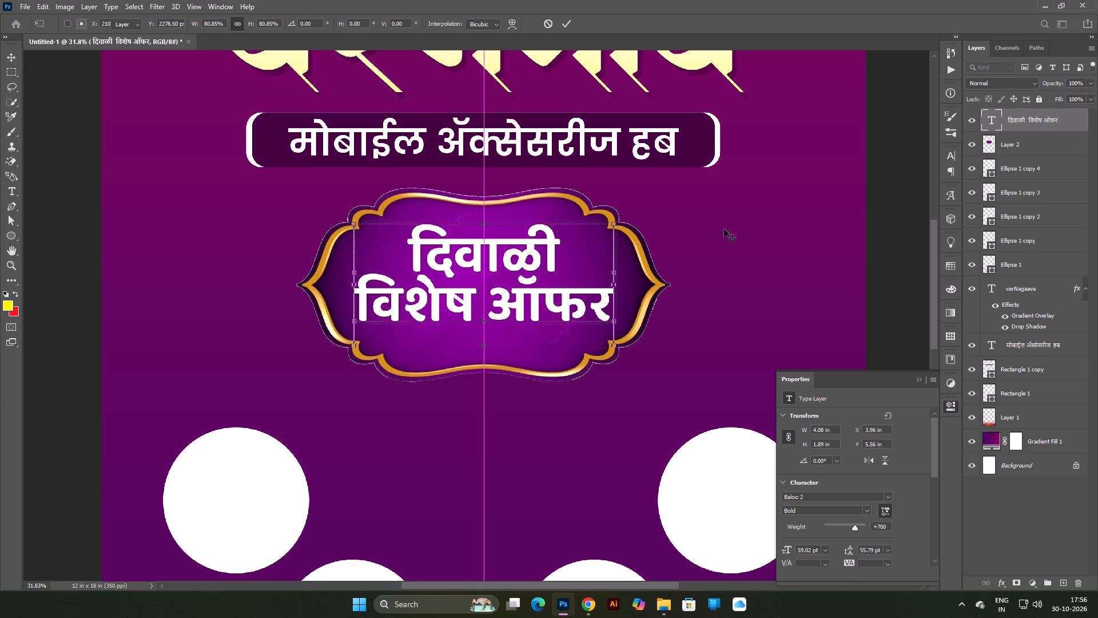
Open the recorded long-shadow actions for the दिवाळी विशेष ऑफर text.
{"action": "left_click", "coordinate": [954, 169]}
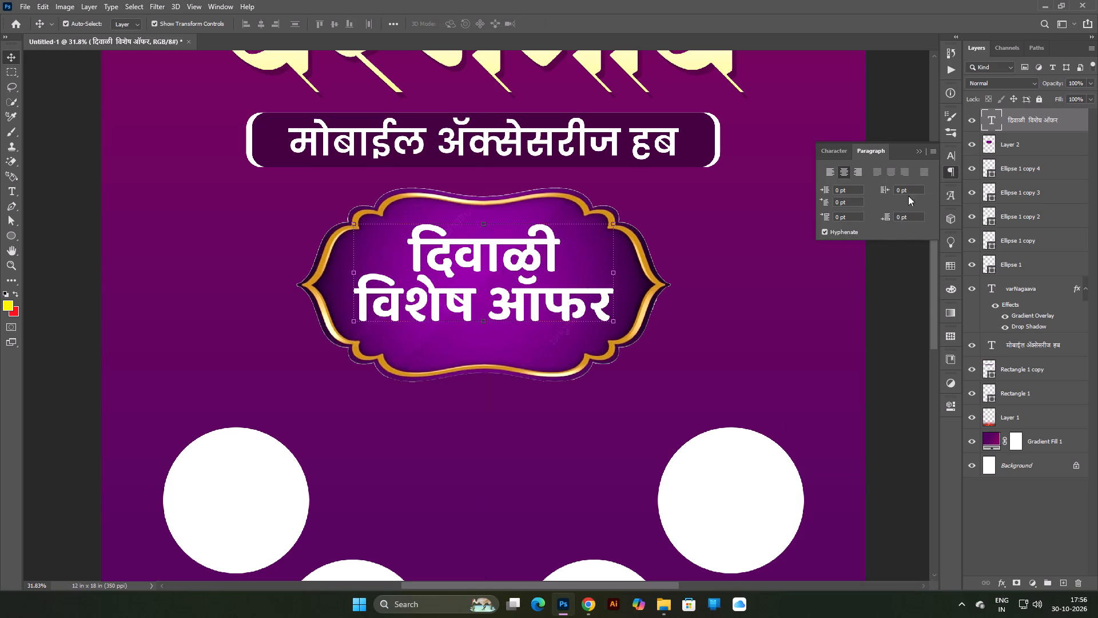
{"action": "left_click", "coordinate": [950, 72]}
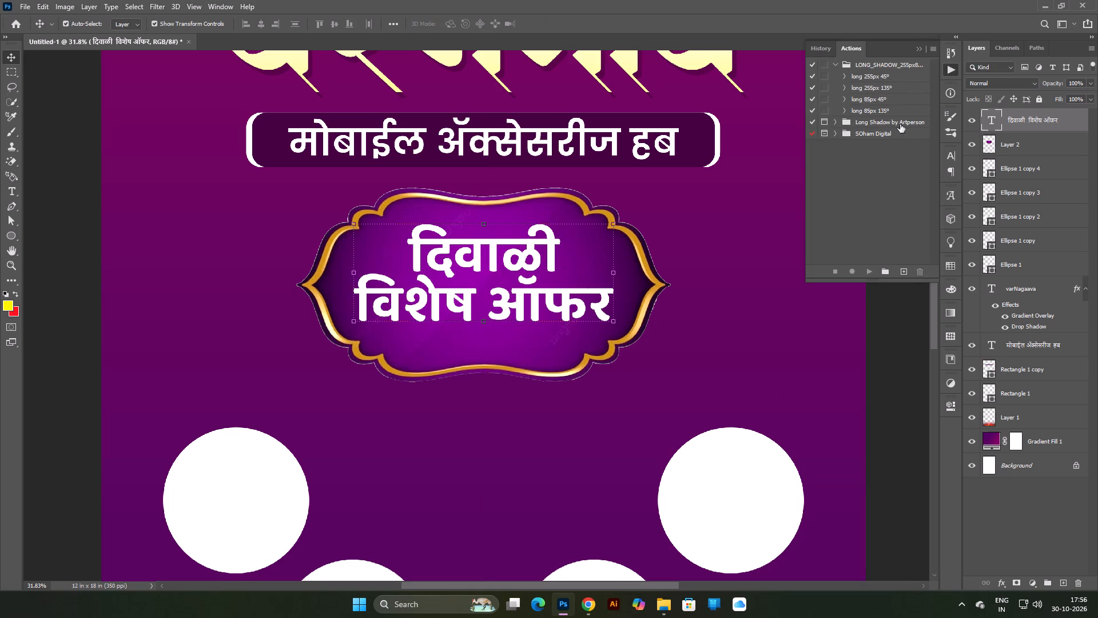
{"action": "left_click", "coordinate": [898, 81]}
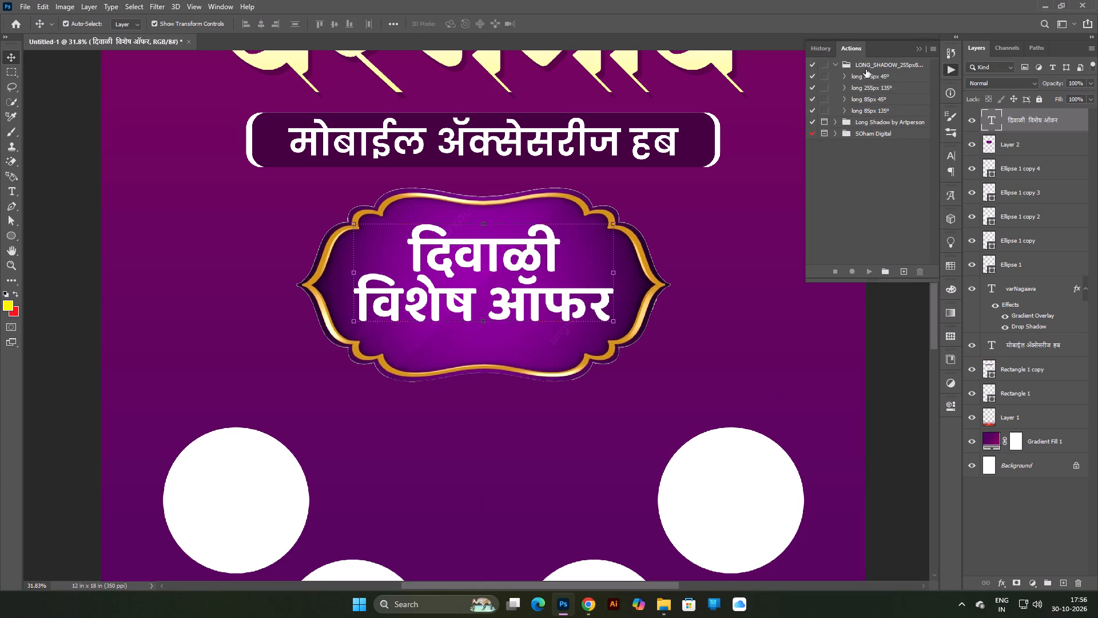
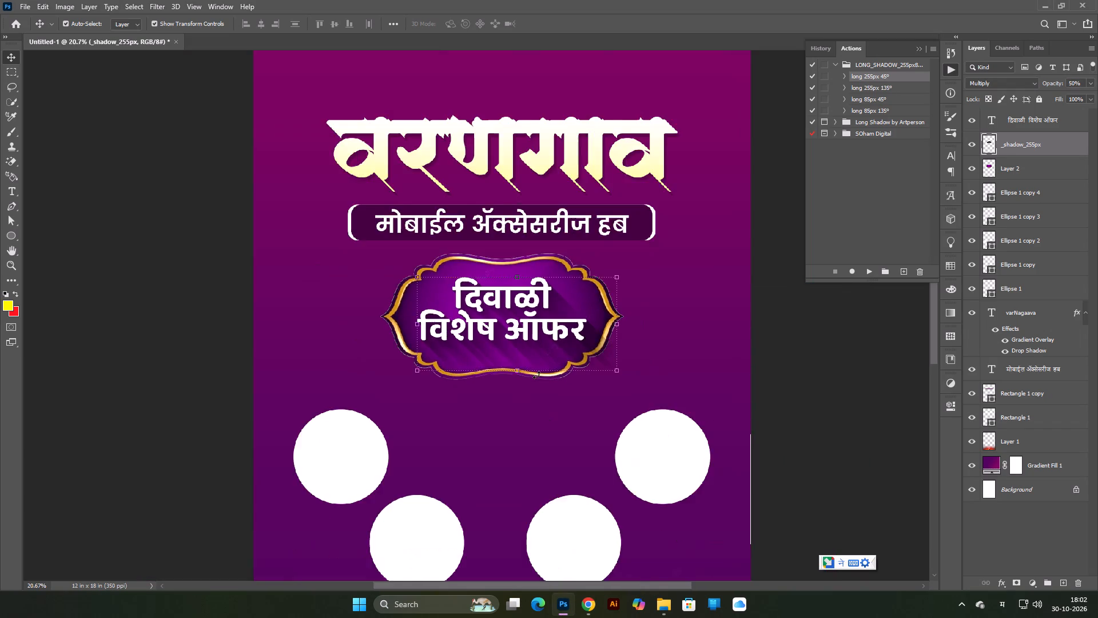
{"action": "scroll", "coordinate": [536, 375], "scroll_direction": "down", "scroll_amount": 3}
{"action": "left_click", "coordinate": [677, 285]}
{"action": "left_click_drag", "start_coordinate": [974, 117], "coordinate": [965, 336]}
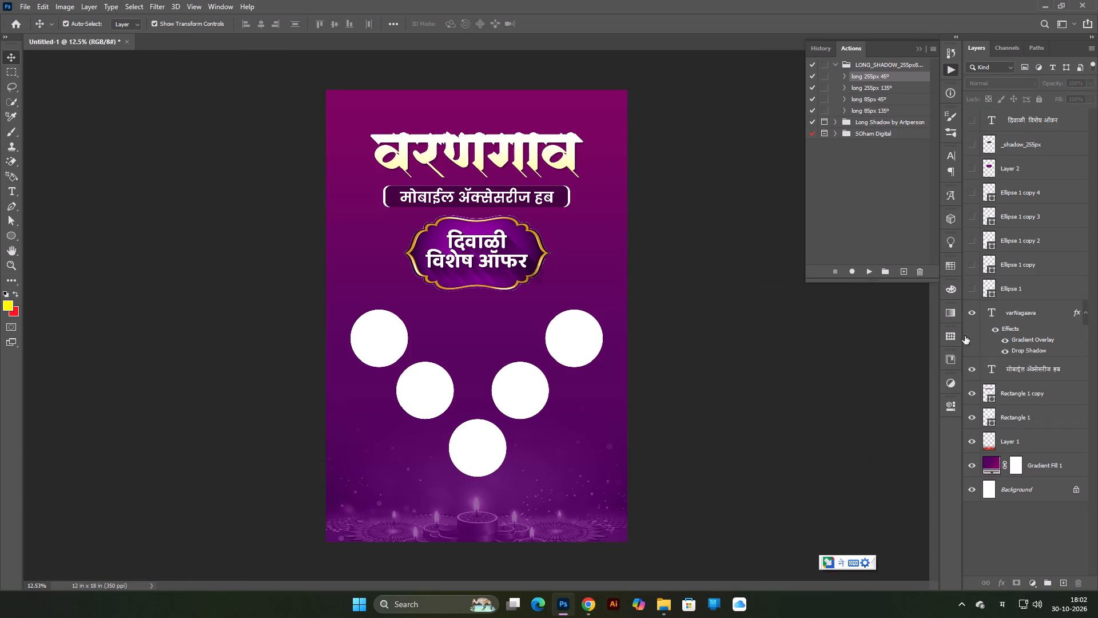
{"action": "left_click_drag", "start_coordinate": [965, 336], "coordinate": [981, 459]}
{"action": "left_click", "coordinate": [969, 464]}
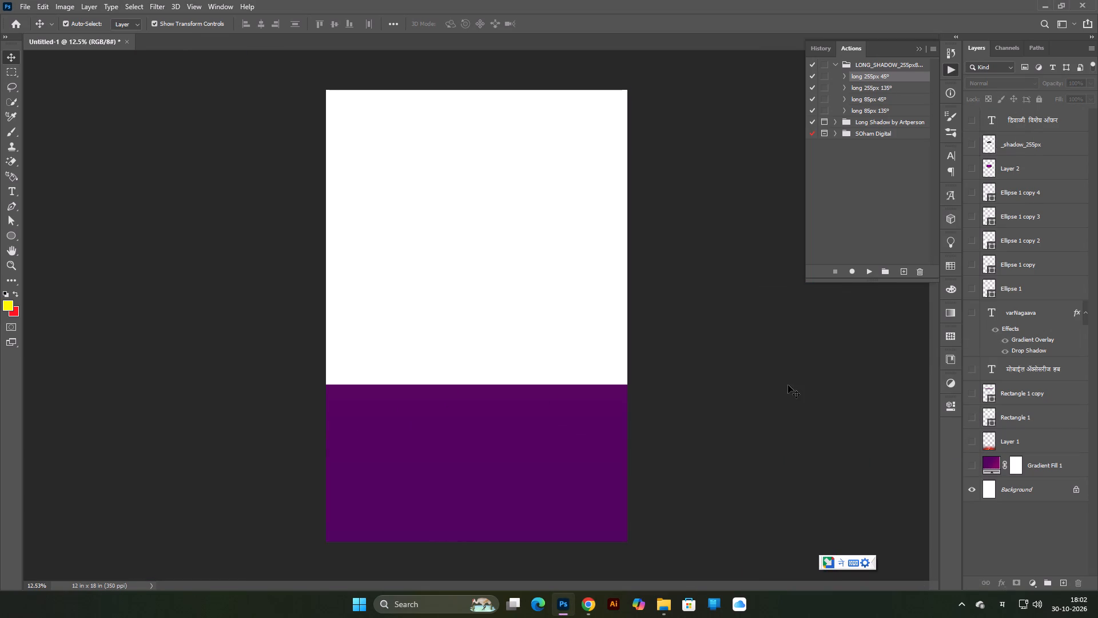
Group all layers from Gradient Fill 1 up to the दिवाळी विशेष ऑफर text, switching the keyboard to English (India).
{"action": "left_click", "coordinate": [1035, 467]}
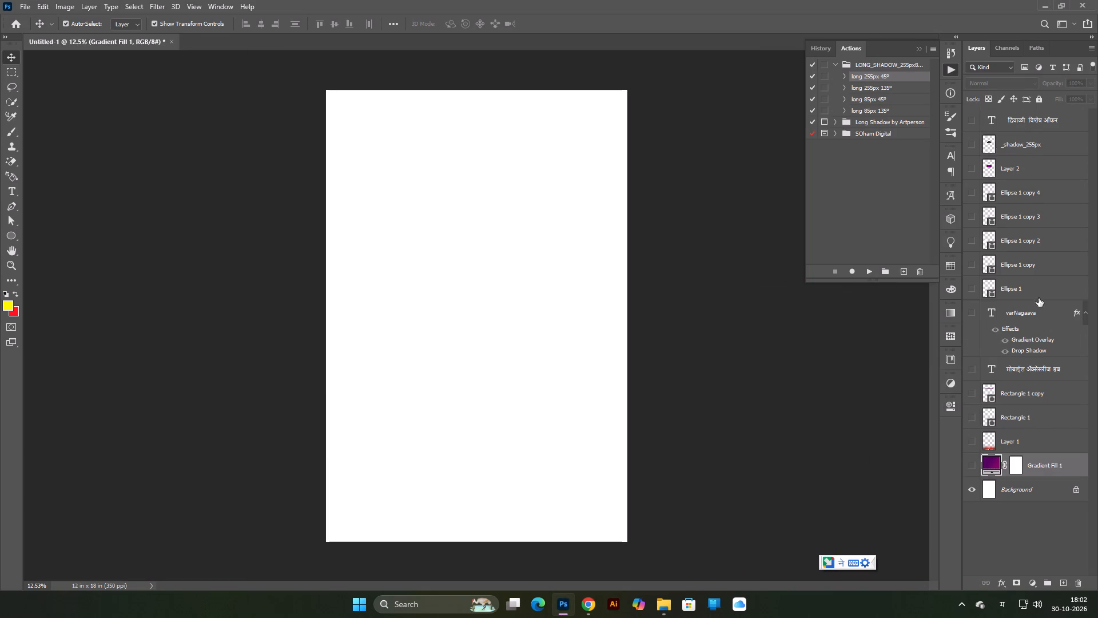
{"action": "left_click", "coordinate": [1033, 126], "text": "shift"}
{"action": "key", "text": "ctrl+g"}
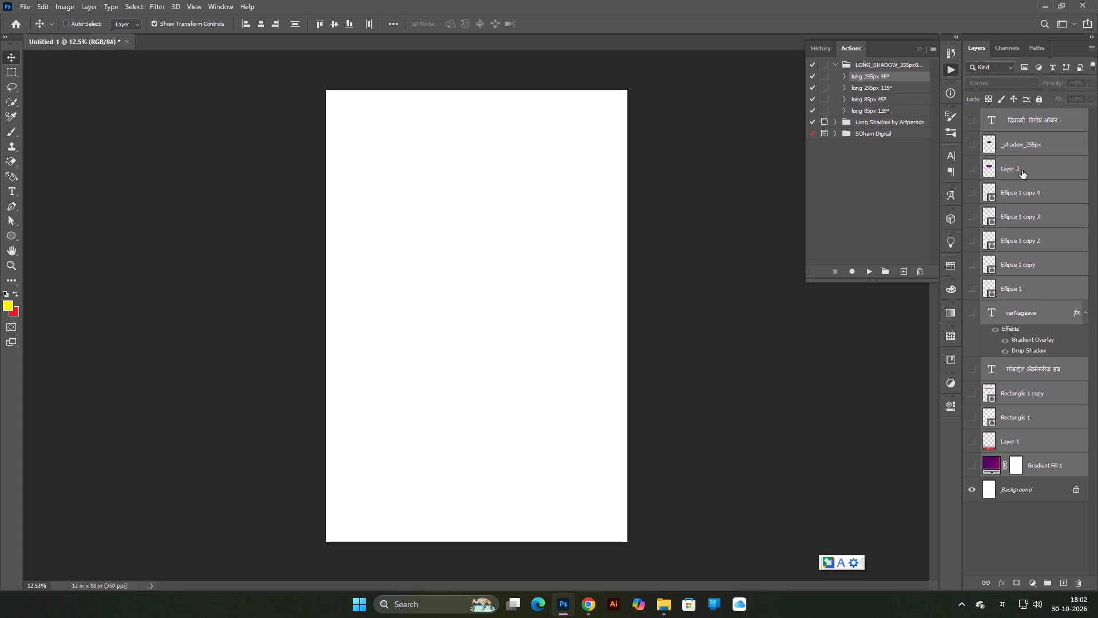
{"action": "left_click", "coordinate": [997, 604]}
{"action": "left_click", "coordinate": [966, 441]}
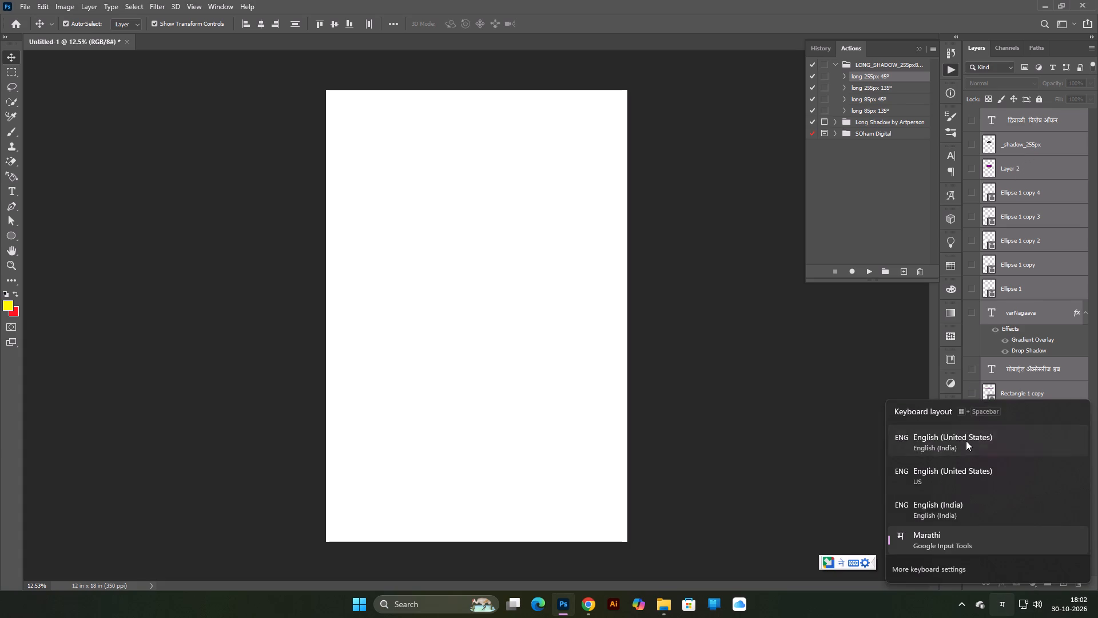
{"action": "key", "text": "ctrl+g"}
{"action": "left_click", "coordinate": [973, 116]}
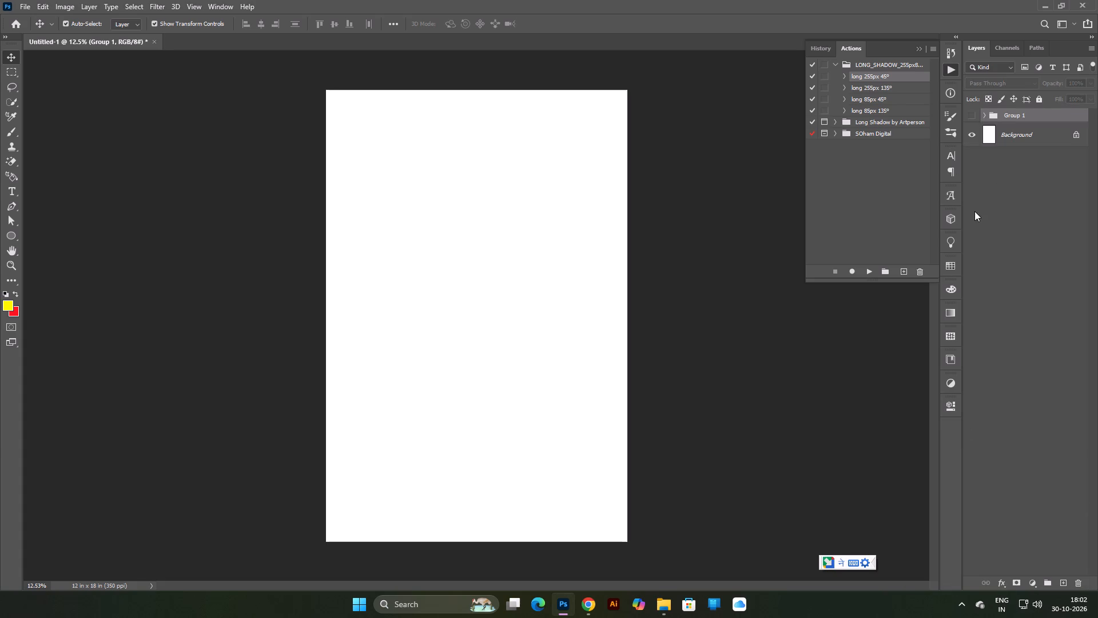
Paste the copied poster image as a new layer and scale it to fill the 12 x 18 in canvas.
{"action": "key", "text": "ctrl+v"}
{"action": "key", "text": "ctrl+t"}
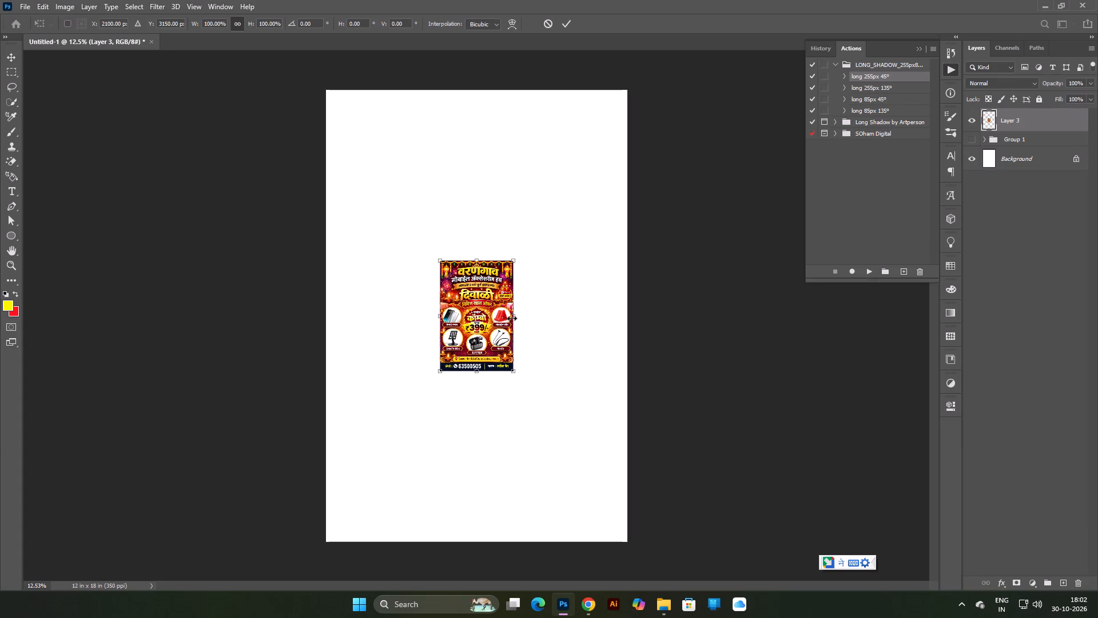
{"action": "left_click_drag", "start_coordinate": [512, 318], "coordinate": [624, 387], "text": "alt"}
{"action": "left_click", "coordinate": [592, 399]}
{"action": "scroll", "coordinate": [592, 385], "scroll_direction": "down", "scroll_amount": 5}
{"action": "scroll", "coordinate": [621, 379], "scroll_direction": "up", "scroll_amount": 1}
{"action": "key", "text": "Return"}
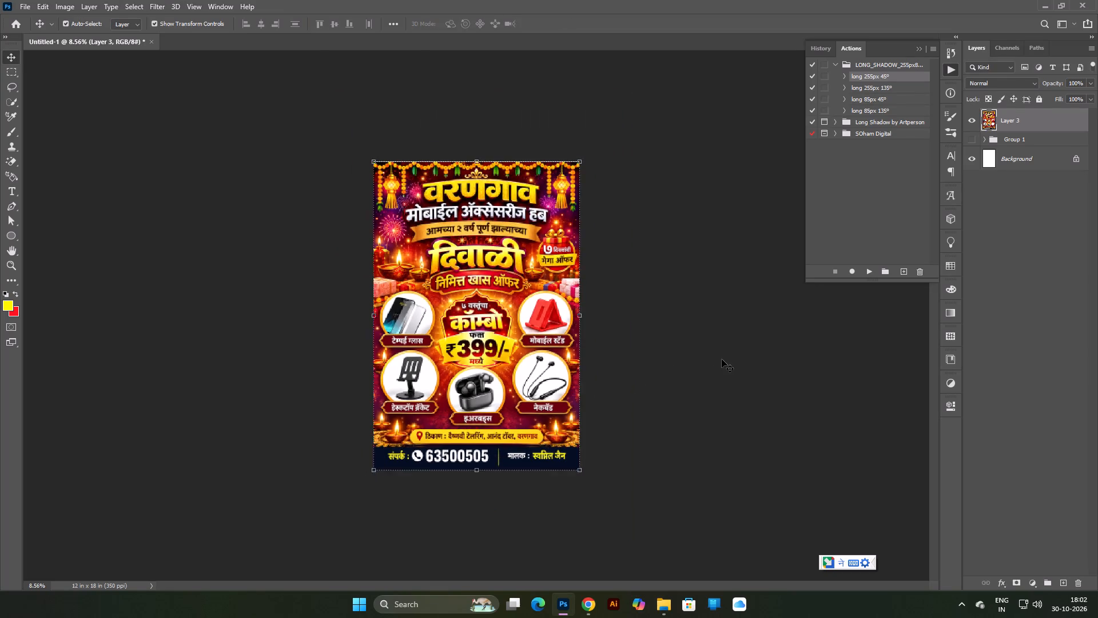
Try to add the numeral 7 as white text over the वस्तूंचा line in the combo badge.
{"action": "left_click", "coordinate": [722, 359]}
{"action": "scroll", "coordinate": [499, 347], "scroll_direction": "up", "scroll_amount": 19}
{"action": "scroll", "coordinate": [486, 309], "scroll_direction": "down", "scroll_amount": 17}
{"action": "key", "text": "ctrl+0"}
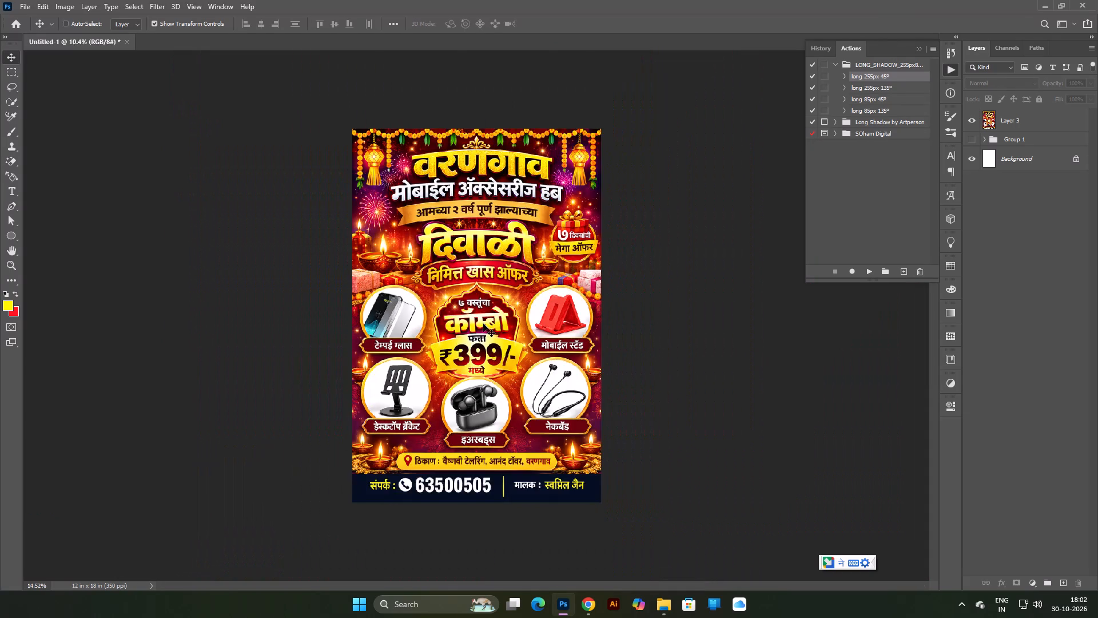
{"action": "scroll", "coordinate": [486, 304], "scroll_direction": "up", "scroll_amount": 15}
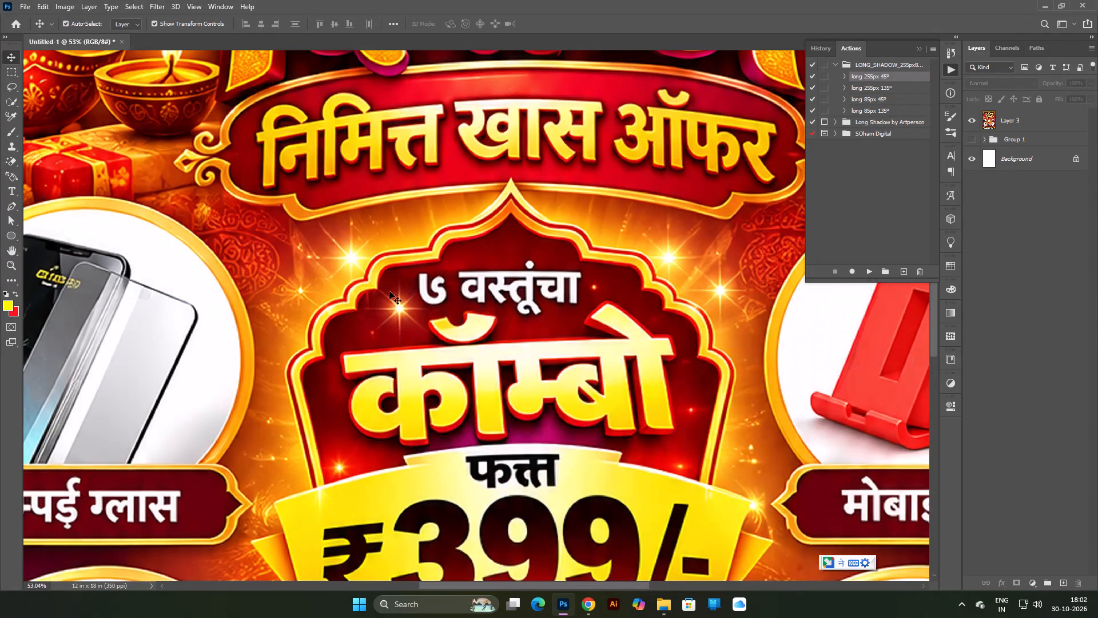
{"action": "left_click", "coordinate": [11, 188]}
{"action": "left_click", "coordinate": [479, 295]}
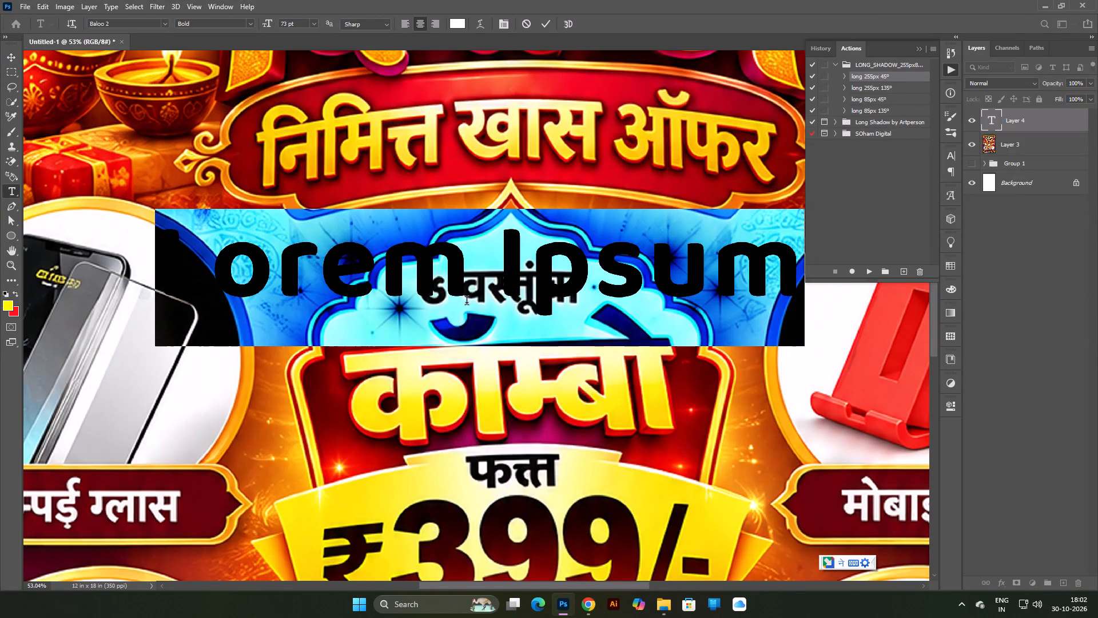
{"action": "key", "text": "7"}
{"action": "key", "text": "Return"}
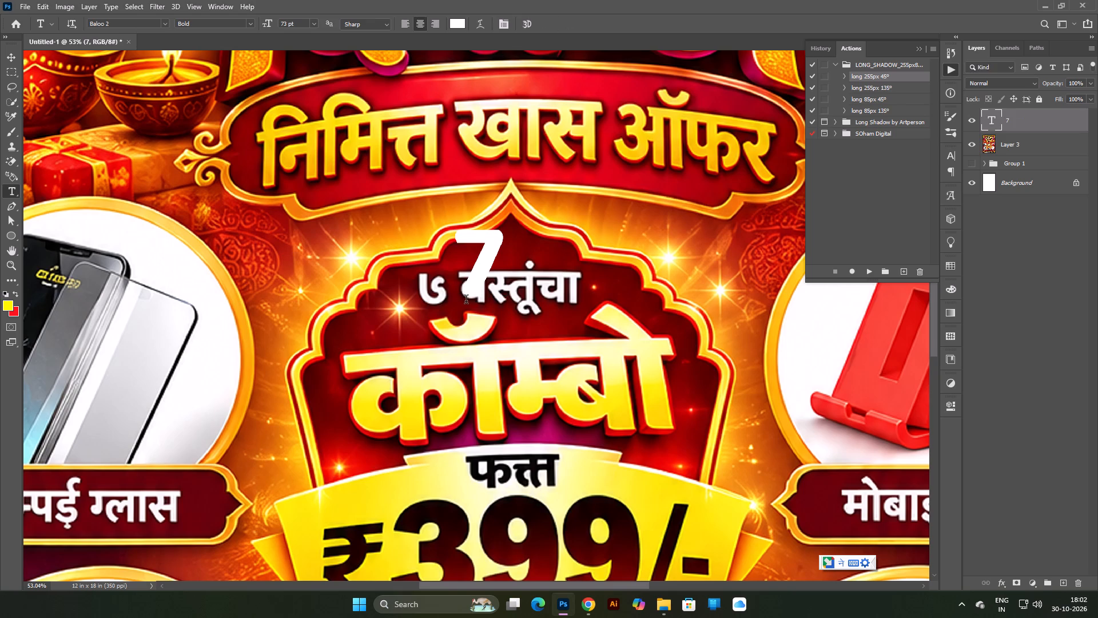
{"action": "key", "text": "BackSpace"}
Switch the keyboard to Marathi and add the numeral ७ as white Baloo 2 Bold text on the combo badge.
{"action": "left_click", "coordinate": [1000, 602]}
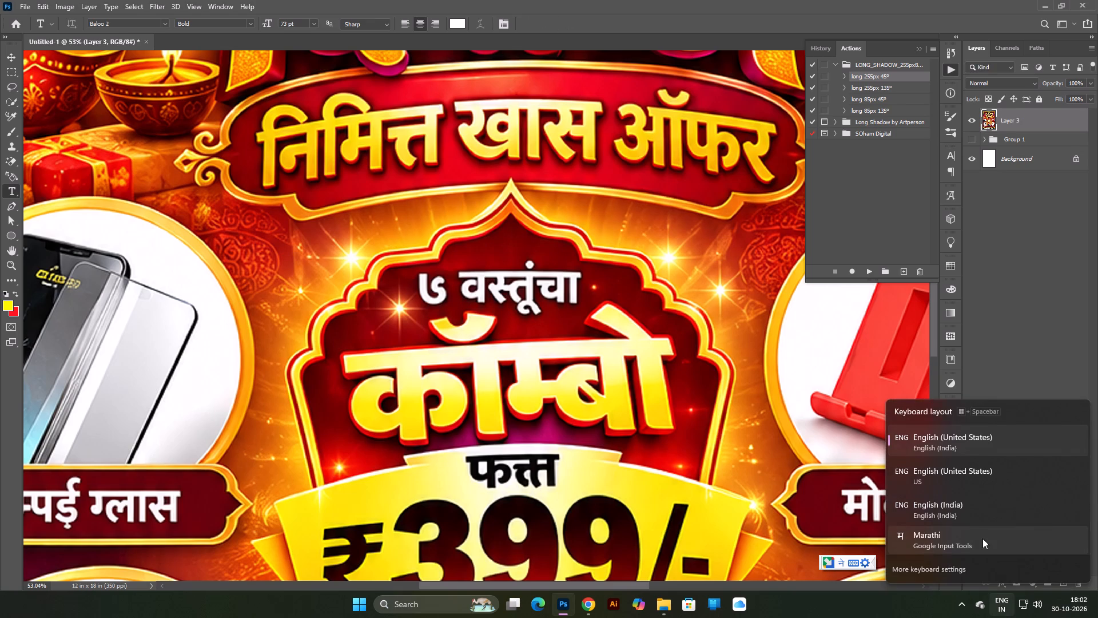
{"action": "left_click", "coordinate": [976, 544]}
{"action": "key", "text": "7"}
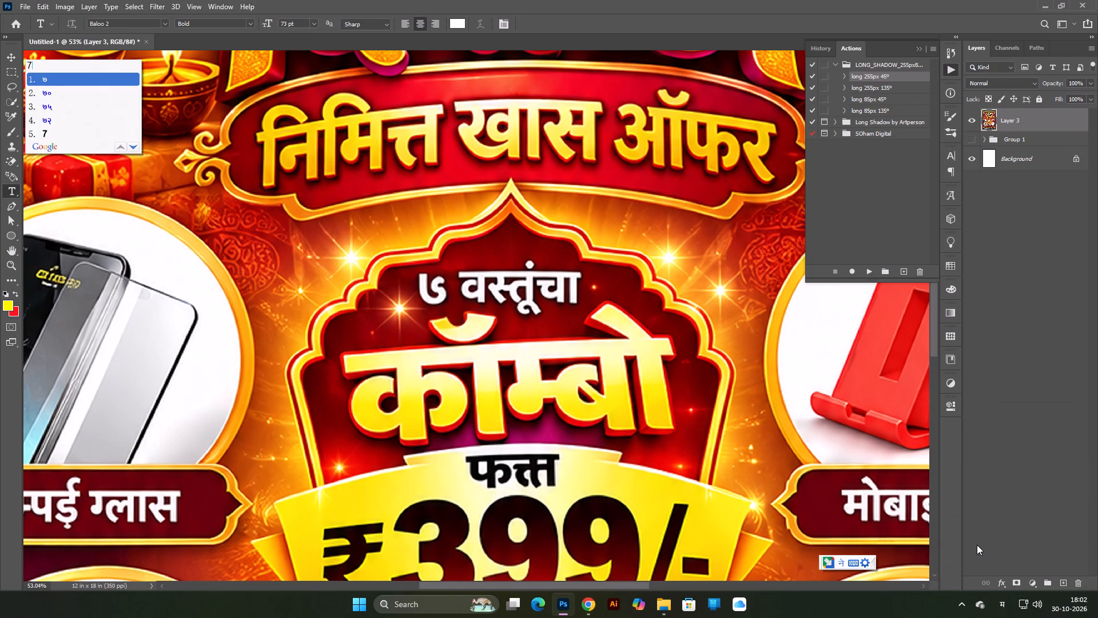
{"action": "key", "text": "Return"}
{"action": "scroll", "coordinate": [646, 431], "scroll_direction": "down", "scroll_amount": 6}
{"action": "scroll", "coordinate": [531, 404], "scroll_direction": "down", "scroll_amount": 10}
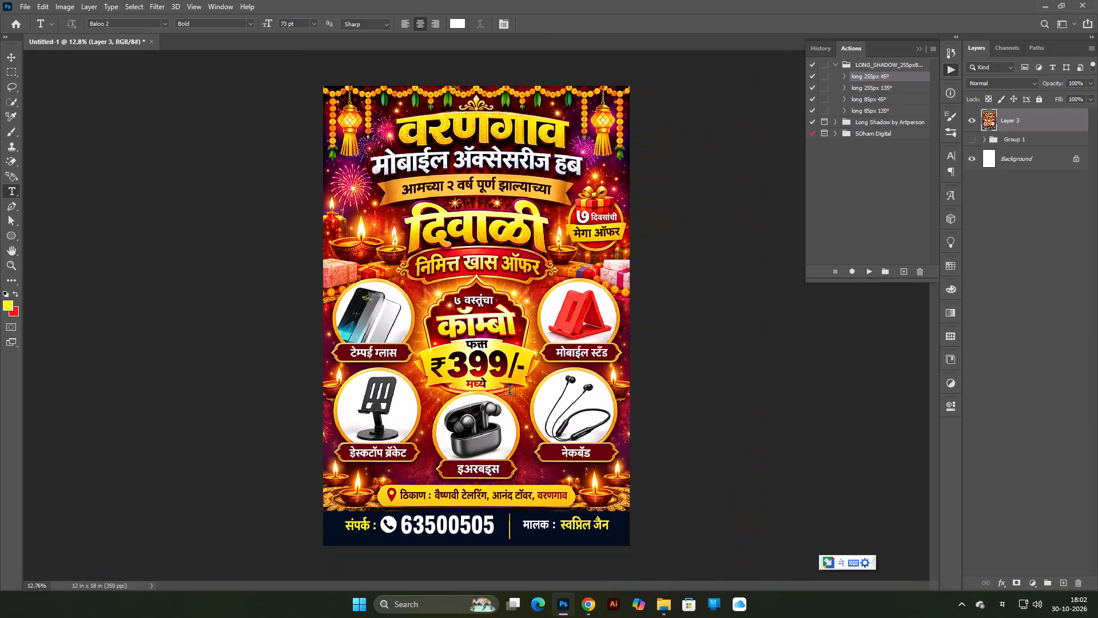
{"action": "scroll", "coordinate": [474, 350], "scroll_direction": "up", "scroll_amount": 4}
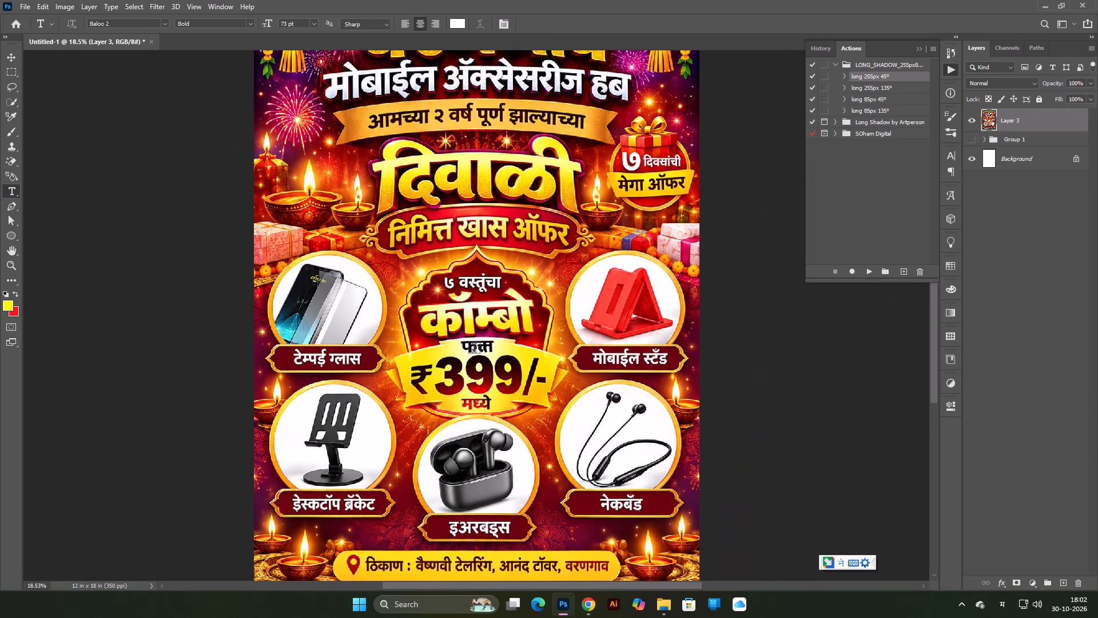
{"action": "left_click", "coordinate": [474, 350]}
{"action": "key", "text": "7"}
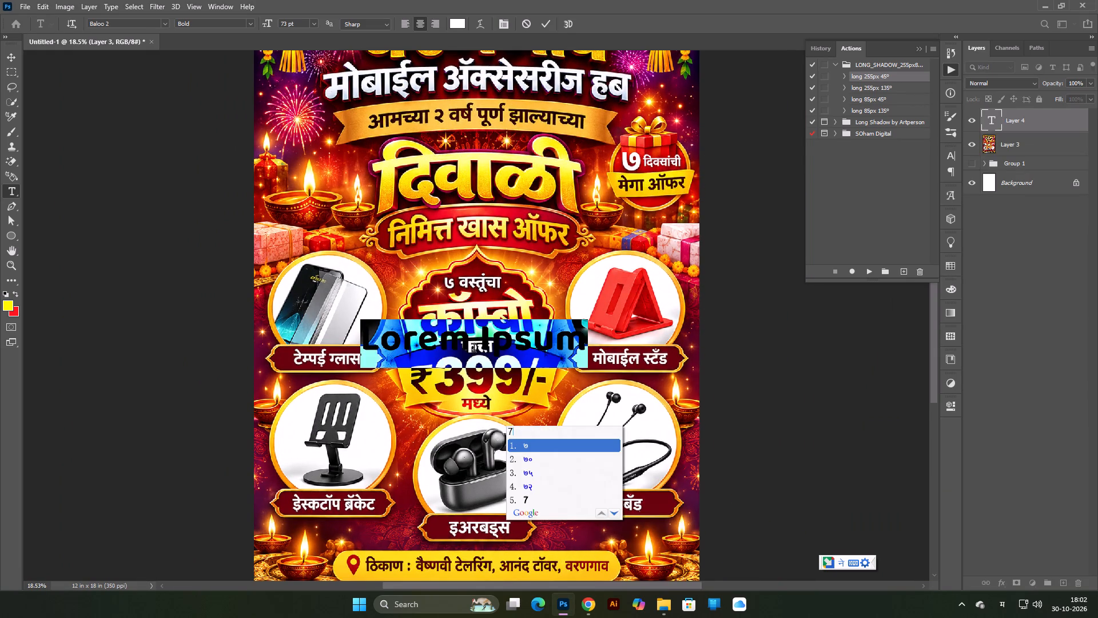
{"action": "key", "text": "Return"}
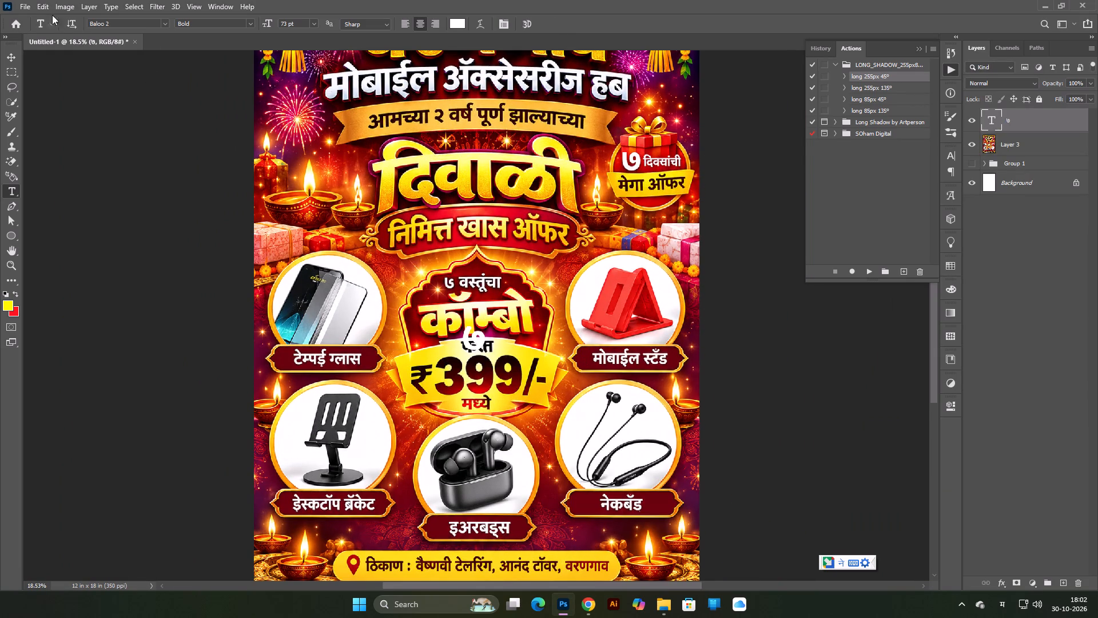
Scale the ७ text to about 60.5% and move it over the original ७ beside वस्तूंचा.
{"action": "left_click", "coordinate": [16, 55]}
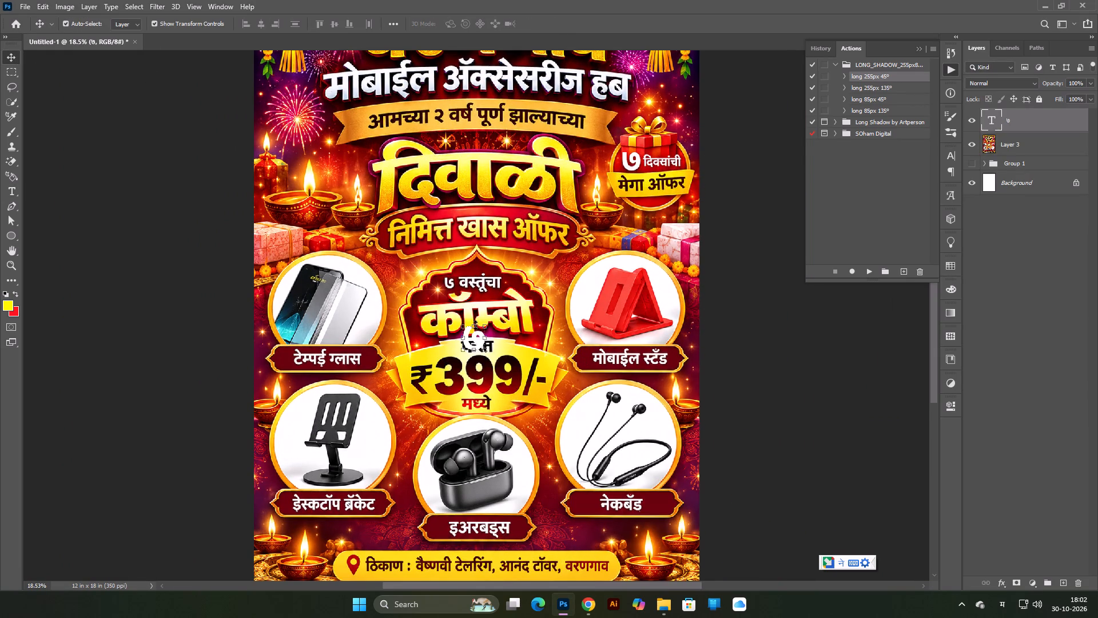
{"action": "left_click_drag", "start_coordinate": [475, 325], "coordinate": [475, 344]}
{"action": "scroll", "coordinate": [488, 346], "scroll_direction": "up", "scroll_amount": 10}
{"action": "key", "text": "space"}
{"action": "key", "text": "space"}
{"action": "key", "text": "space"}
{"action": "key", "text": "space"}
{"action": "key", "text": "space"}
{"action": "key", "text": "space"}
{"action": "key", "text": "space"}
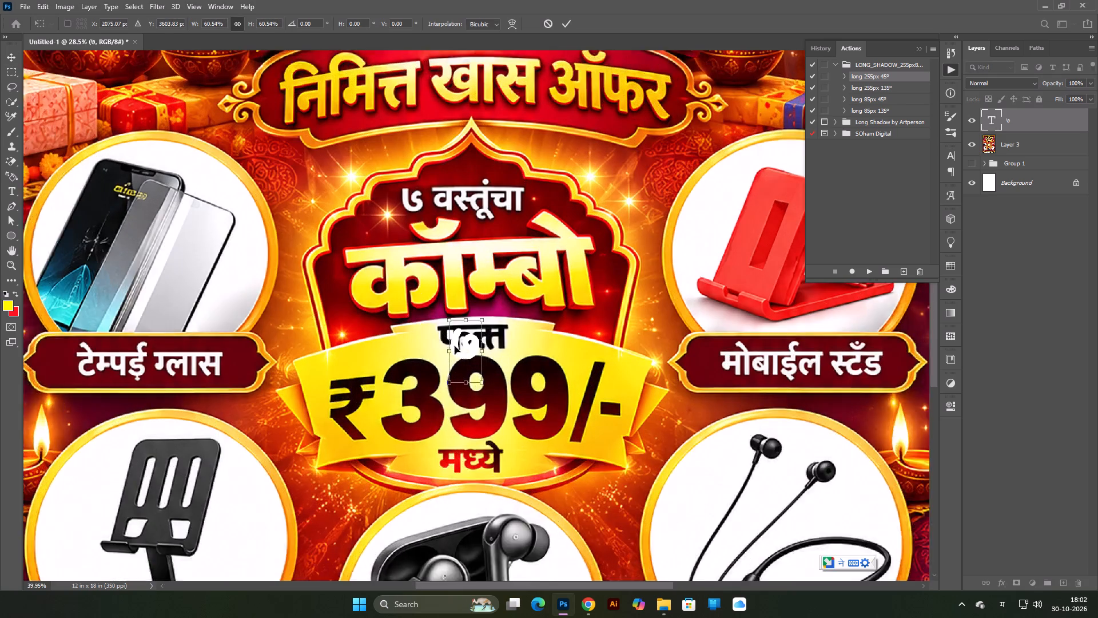
{"action": "left_click_drag", "start_coordinate": [463, 342], "coordinate": [510, 410]}
{"action": "left_click_drag", "start_coordinate": [510, 412], "coordinate": [452, 247]}
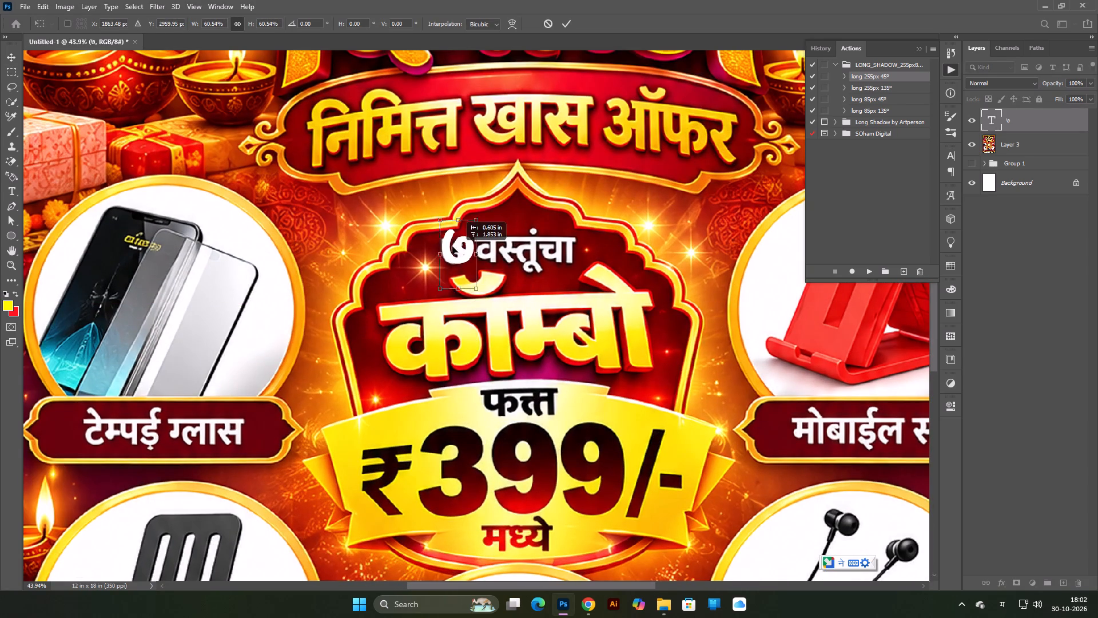
{"action": "left_click_drag", "start_coordinate": [452, 247], "coordinate": [453, 251]}
Rotate the ७ by about -4.65°, scale it to about 50.8%, and fit it over the original numeral before वस्तूंचा.
{"action": "scroll", "coordinate": [459, 252], "scroll_direction": "up", "scroll_amount": 9}
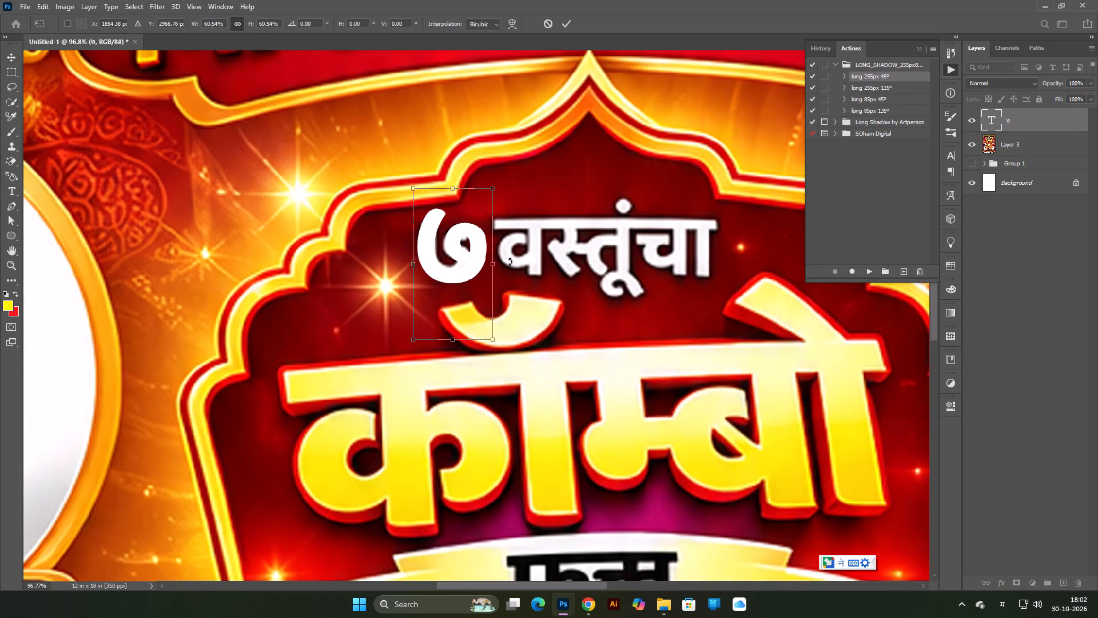
{"action": "left_click", "coordinate": [510, 262]}
{"action": "left_click_drag", "start_coordinate": [446, 192], "coordinate": [448, 207]}
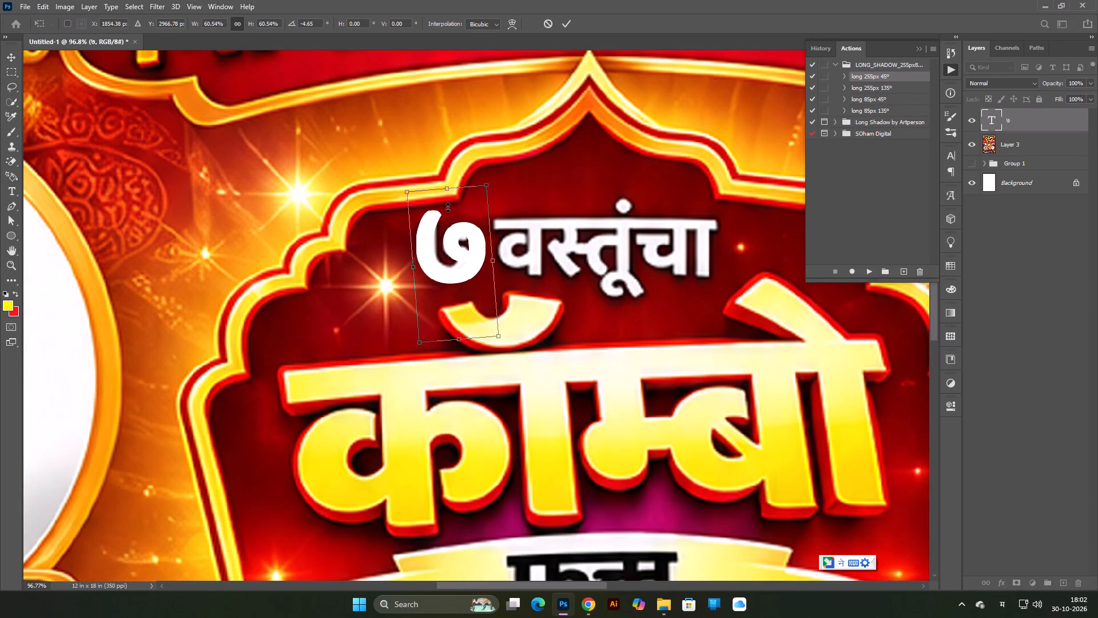
{"action": "left_click_drag", "start_coordinate": [448, 207], "coordinate": [448, 216]}
{"action": "left_click_drag", "start_coordinate": [470, 274], "coordinate": [460, 249]}
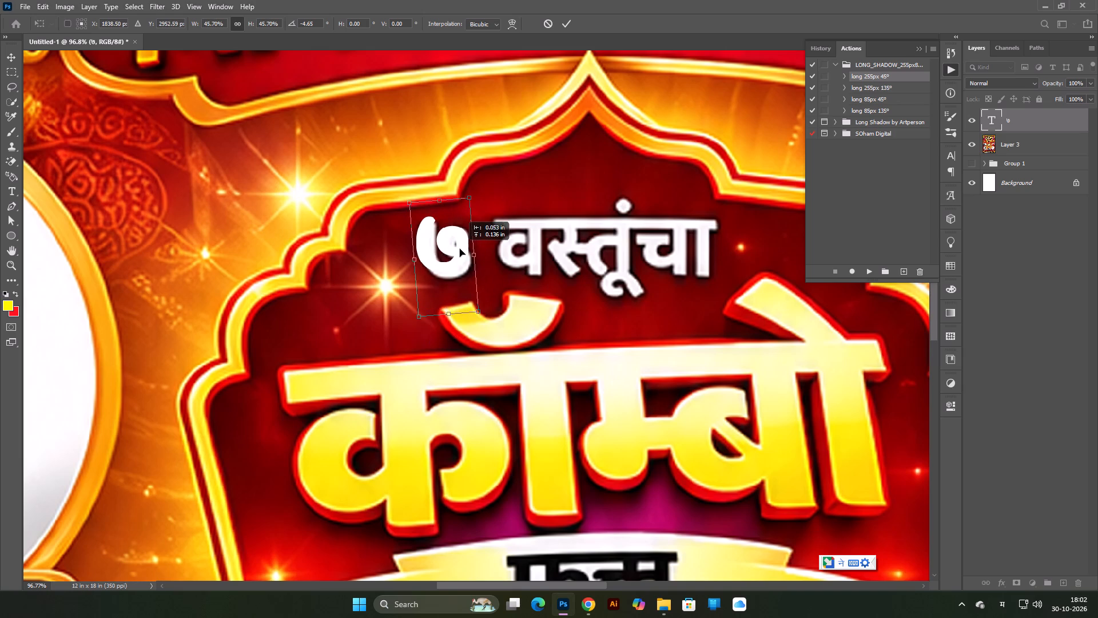
{"action": "left_click_drag", "start_coordinate": [460, 249], "coordinate": [461, 249]}
{"action": "left_click_drag", "start_coordinate": [476, 258], "coordinate": [483, 260]}
{"action": "left_click", "coordinate": [465, 252]}
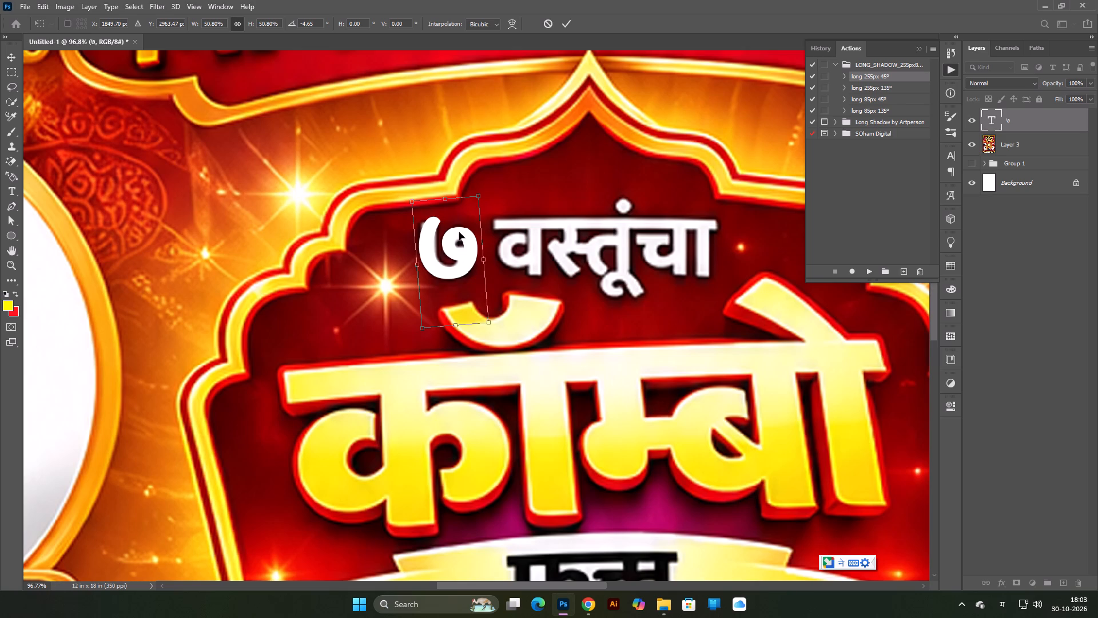
{"action": "key", "text": "Return"}
Add a black 3 px outside stroke at 100% opacity to the ७ text layer in the combo badge.
{"action": "left_click", "coordinate": [1005, 585]}
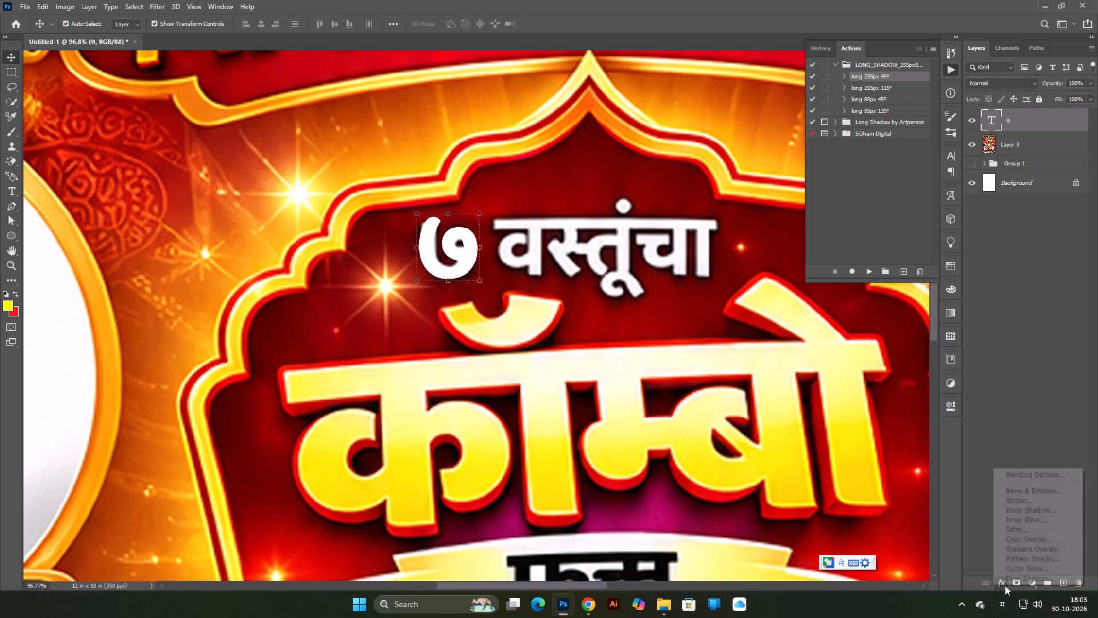
{"action": "left_click", "coordinate": [1028, 497]}
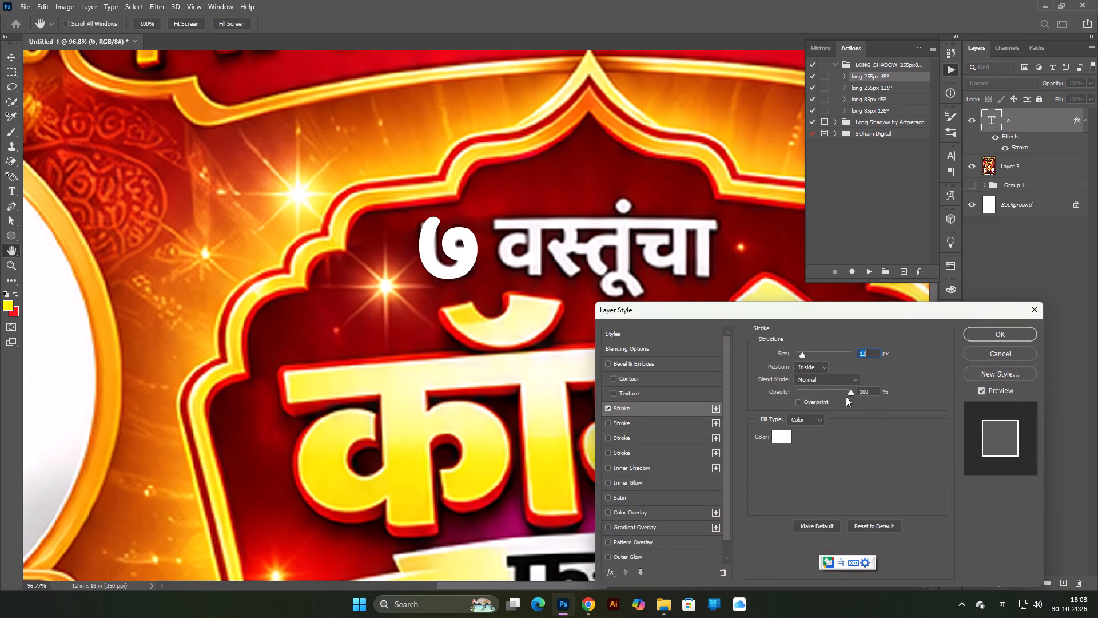
{"action": "left_click", "coordinate": [783, 431]}
{"action": "left_click_drag", "start_coordinate": [820, 507], "coordinate": [543, 584]}
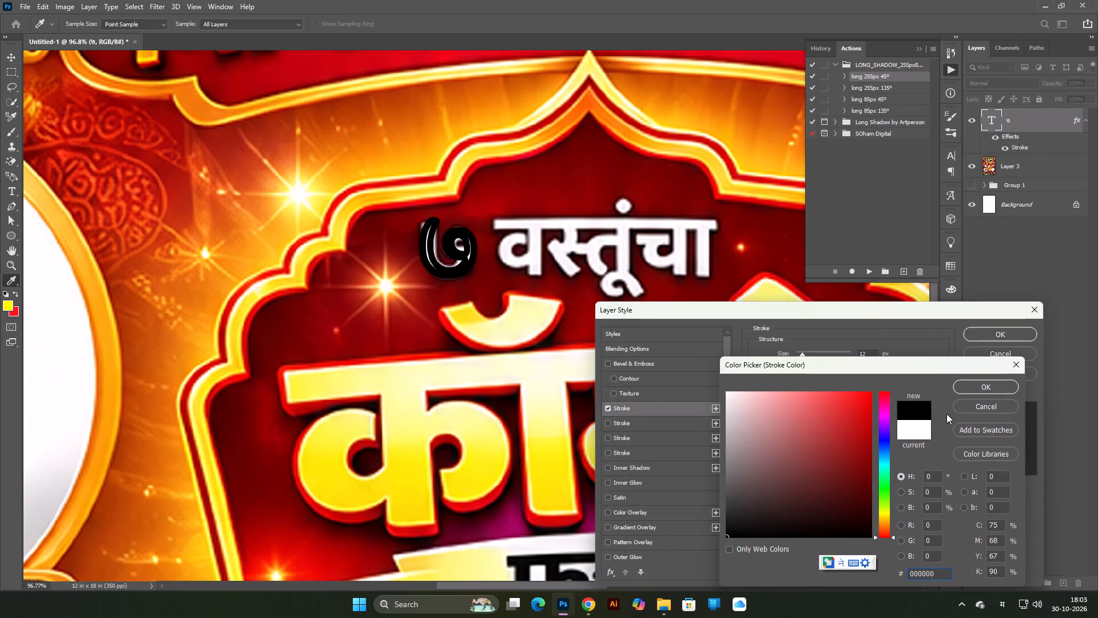
{"action": "left_click", "coordinate": [954, 383]}
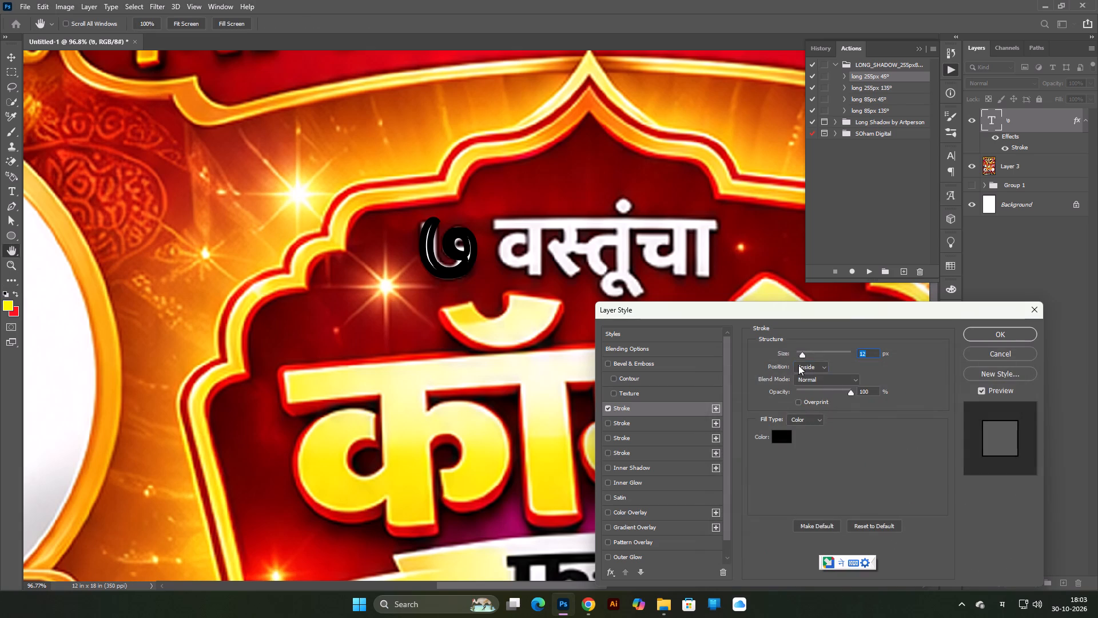
{"action": "left_click", "coordinate": [798, 365]}
{"action": "left_click", "coordinate": [821, 376]}
{"action": "left_click_drag", "start_coordinate": [801, 353], "coordinate": [796, 355]}
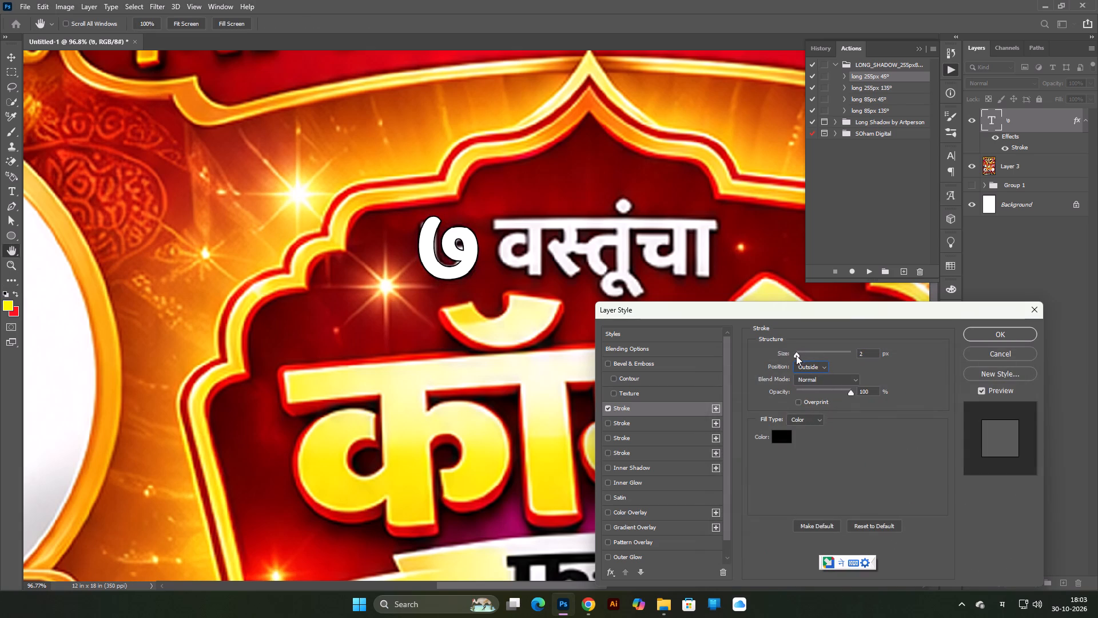
{"action": "left_click_drag", "start_coordinate": [796, 355], "coordinate": [798, 359]}
{"action": "left_click_drag", "start_coordinate": [798, 359], "coordinate": [798, 360]}
{"action": "left_click", "coordinate": [993, 332]}
{"action": "left_click", "coordinate": [832, 299]}
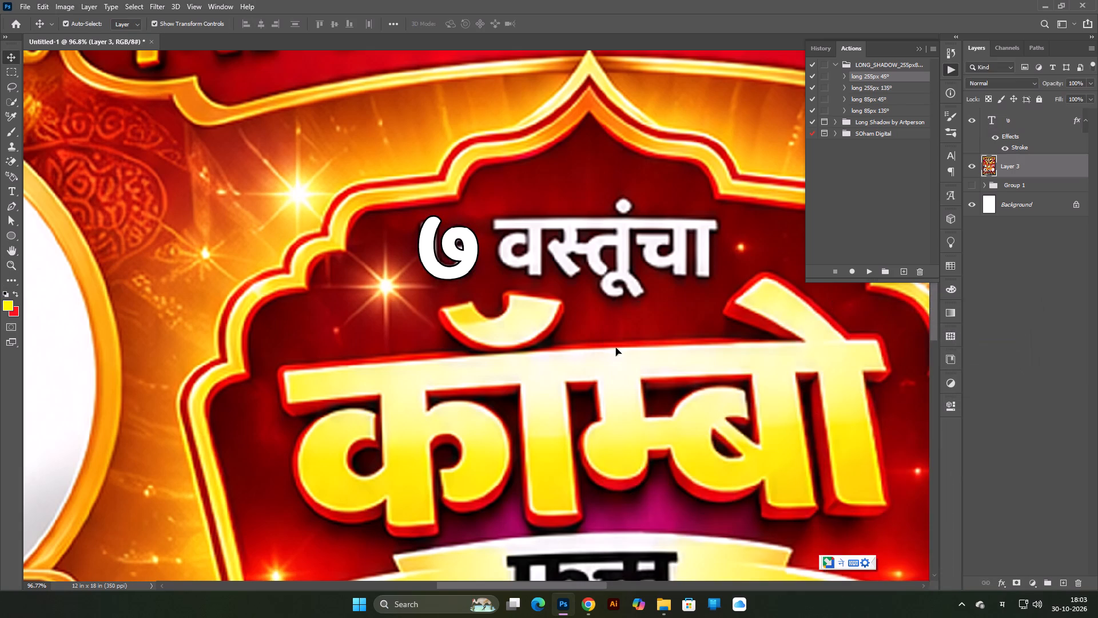
Rotate the ७ text by about -2.5° and scale it to about 101.27% over the original numeral.
{"action": "scroll", "coordinate": [472, 311], "scroll_direction": "down", "scroll_amount": 5}
{"action": "scroll", "coordinate": [490, 307], "scroll_direction": "up", "scroll_amount": 5}
{"action": "scroll", "coordinate": [448, 257], "scroll_direction": "up", "scroll_amount": 2}
{"action": "left_click", "coordinate": [457, 250]}
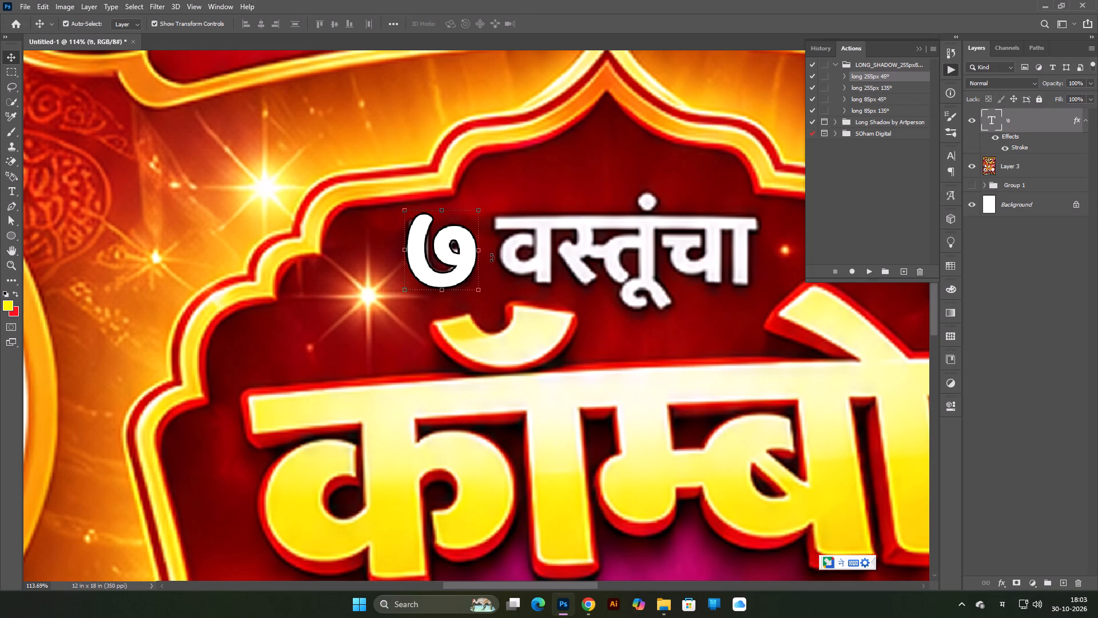
{"action": "left_click", "coordinate": [491, 257]}
{"action": "left_click", "coordinate": [503, 263]}
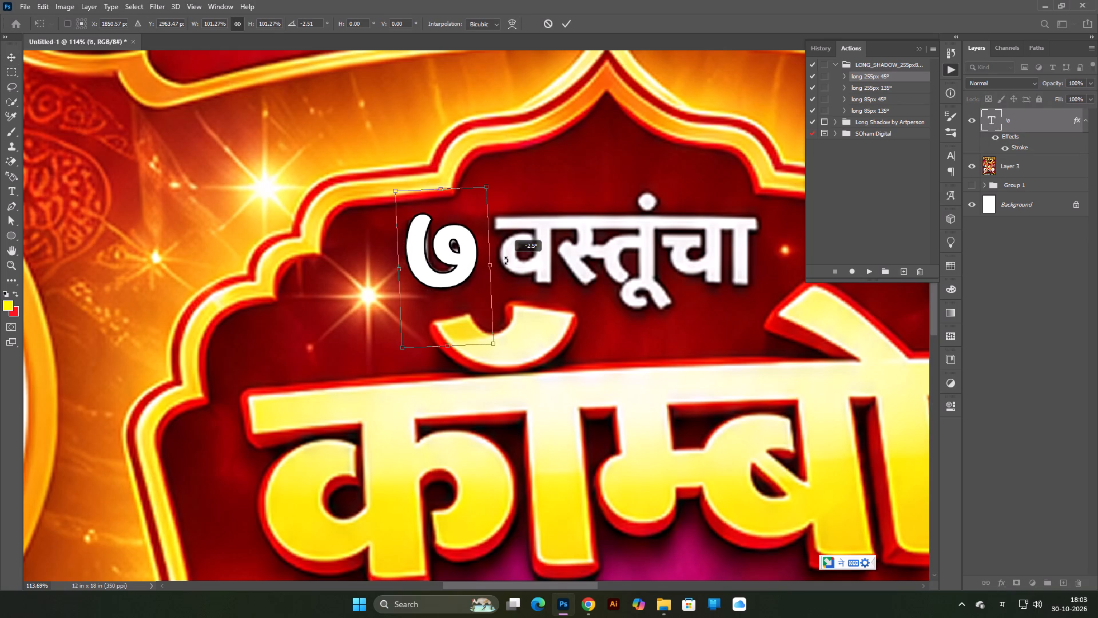
{"action": "scroll", "coordinate": [519, 267], "scroll_direction": "down", "scroll_amount": 12}
{"action": "key", "text": "Return"}
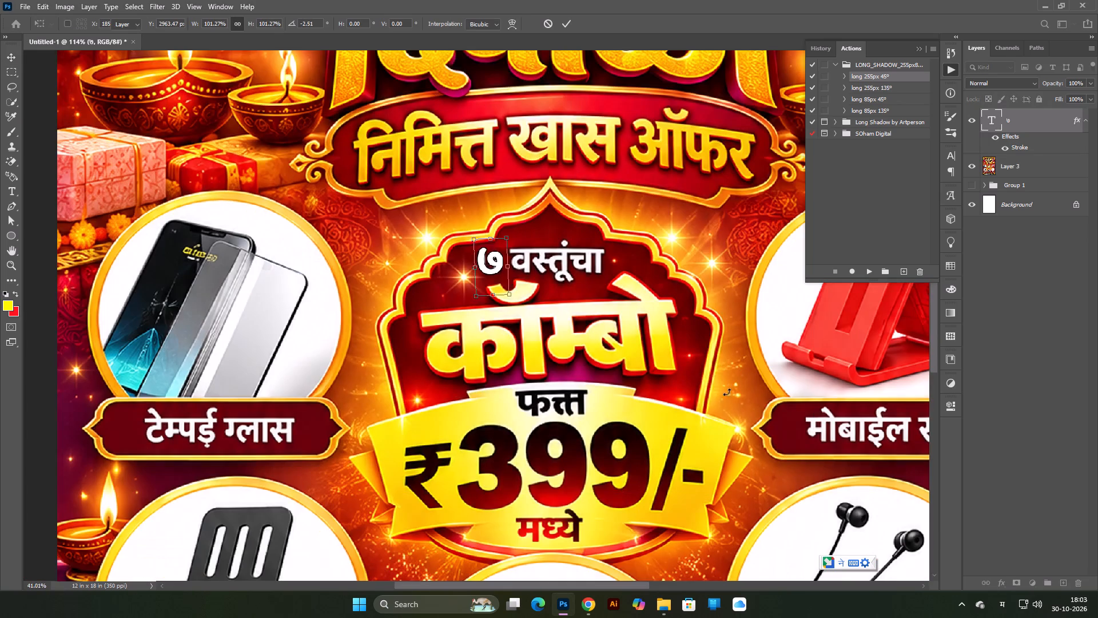
{"action": "left_click", "coordinate": [687, 374]}
Nudge the ७ text about 0.02 in to align it with the वस्तूंचा line.
{"action": "scroll", "coordinate": [684, 374], "scroll_direction": "down", "scroll_amount": 12}
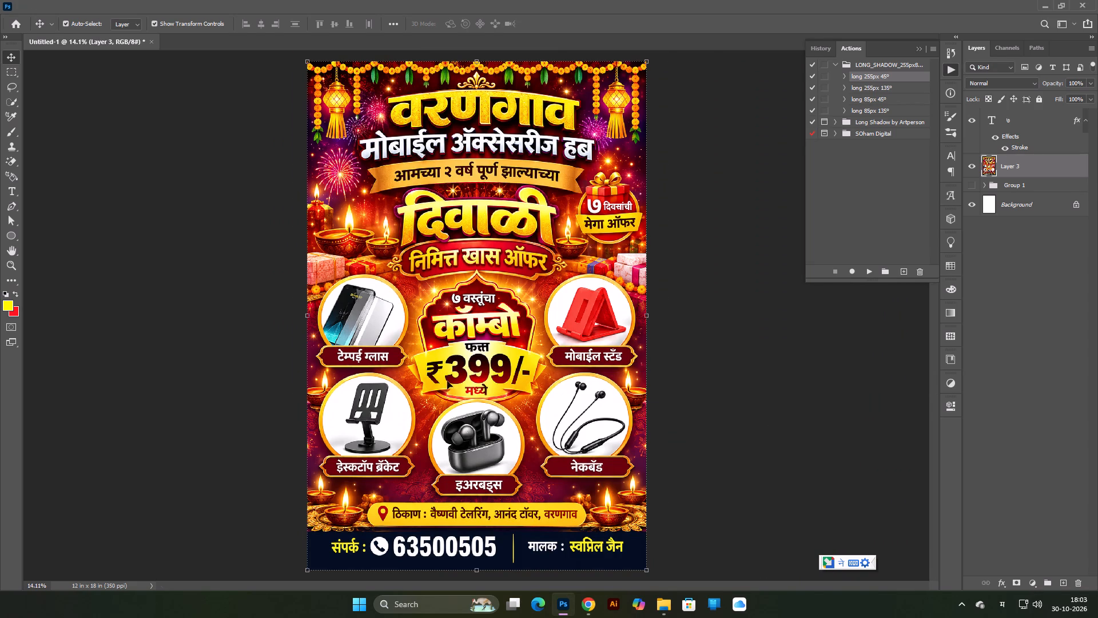
{"action": "scroll", "coordinate": [444, 378], "scroll_direction": "up", "scroll_amount": 5}
{"action": "scroll", "coordinate": [420, 284], "scroll_direction": "up", "scroll_amount": 5}
{"action": "left_click", "coordinate": [490, 247]}
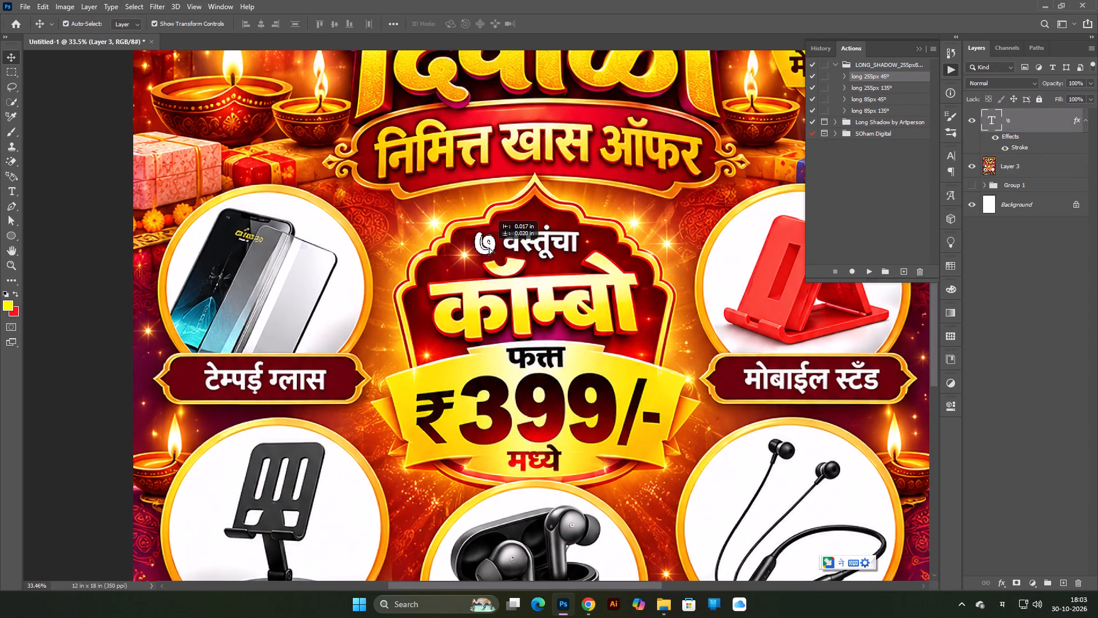
{"action": "scroll", "coordinate": [489, 247], "scroll_direction": "down", "scroll_amount": 11}
{"action": "left_click", "coordinate": [824, 351]}
Change the ७ text before वस्तूंचा to ५ and nudge it slightly over the original numeral.
{"action": "scroll", "coordinate": [530, 332], "scroll_direction": "up", "scroll_amount": 3}
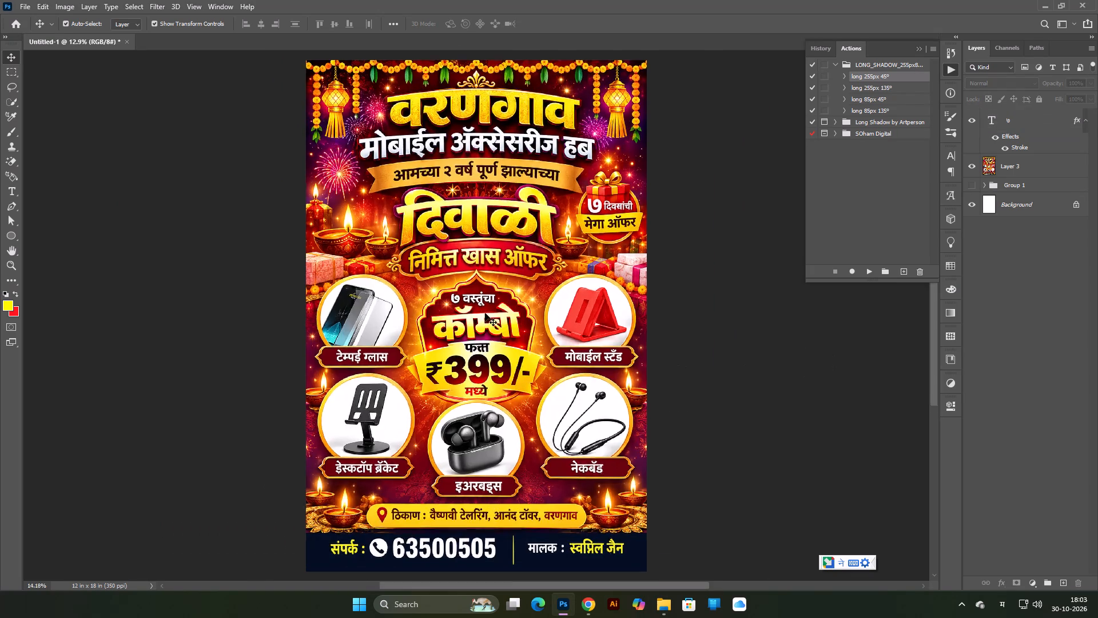
{"action": "scroll", "coordinate": [485, 313], "scroll_direction": "up", "scroll_amount": 17}
{"action": "left_click", "coordinate": [434, 276]}
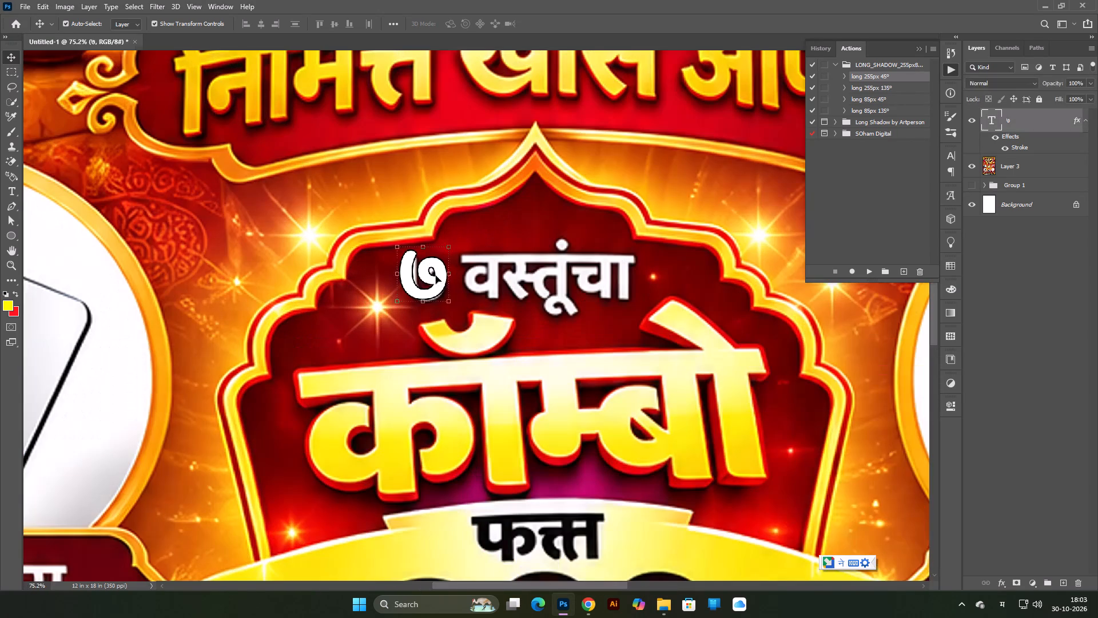
{"action": "double_click", "coordinate": [436, 276]}
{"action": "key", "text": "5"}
{"action": "key", "text": "Return"}
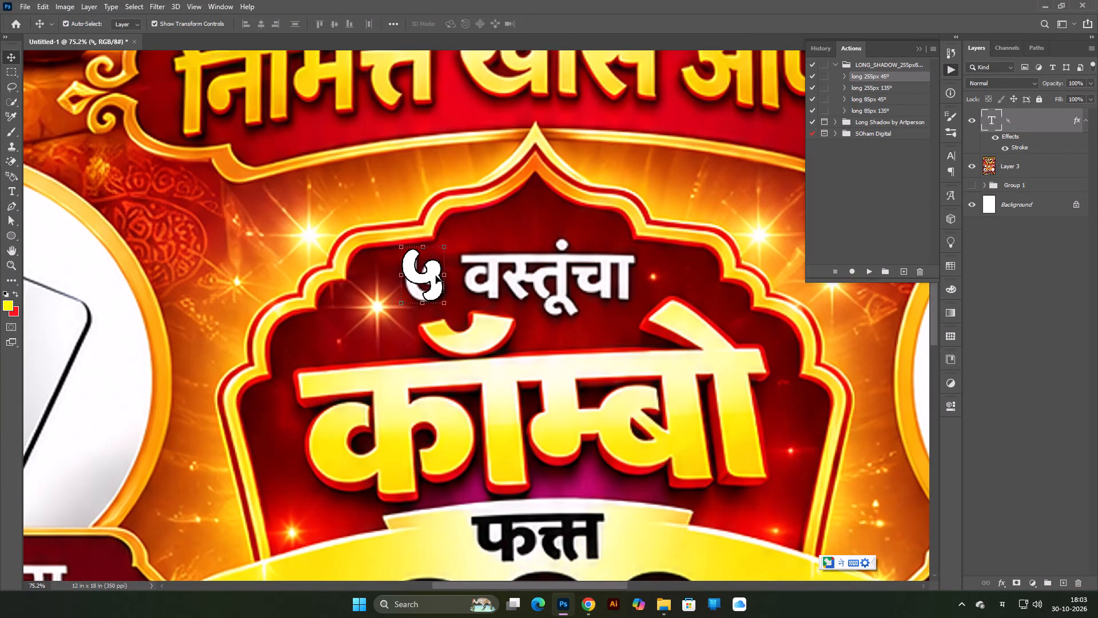
{"action": "left_click", "coordinate": [596, 307]}
{"action": "scroll", "coordinate": [424, 292], "scroll_direction": "up", "scroll_amount": 3}
{"action": "left_click_drag", "start_coordinate": [429, 269], "coordinate": [429, 274]}
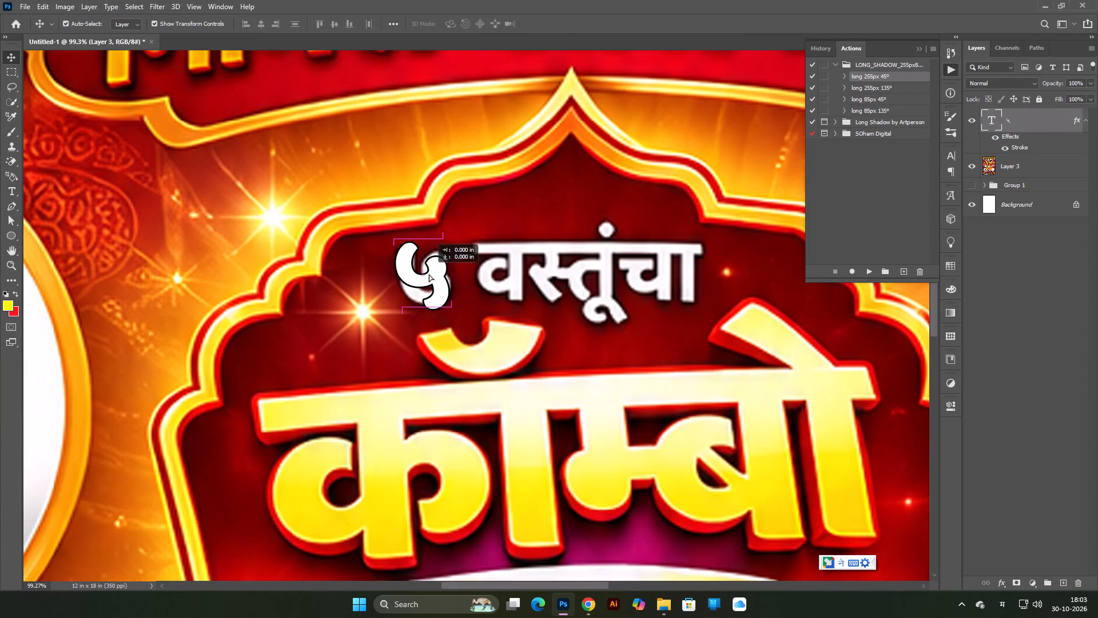
{"action": "left_click_drag", "start_coordinate": [429, 274], "coordinate": [426, 274]}
Erase the original ७ behind the ५ on Layer 3 using the Spot Healing Brush at size 80, Content-Aware.
{"action": "left_click", "coordinate": [1021, 168]}
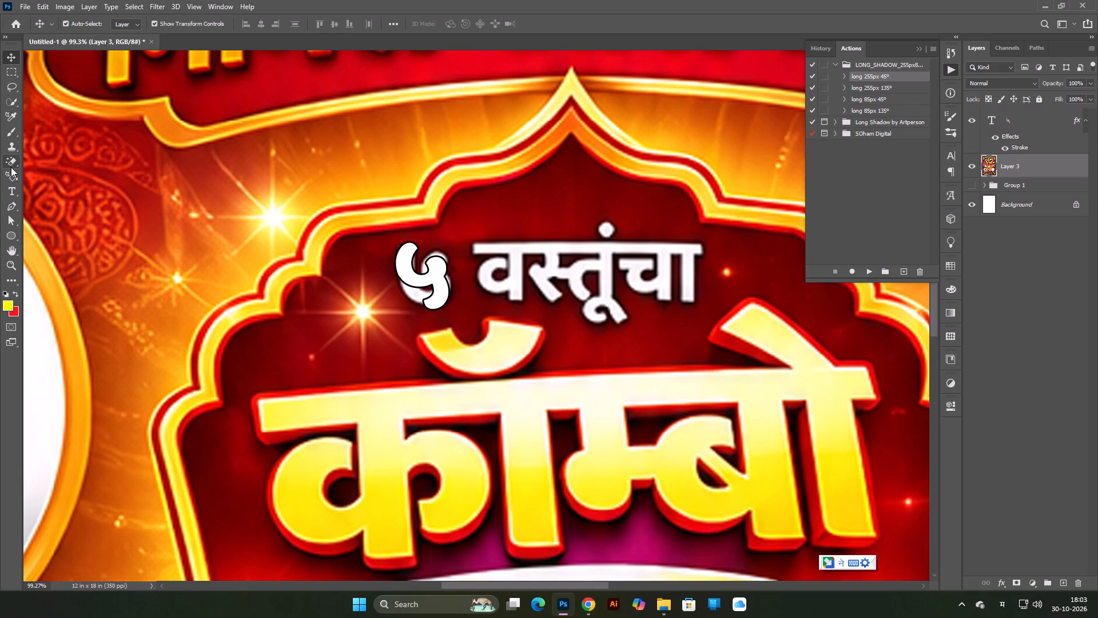
{"action": "left_click", "coordinate": [15, 284]}
{"action": "left_click", "coordinate": [73, 422]}
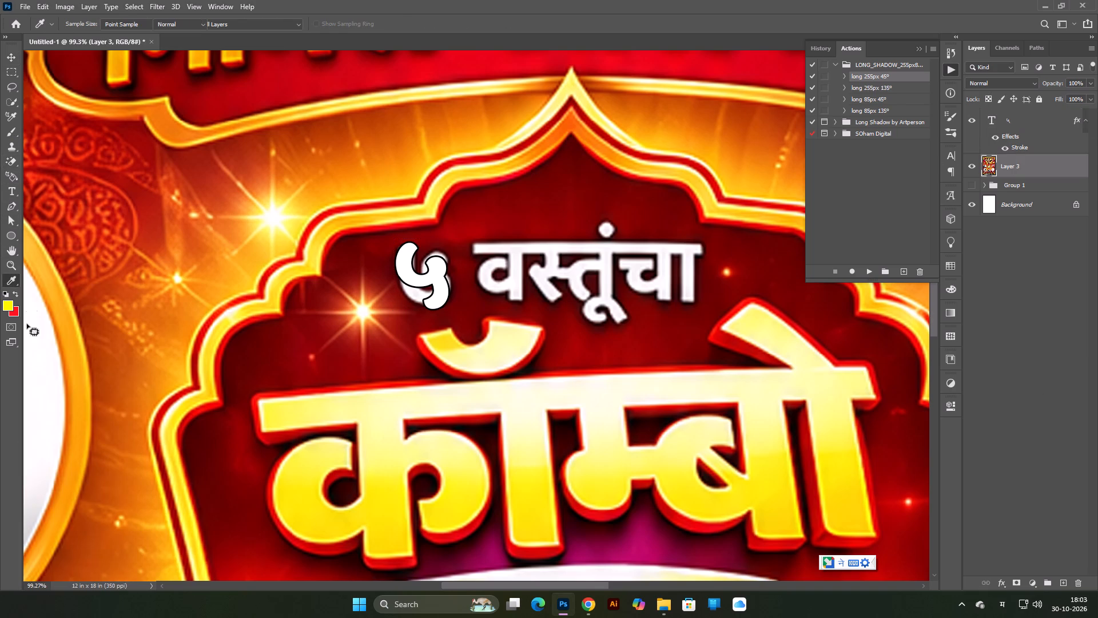
{"action": "left_click", "coordinate": [6, 276]}
{"action": "left_click", "coordinate": [62, 396]}
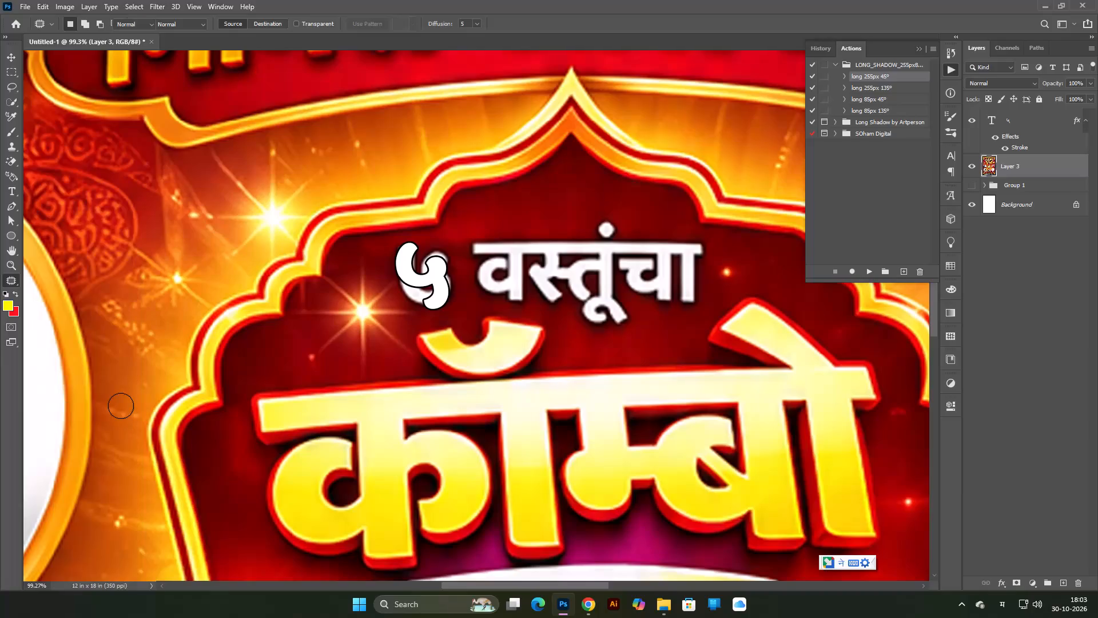
{"action": "scroll", "coordinate": [476, 274], "scroll_direction": "up", "scroll_amount": 5}
{"action": "key", "text": "bracketright"}
{"action": "key", "text": "bracketright"}
{"action": "key", "text": "bracketright"}
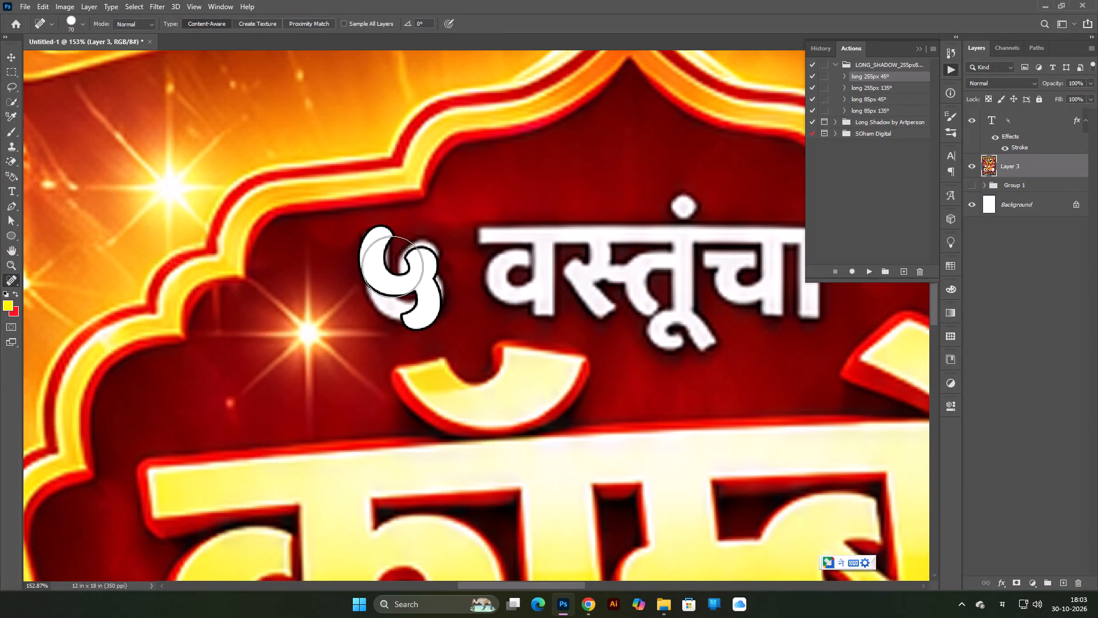
{"action": "key", "text": "bracketright"}
{"action": "left_click", "coordinate": [393, 266]}
{"action": "left_click", "coordinate": [406, 283]}
{"action": "left_click", "coordinate": [420, 266]}
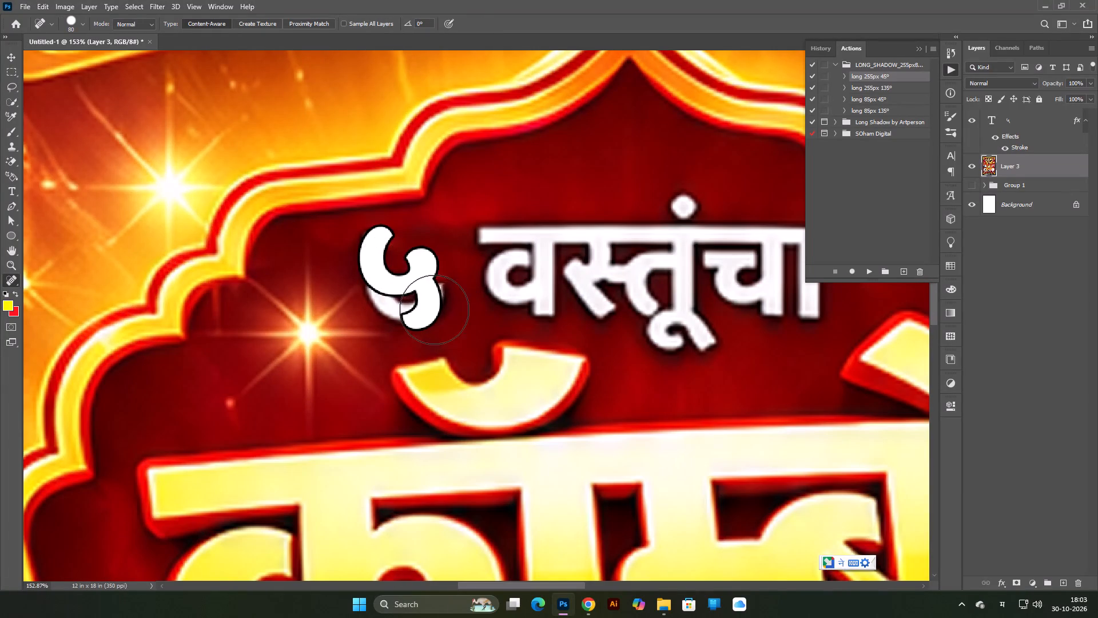
{"action": "left_click", "coordinate": [415, 307]}
{"action": "left_click", "coordinate": [384, 286]}
{"action": "left_click", "coordinate": [433, 298]}
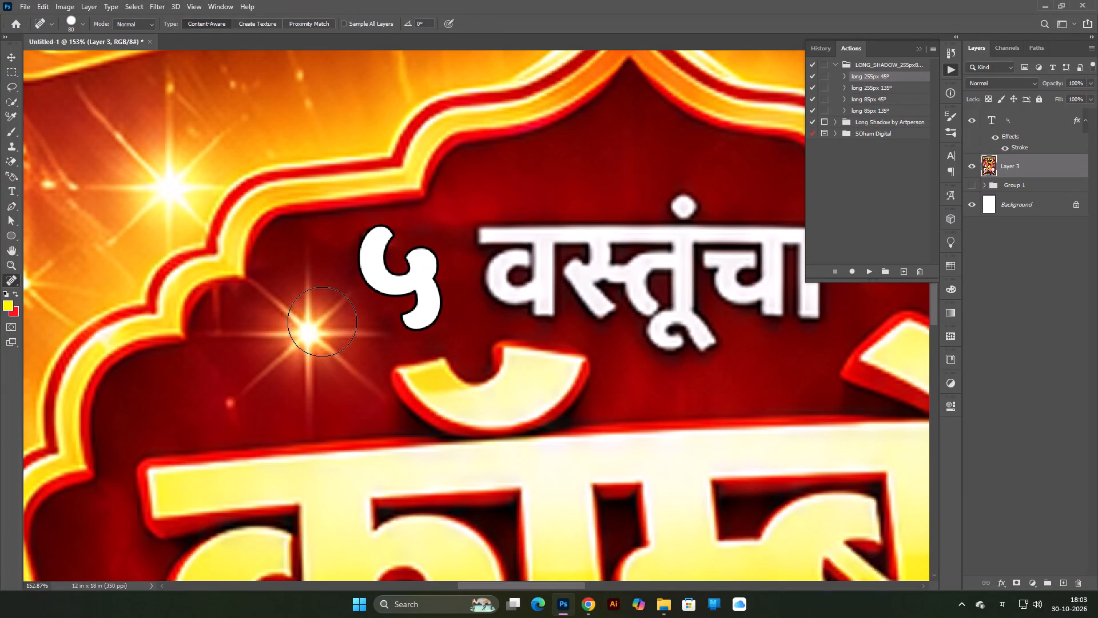
Heal away the bright star flare beside the ५ inside the combo badge on Layer 3.
{"action": "left_click", "coordinate": [322, 322]}
{"action": "left_click", "coordinate": [298, 358]}
{"action": "left_click", "coordinate": [305, 323]}
{"action": "left_click", "coordinate": [287, 335]}
{"action": "left_click", "coordinate": [322, 367]}
{"action": "scroll", "coordinate": [328, 350], "scroll_direction": "down", "scroll_amount": 2}
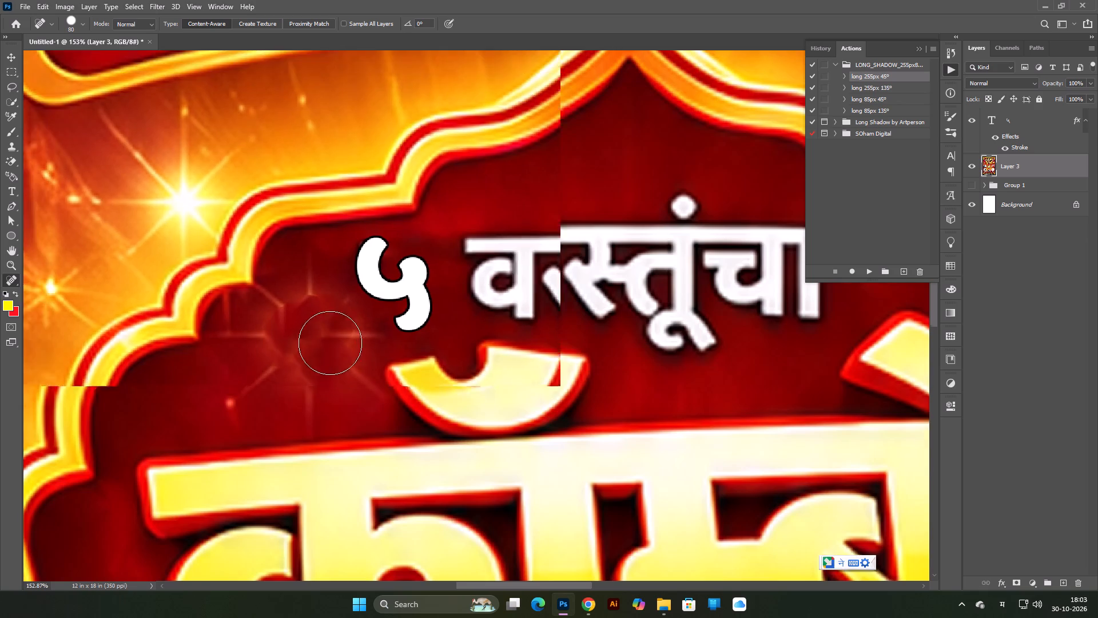
{"action": "scroll", "coordinate": [330, 343], "scroll_direction": "down", "scroll_amount": 15}
{"action": "key", "text": "ctrl+0"}
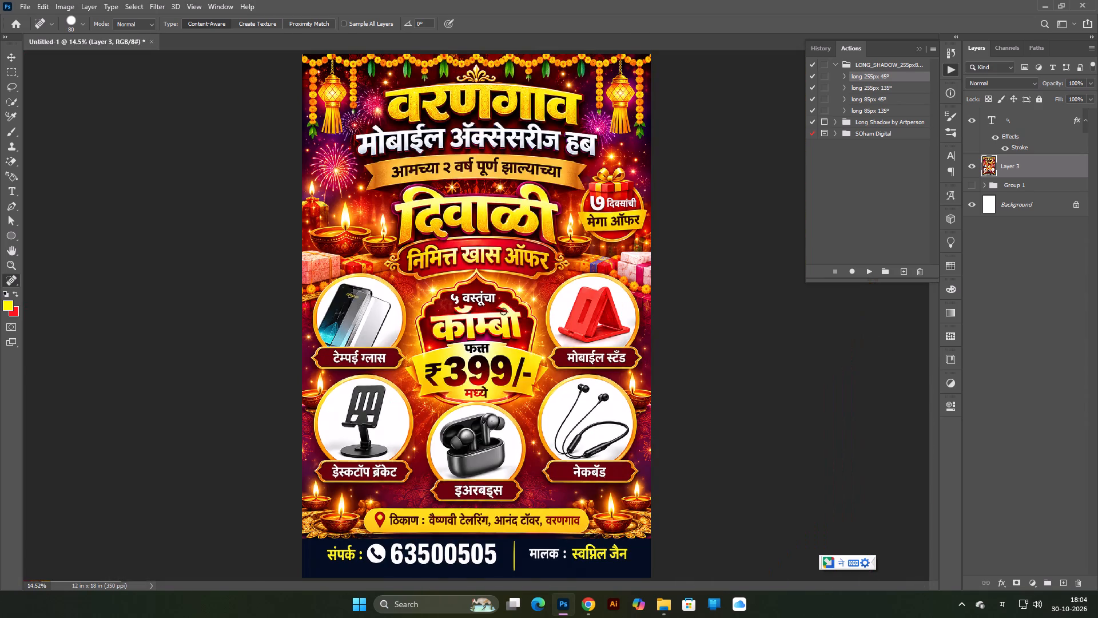
Move the ५ text slightly closer to वस्तूंचा in the combo badge.
{"action": "scroll", "coordinate": [494, 305], "scroll_direction": "up", "scroll_amount": 4}
{"action": "scroll", "coordinate": [51, 110], "scroll_direction": "up", "scroll_amount": 4}
{"action": "left_click", "coordinate": [3, 59]}
{"action": "left_click", "coordinate": [118, 100]}
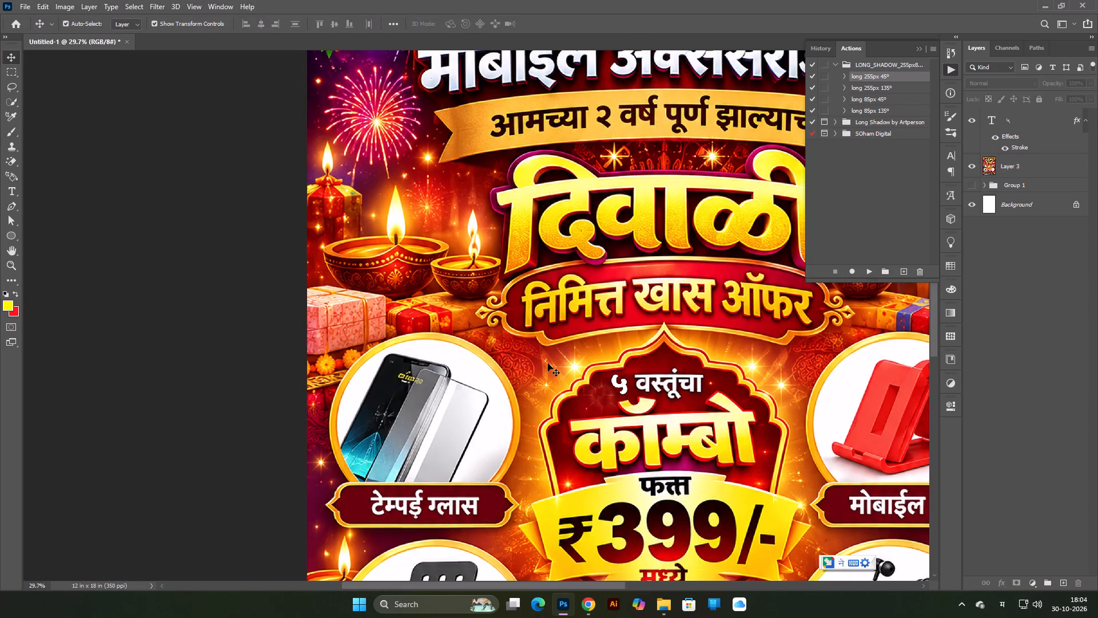
{"action": "scroll", "coordinate": [687, 401], "scroll_direction": "up", "scroll_amount": 15}
{"action": "left_click_drag", "start_coordinate": [437, 359], "coordinate": [463, 354]}
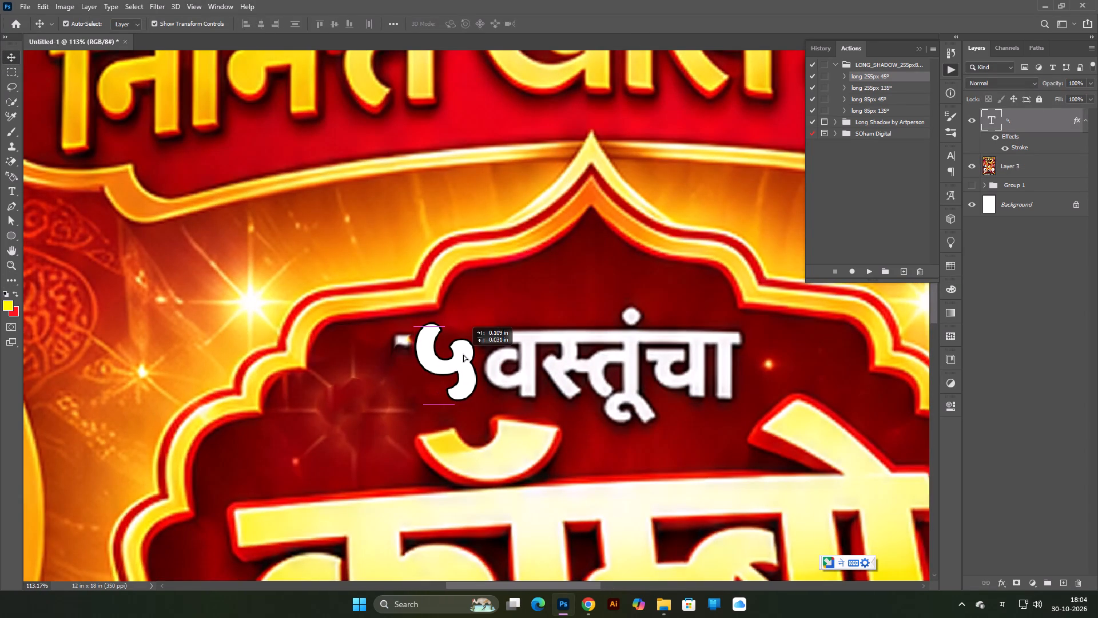
{"action": "left_click_drag", "start_coordinate": [463, 354], "coordinate": [444, 352]}
{"action": "scroll", "coordinate": [483, 354], "scroll_direction": "down", "scroll_amount": 15}
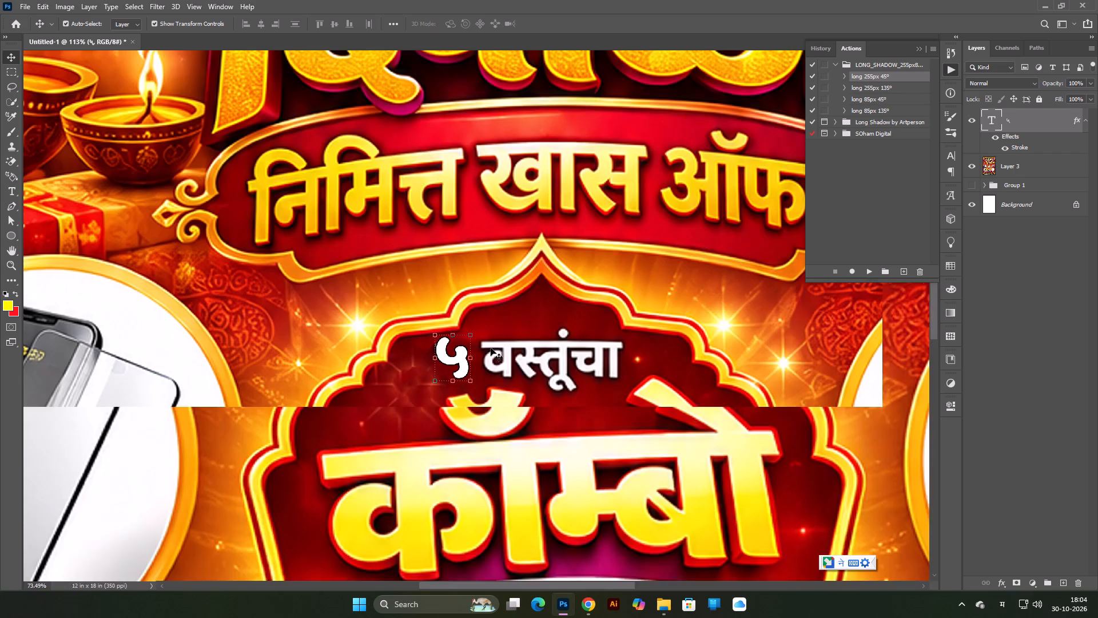
{"action": "scroll", "coordinate": [491, 348], "scroll_direction": "down", "scroll_amount": 19}
{"action": "left_click", "coordinate": [797, 450]}
Scale the poster artwork on Layer 3 proportionally to about 90.17%, keeping its top edge centred on the canvas top.
{"action": "scroll", "coordinate": [472, 390], "scroll_direction": "up", "scroll_amount": 9}
{"action": "scroll", "coordinate": [541, 403], "scroll_direction": "down", "scroll_amount": 11}
{"action": "scroll", "coordinate": [522, 427], "scroll_direction": "up", "scroll_amount": 8}
{"action": "scroll", "coordinate": [546, 438], "scroll_direction": "down", "scroll_amount": 5}
{"action": "left_click", "coordinate": [531, 426]}
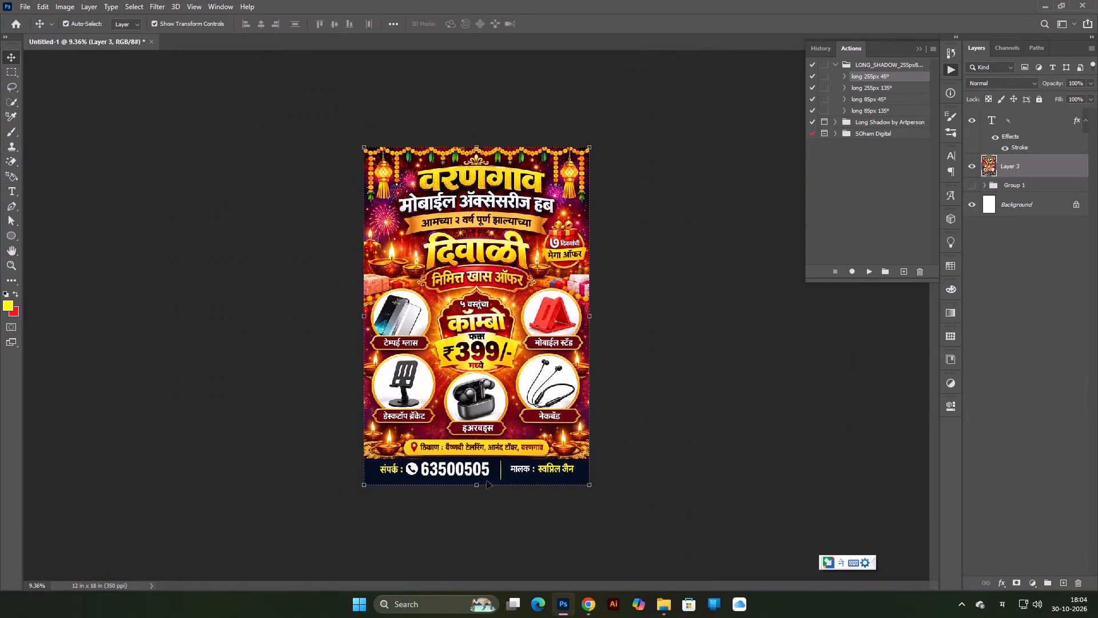
{"action": "left_click_drag", "start_coordinate": [474, 487], "coordinate": [478, 456]}
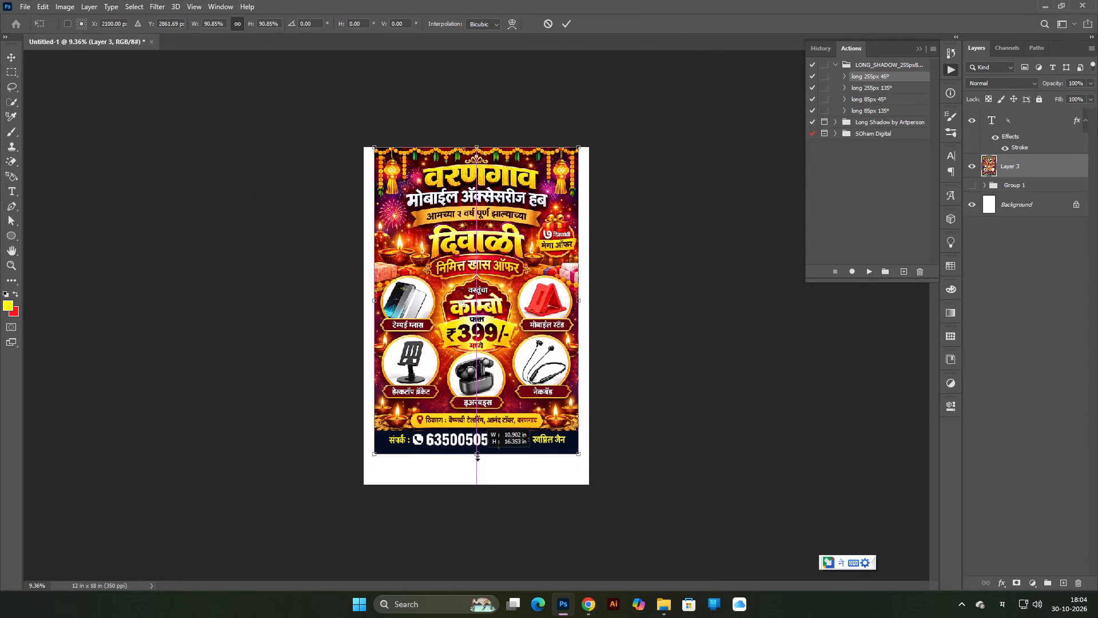
{"action": "left_click_drag", "start_coordinate": [478, 456], "coordinate": [478, 454]}
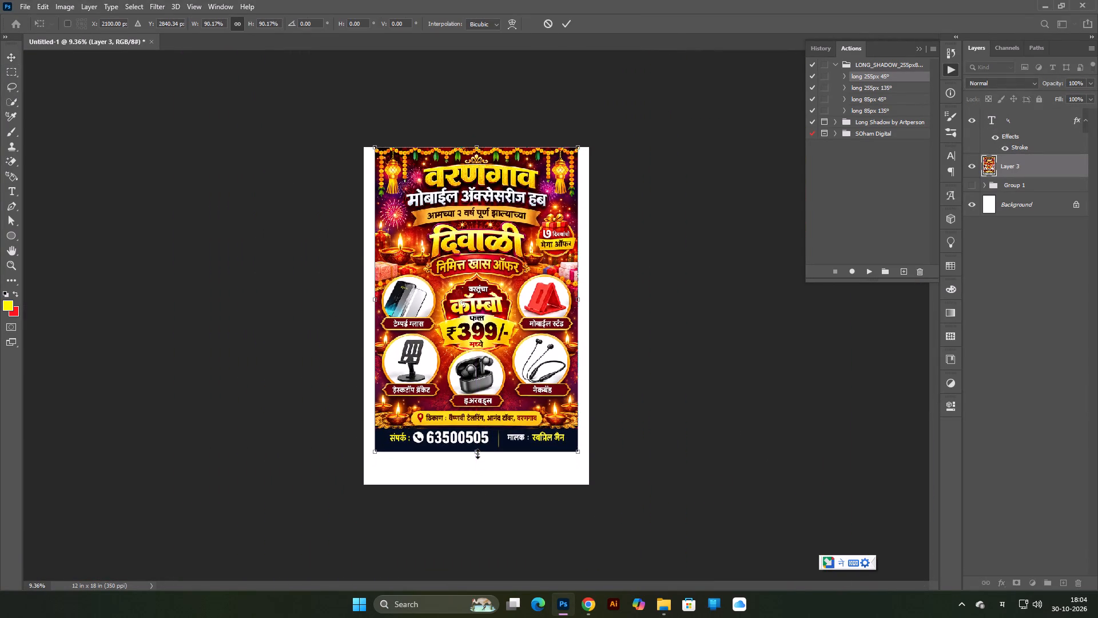
{"action": "key", "text": "Return"}
{"action": "left_click", "coordinate": [707, 459]}
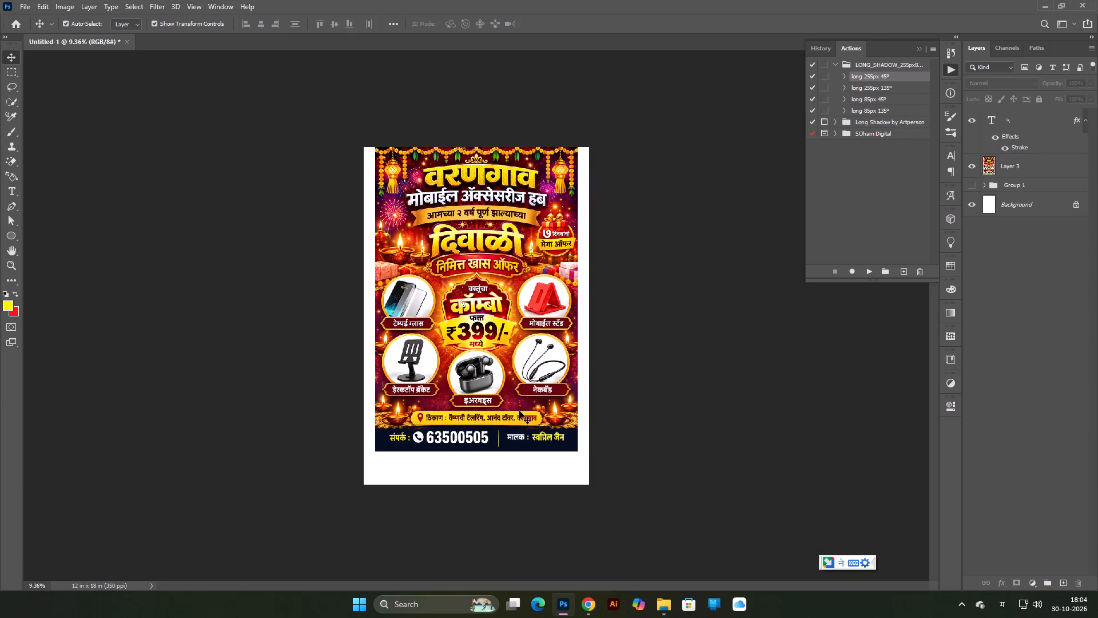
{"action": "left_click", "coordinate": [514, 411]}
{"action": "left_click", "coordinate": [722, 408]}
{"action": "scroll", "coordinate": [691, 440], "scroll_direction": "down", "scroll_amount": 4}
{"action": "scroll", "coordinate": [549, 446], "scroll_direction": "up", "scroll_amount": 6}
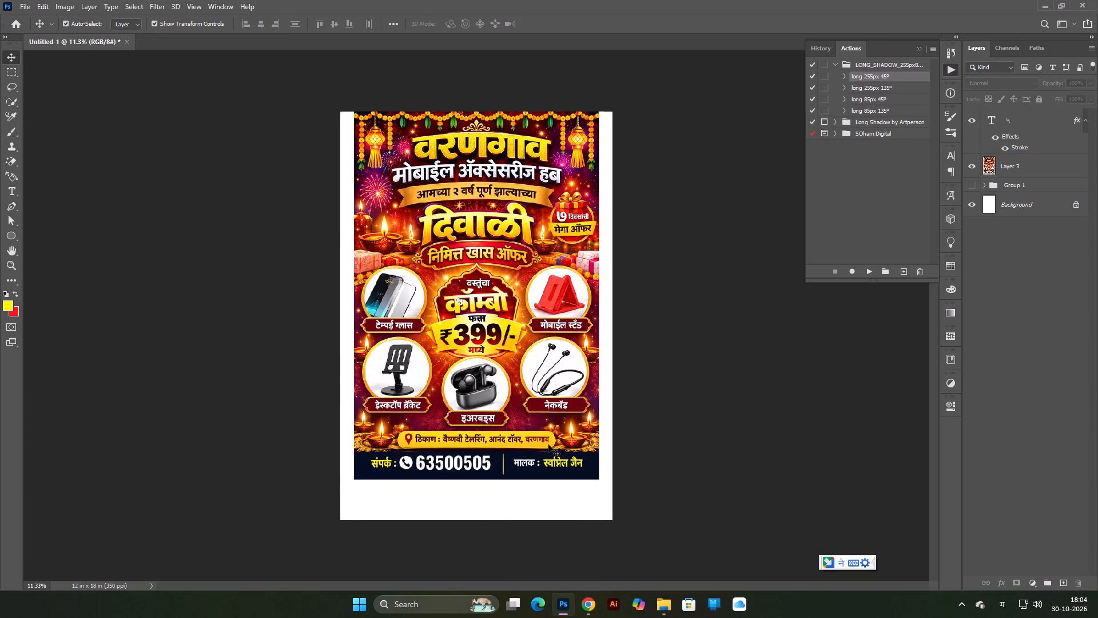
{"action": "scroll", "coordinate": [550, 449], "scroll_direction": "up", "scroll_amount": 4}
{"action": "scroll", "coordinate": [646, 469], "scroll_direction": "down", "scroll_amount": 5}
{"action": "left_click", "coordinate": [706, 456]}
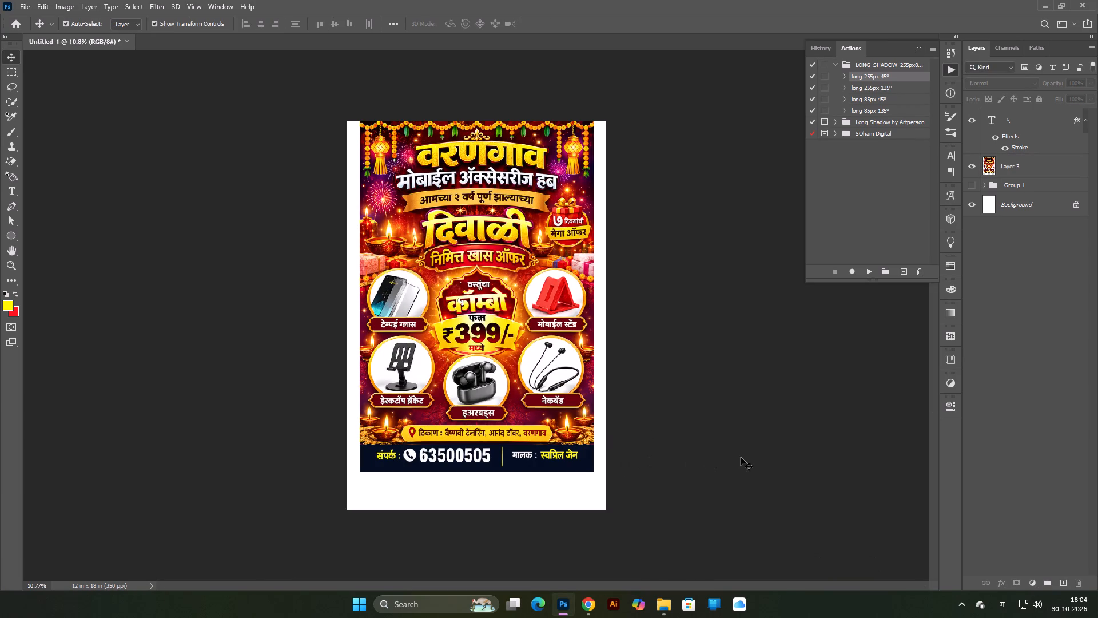
Draw a yellow rectangle of 5369 × 1819 px above Layer 3, covering the contact strip and the canvas bottom from its left edge.
{"action": "left_click", "coordinate": [1064, 171]}
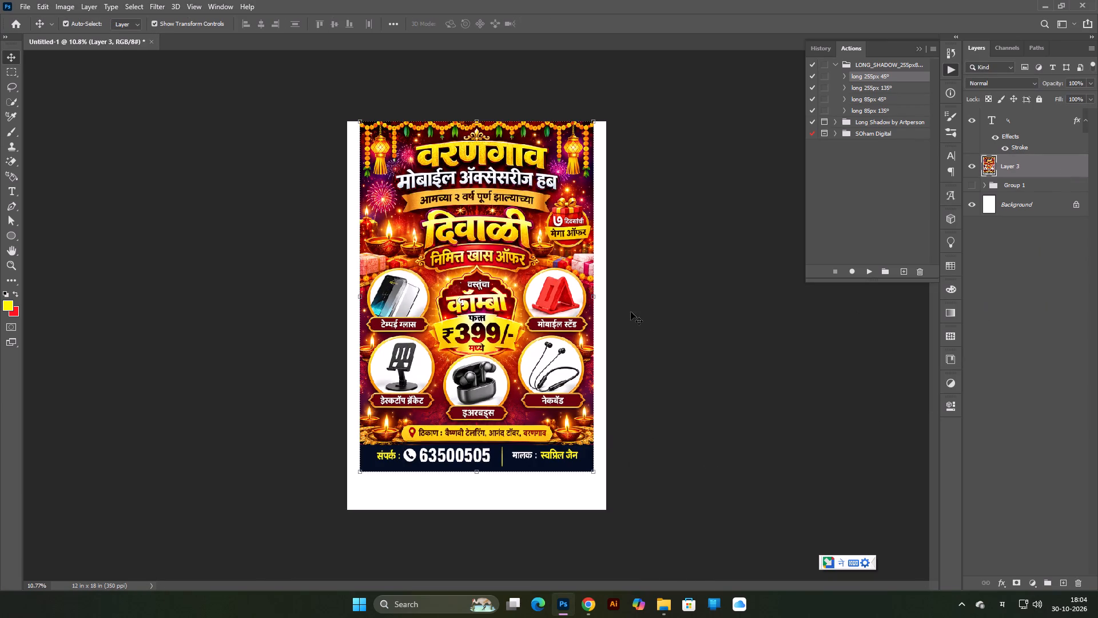
{"action": "left_click", "coordinate": [17, 236]}
{"action": "left_click", "coordinate": [79, 236]}
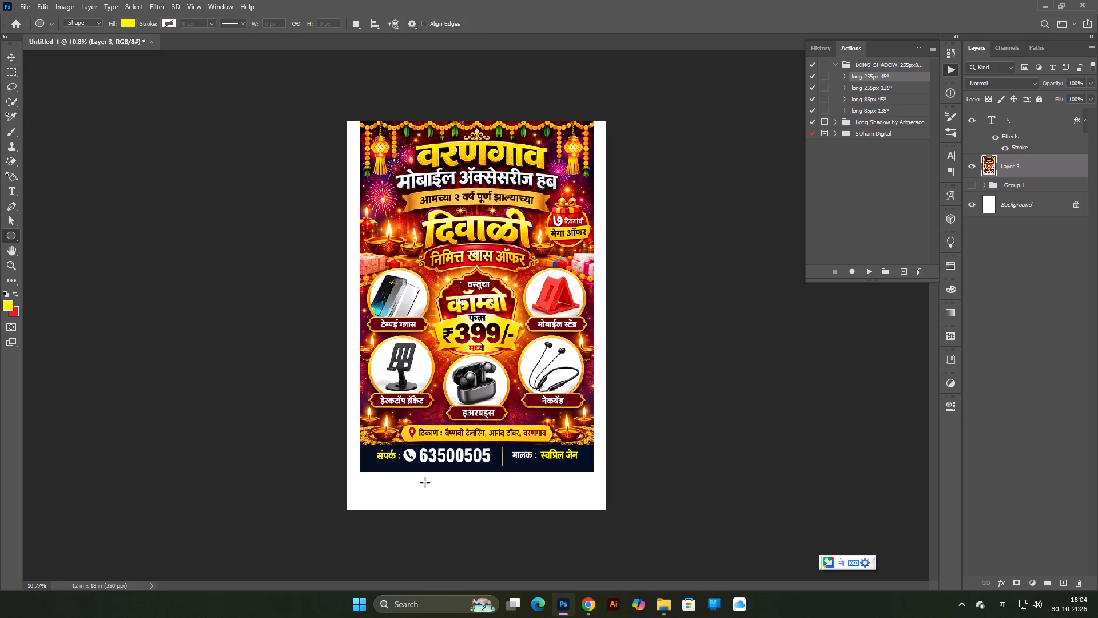
{"action": "left_click_drag", "start_coordinate": [347, 447], "coordinate": [678, 558]}
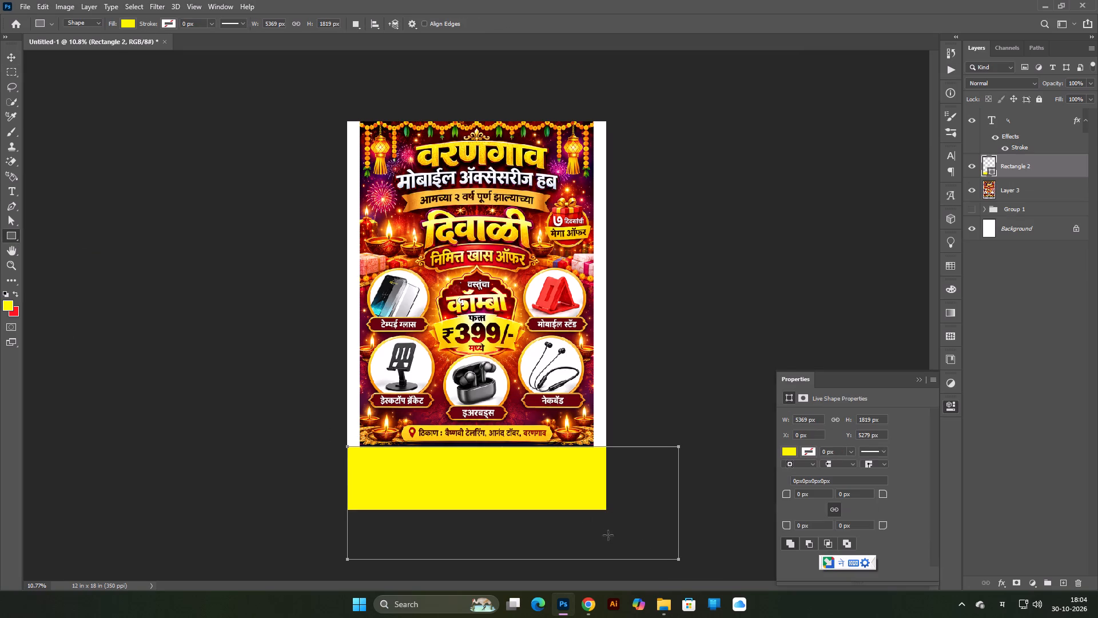
{"action": "left_click", "coordinate": [922, 378]}
{"action": "key", "text": "Up"}
{"action": "key", "text": "Up"}
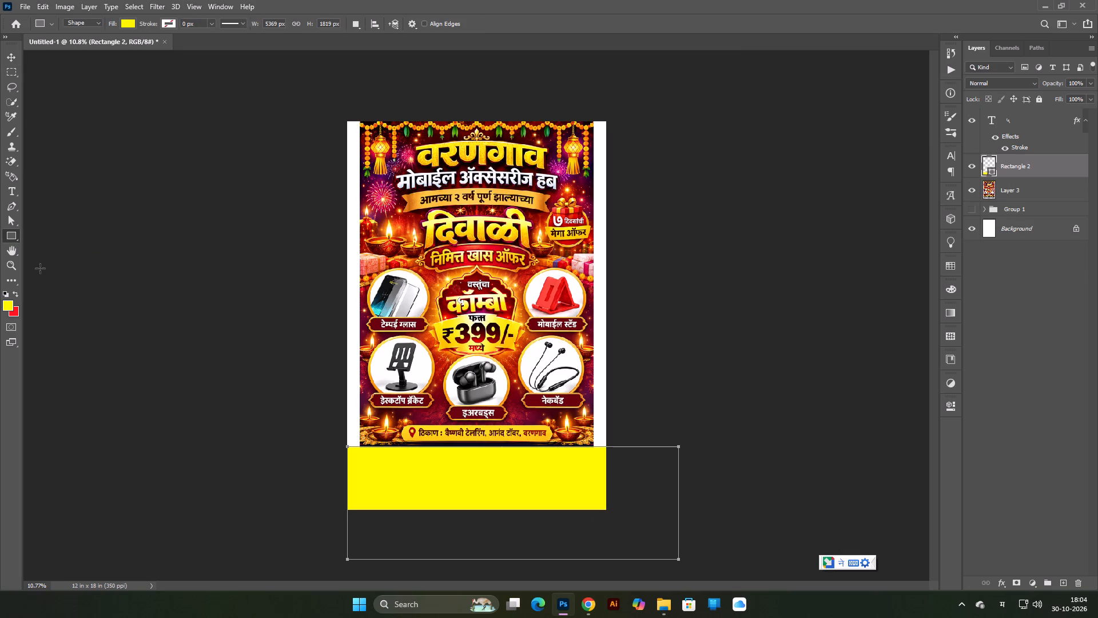
{"action": "double_click", "coordinate": [4, 48]}
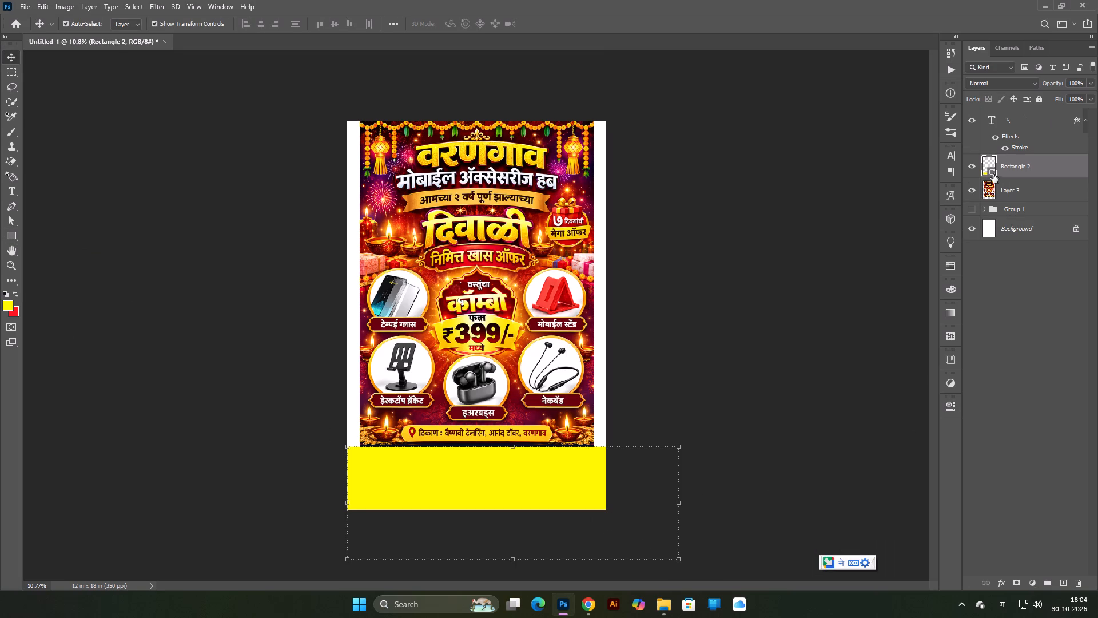
Recolour the bottom rectangle dark navy, sampled from the artwork's lower edge and made slightly more saturated.
{"action": "double_click", "coordinate": [991, 173]}
{"action": "key", "text": "ctrl+space"}
{"action": "key", "text": "ctrl+space"}
{"action": "key", "text": "ctrl+space"}
{"action": "key", "text": "ctrl+space"}
{"action": "key", "text": "ctrl+space"}
{"action": "key", "text": "ctrl+space"}
{"action": "key", "text": "ctrl+space"}
{"action": "key", "text": "ctrl+space"}
{"action": "key", "text": "ctrl+space"}
{"action": "key", "text": "ctrl+space"}
{"action": "key", "text": "ctrl+space"}
{"action": "key", "text": "ctrl+space"}
{"action": "key", "text": "ctrl+space"}
{"action": "key", "text": "ctrl+space"}
{"action": "key", "text": "ctrl+space"}
{"action": "key", "text": "ctrl+space"}
{"action": "key", "text": "ctrl+space"}
{"action": "key", "text": "ctrl+space"}
{"action": "key", "text": "ctrl+space"}
{"action": "key", "text": "ctrl+space"}
{"action": "left_click_drag", "start_coordinate": [505, 457], "coordinate": [694, 529], "text": "ctrl"}
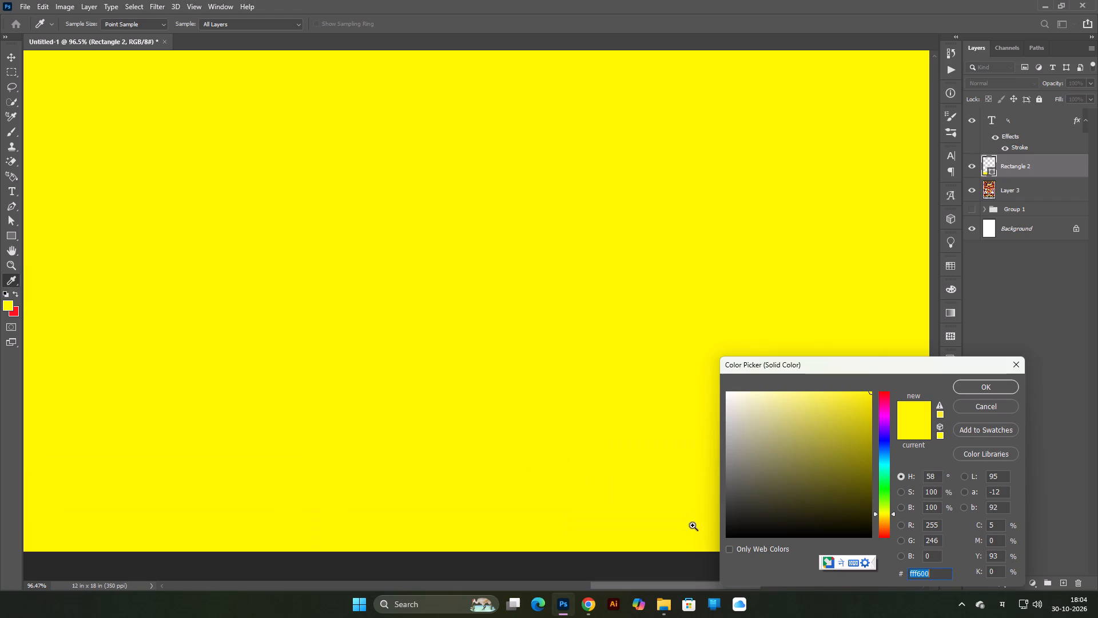
{"action": "left_click_drag", "start_coordinate": [596, 227], "coordinate": [604, 499]}
{"action": "left_click_drag", "start_coordinate": [614, 241], "coordinate": [614, 270]}
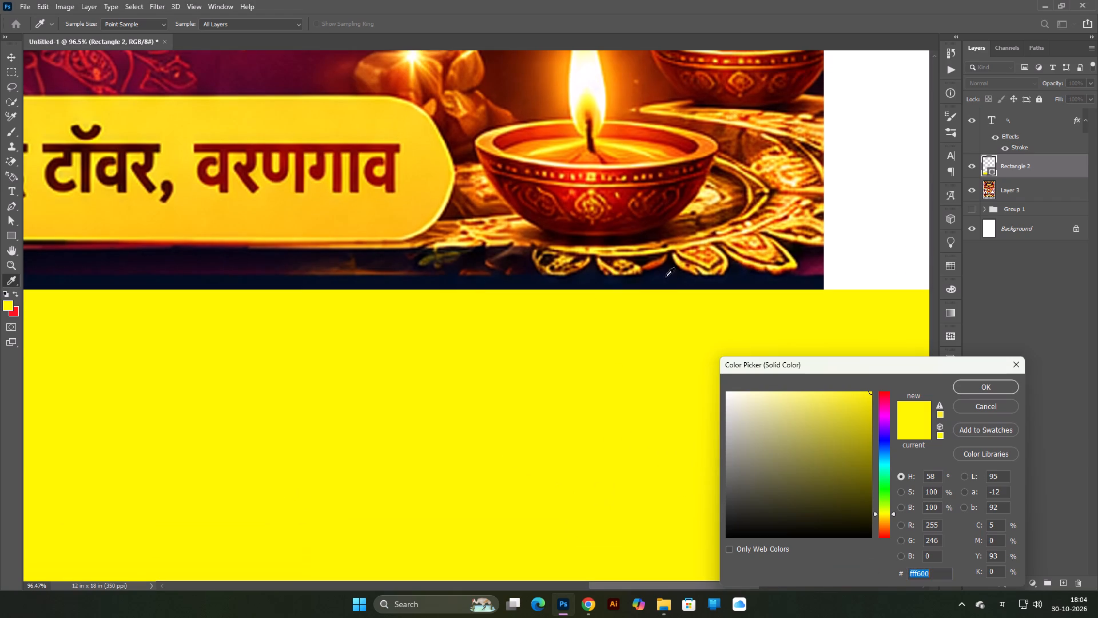
{"action": "left_click", "coordinate": [786, 285]}
{"action": "left_click_drag", "start_coordinate": [847, 517], "coordinate": [864, 505]}
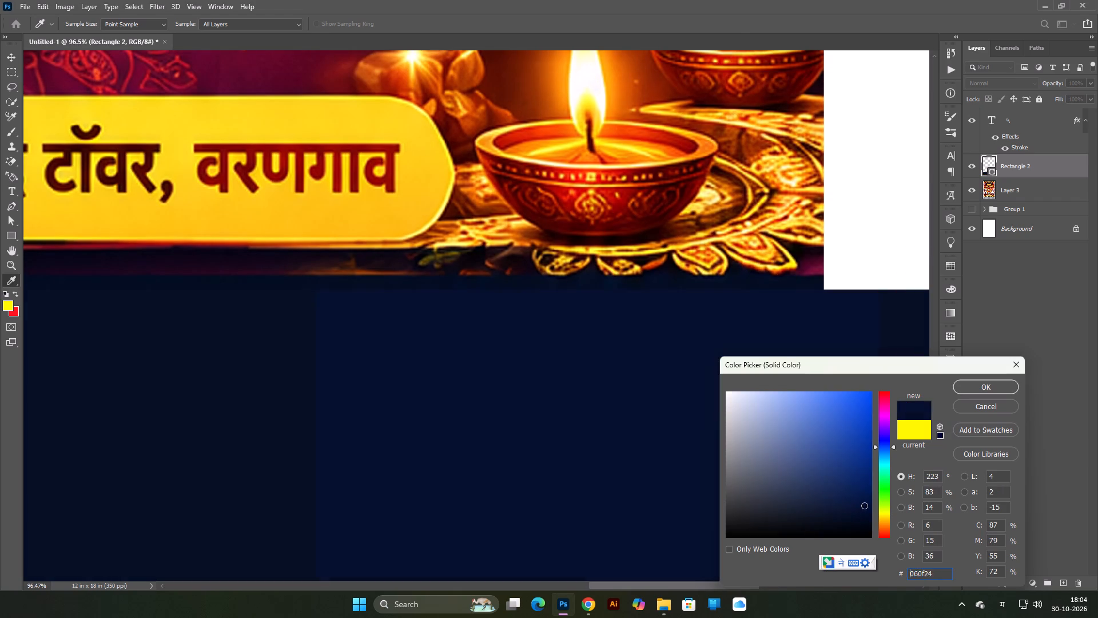
{"action": "left_click_drag", "start_coordinate": [864, 505], "coordinate": [869, 503]}
{"action": "left_click", "coordinate": [978, 385]}
Scale the Layer 3 artwork proportionally to 108.93% and align its left side with the canvas edge.
{"action": "scroll", "coordinate": [416, 236], "scroll_direction": "down", "scroll_amount": 6}
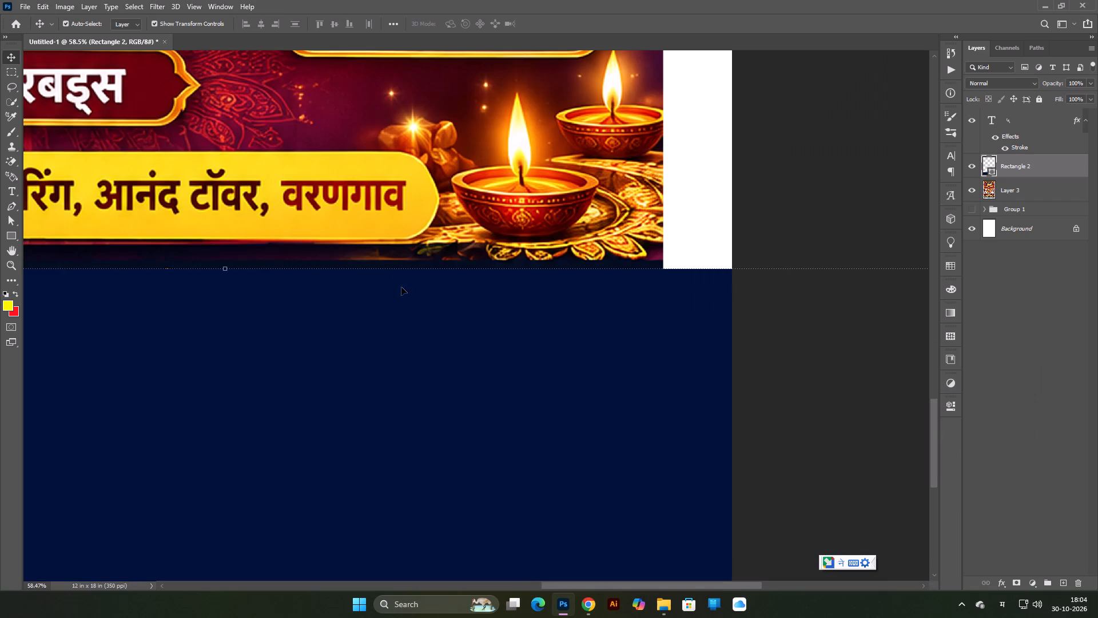
{"action": "scroll", "coordinate": [283, 222], "scroll_direction": "down", "scroll_amount": 18}
{"action": "scroll", "coordinate": [376, 241], "scroll_direction": "down", "scroll_amount": 6}
{"action": "scroll", "coordinate": [373, 262], "scroll_direction": "up", "scroll_amount": 4}
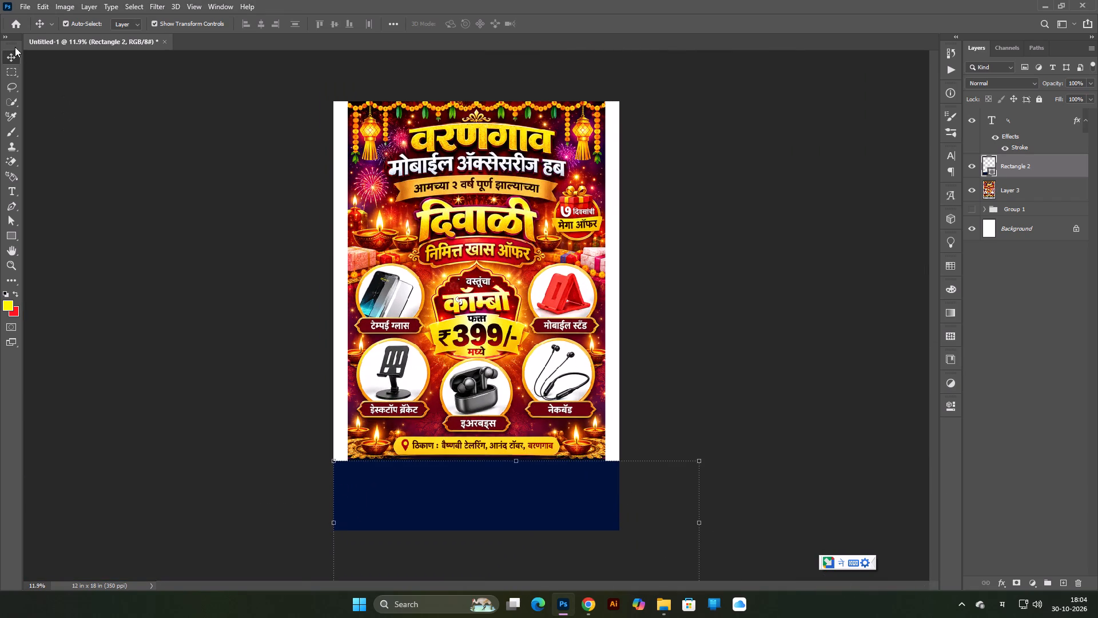
{"action": "left_click", "coordinate": [11, 57]}
{"action": "left_click", "coordinate": [828, 262]}
{"action": "scroll", "coordinate": [663, 387], "scroll_direction": "up", "scroll_amount": 9}
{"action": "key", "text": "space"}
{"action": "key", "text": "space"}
{"action": "left_click_drag", "start_coordinate": [414, 509], "coordinate": [468, 430]}
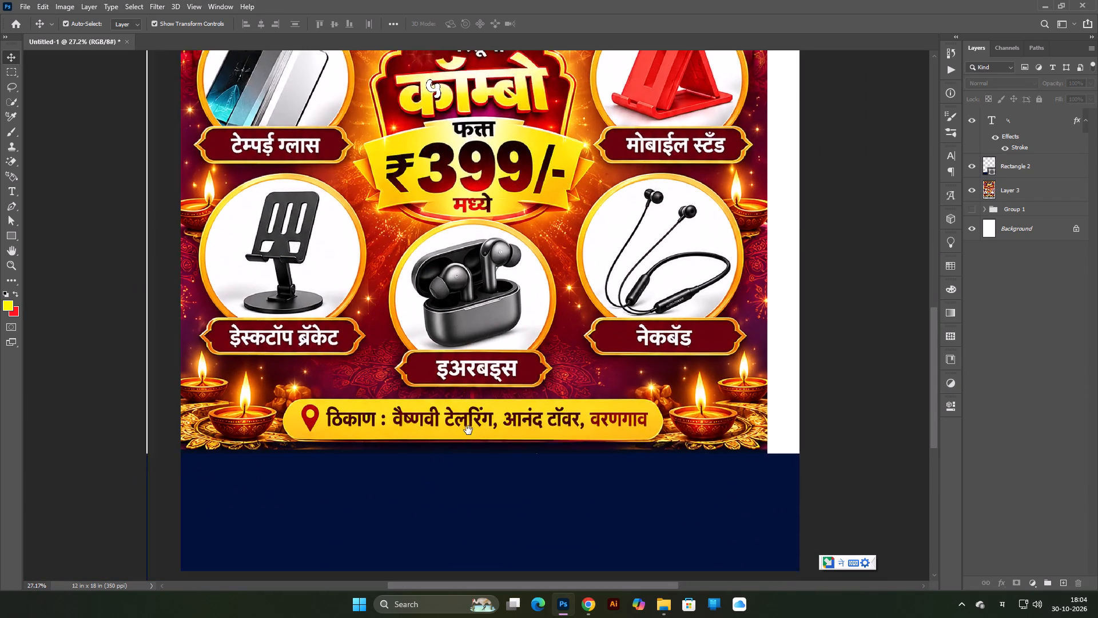
{"action": "left_click_drag", "start_coordinate": [468, 430], "coordinate": [470, 429]}
{"action": "left_click", "coordinate": [563, 332]}
{"action": "left_click_drag", "start_coordinate": [563, 328], "coordinate": [563, 335]}
{"action": "scroll", "coordinate": [563, 335], "scroll_direction": "down", "scroll_amount": 6}
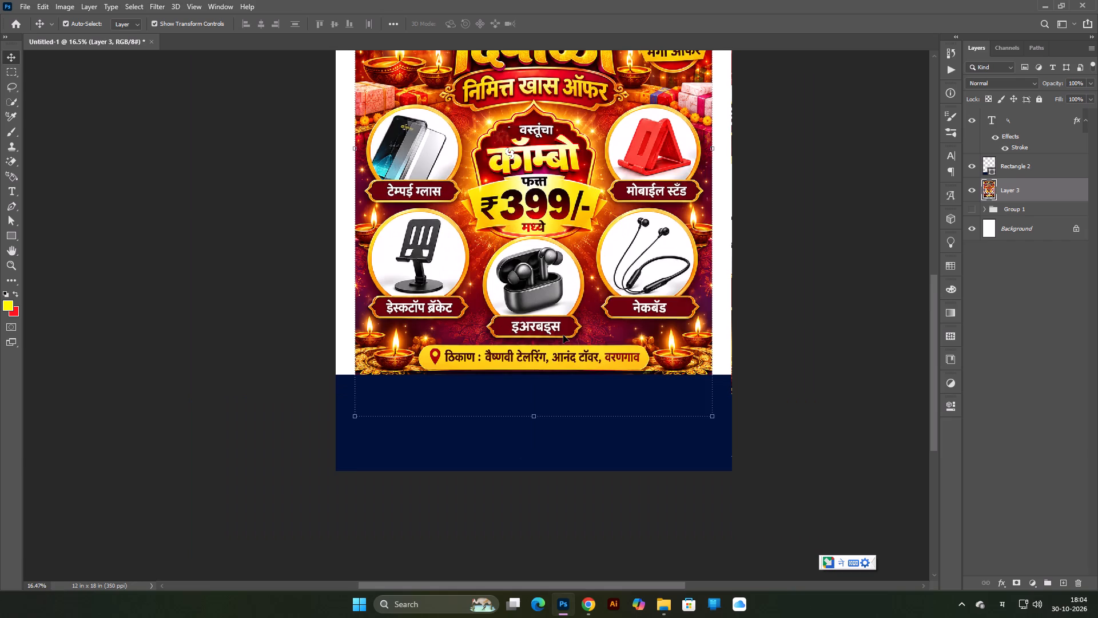
{"action": "scroll", "coordinate": [563, 335], "scroll_direction": "down", "scroll_amount": 6}
{"action": "left_click", "coordinate": [527, 299]}
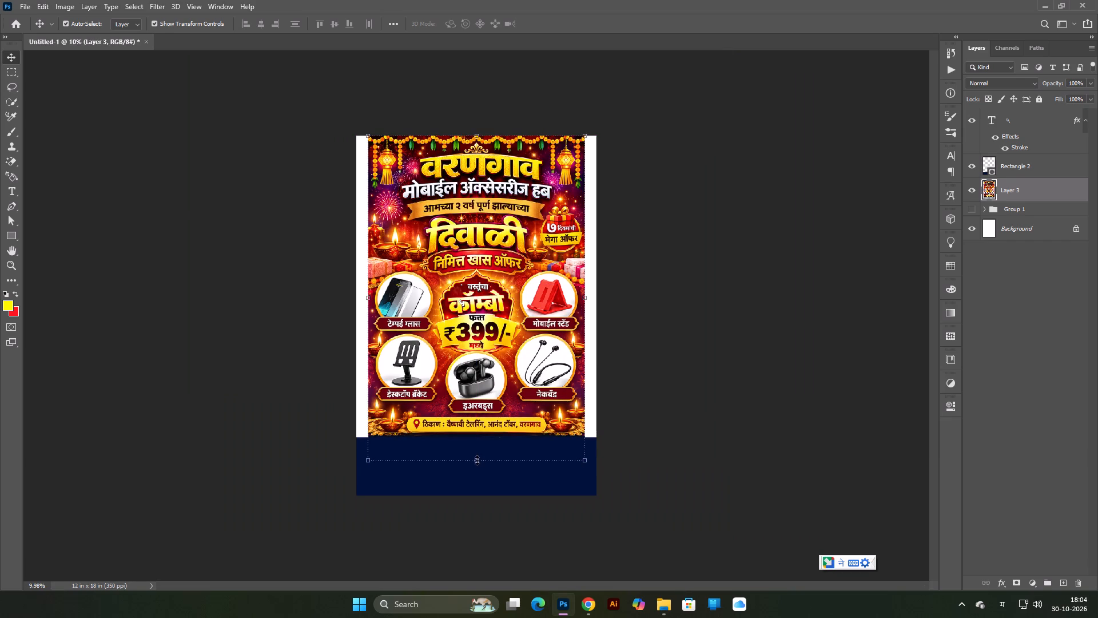
{"action": "left_click_drag", "start_coordinate": [477, 462], "coordinate": [476, 487]}
{"action": "left_click", "coordinate": [512, 413]}
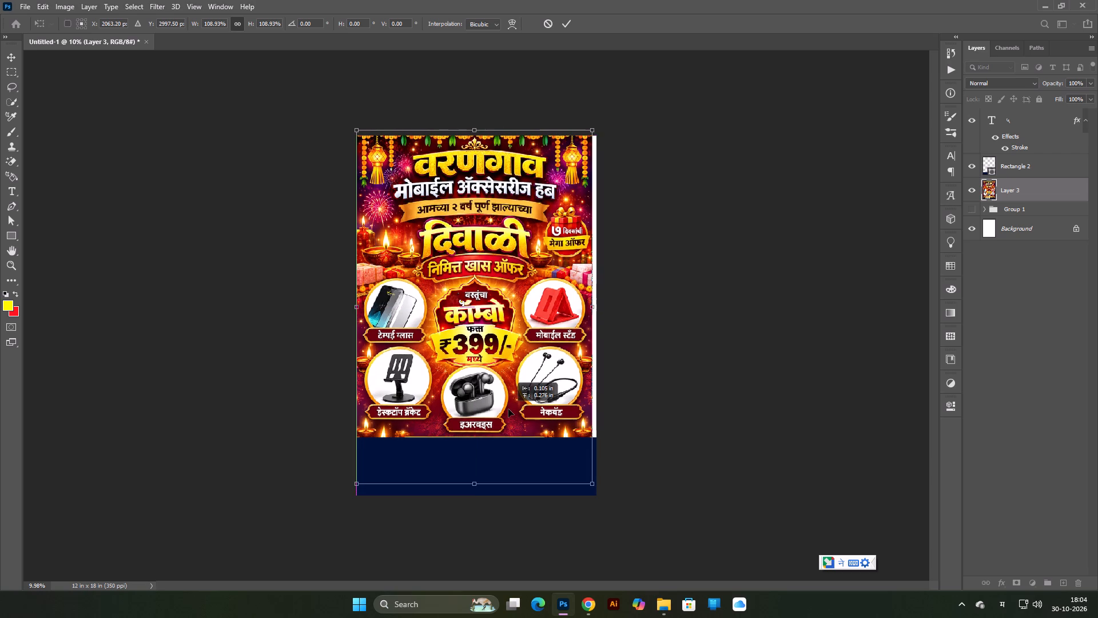
Stretch Layer 3 to 110.88% width and 106.83% height, filling the canvas width with its top at the canvas top.
{"action": "left_click", "coordinate": [476, 130], "text": "shift"}
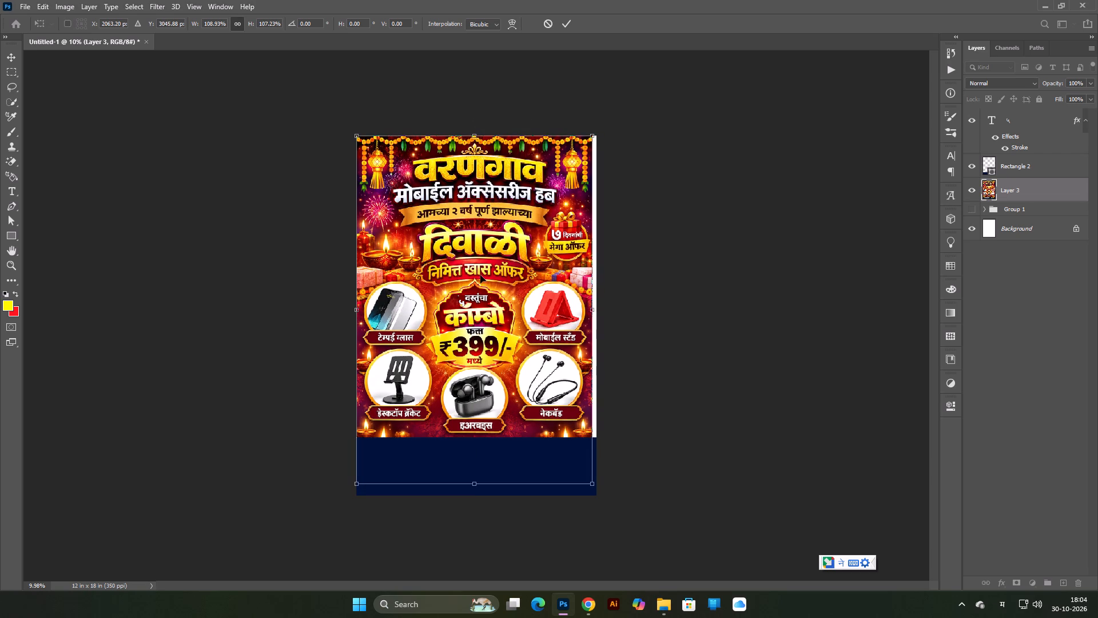
{"action": "scroll", "coordinate": [548, 280], "scroll_direction": "up", "scroll_amount": 3}
{"action": "left_click", "coordinate": [630, 310], "text": "shift"}
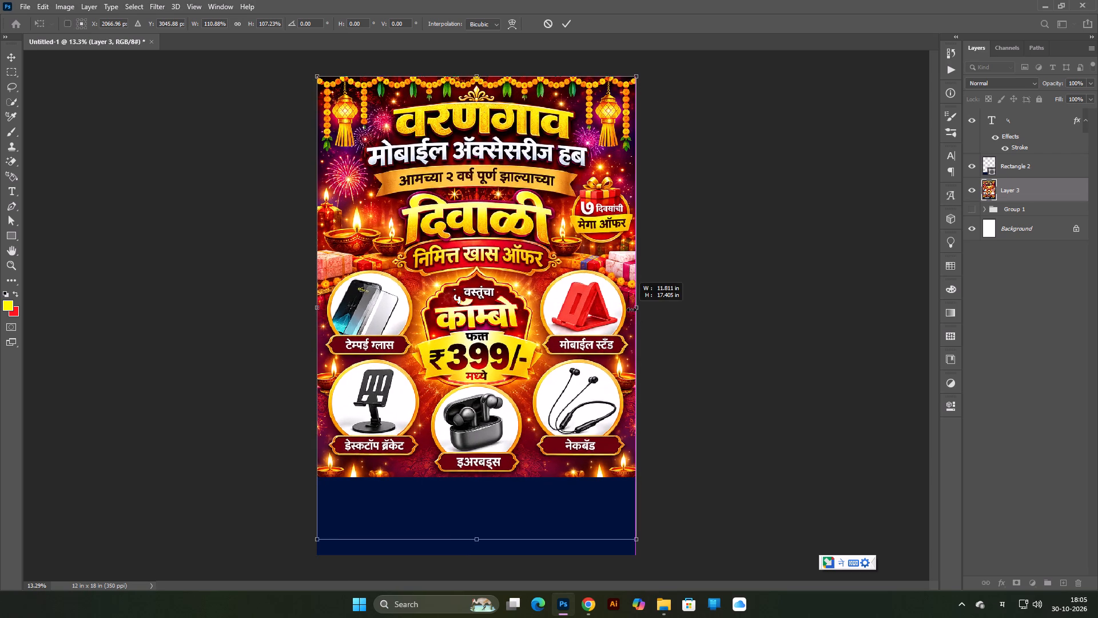
{"action": "left_click", "coordinate": [608, 347]}
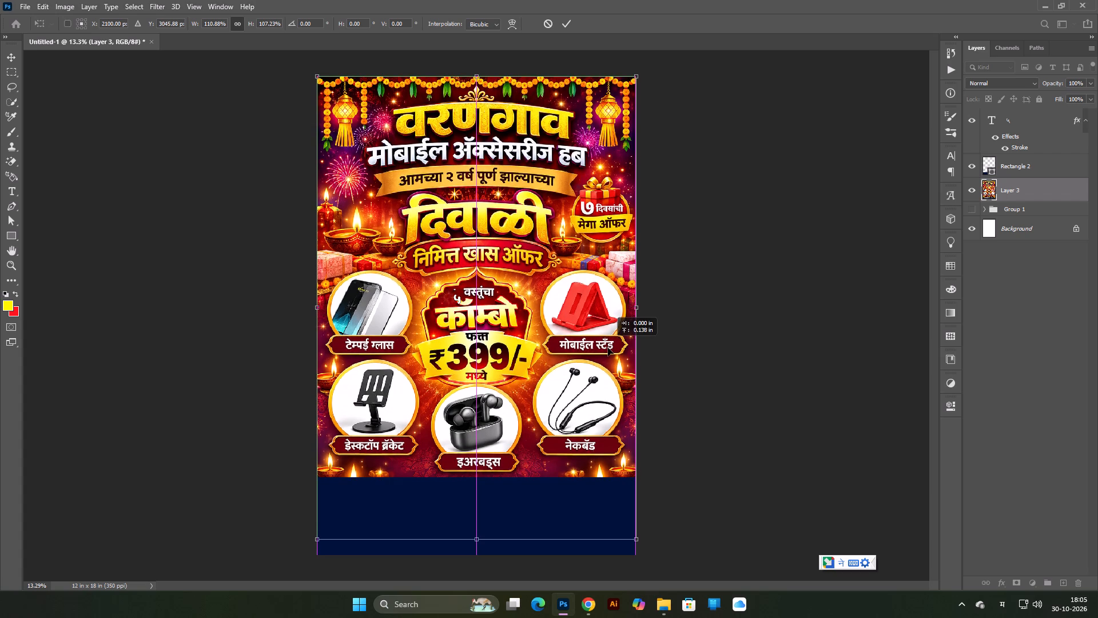
{"action": "left_click", "coordinate": [476, 542], "text": "shift"}
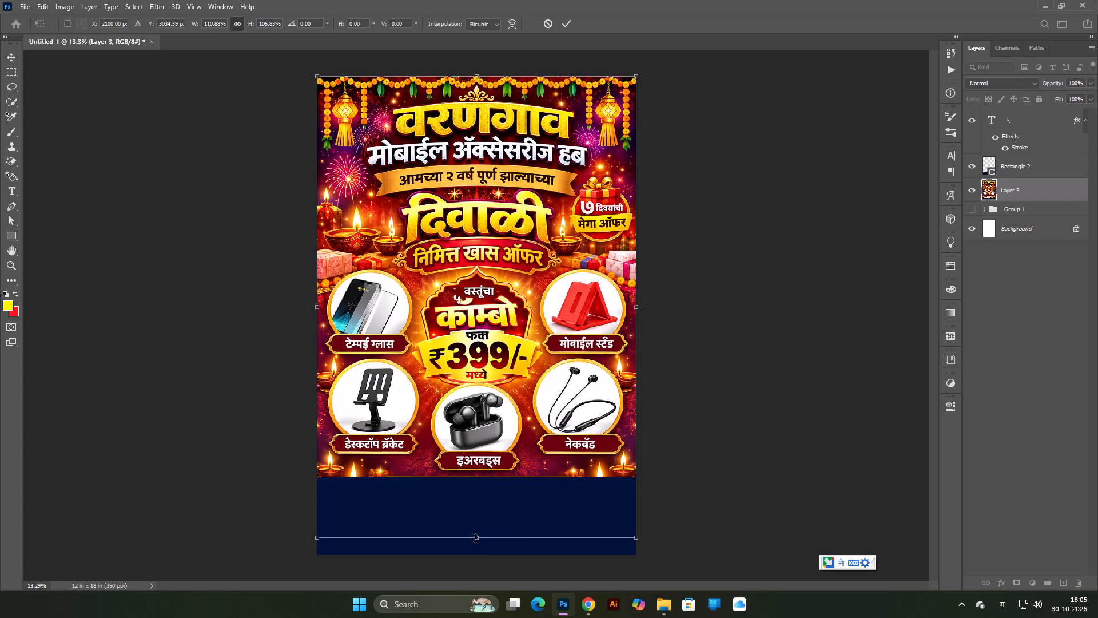
{"action": "key", "text": "Return"}
Examine the refitted artwork and the navy bottom band across the whole canvas.
{"action": "left_click", "coordinate": [742, 423]}
{"action": "scroll", "coordinate": [566, 435], "scroll_direction": "down", "scroll_amount": 4}
{"action": "scroll", "coordinate": [488, 414], "scroll_direction": "up", "scroll_amount": 3}
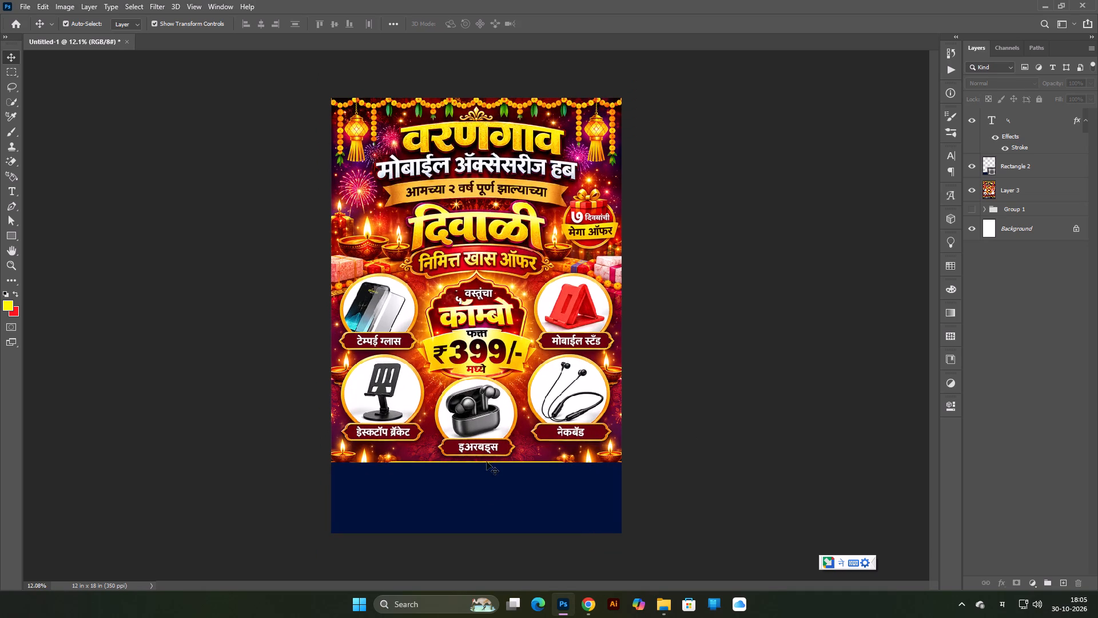
{"action": "left_click", "coordinate": [474, 490]}
{"action": "scroll", "coordinate": [482, 476], "scroll_direction": "down", "scroll_amount": 5}
{"action": "left_click", "coordinate": [689, 421]}
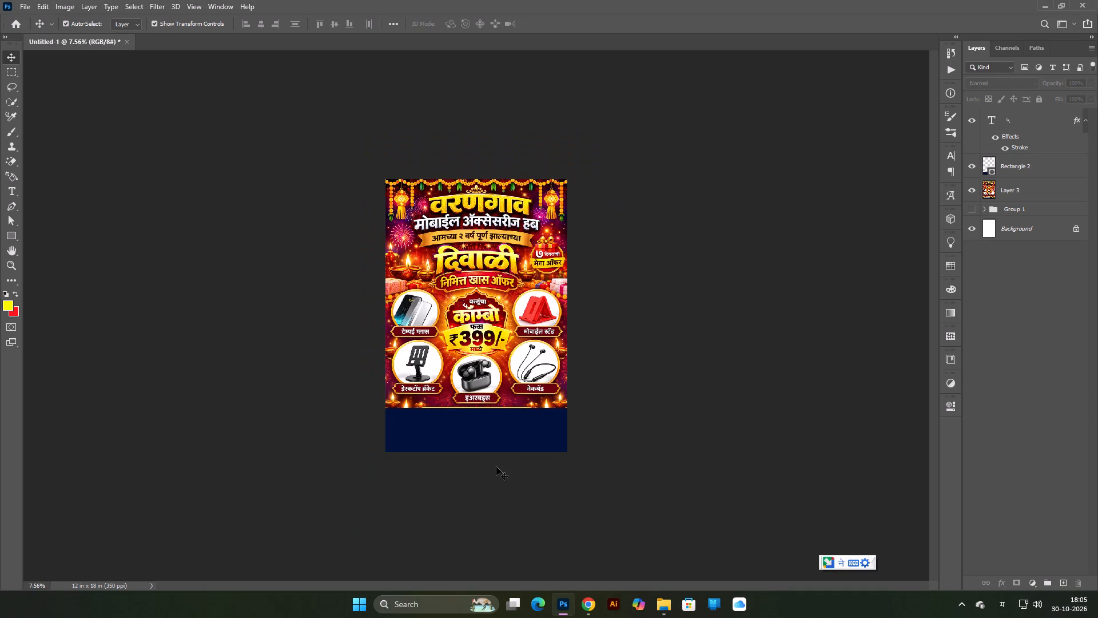
{"action": "scroll", "coordinate": [494, 462], "scroll_direction": "up", "scroll_amount": 3}
{"action": "left_click", "coordinate": [508, 472]}
{"action": "left_click", "coordinate": [771, 410]}
{"action": "scroll", "coordinate": [697, 412], "scroll_direction": "down", "scroll_amount": 2}
{"action": "key", "text": "ctrl+0"}
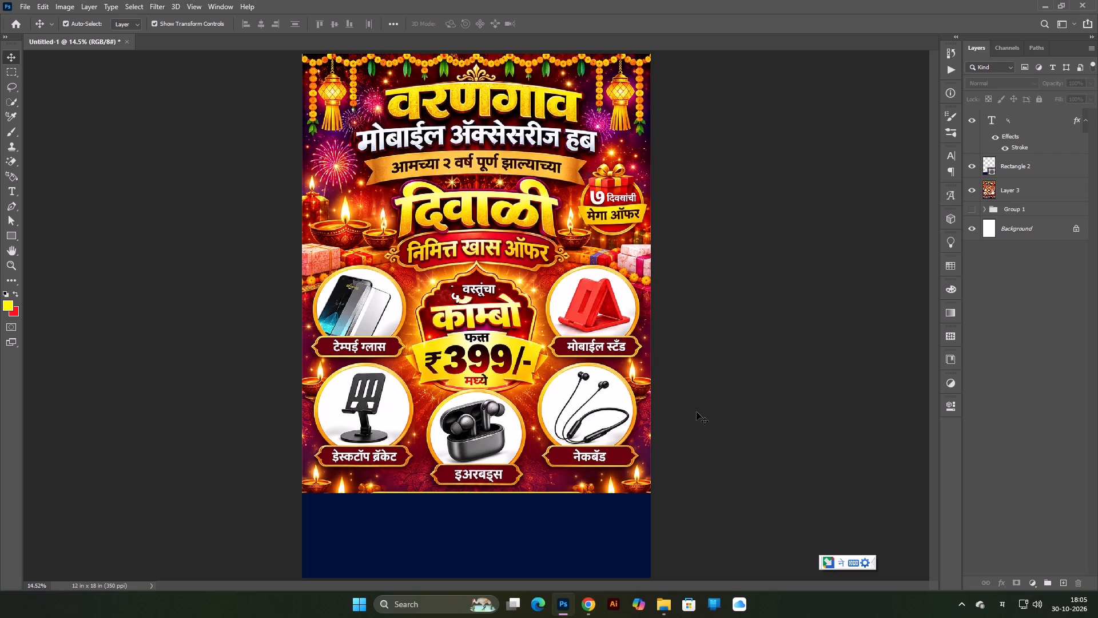
Move the ५ text up beside वस्तूंचा in the combo badge, over the white remnant on the enlarged artwork.
{"action": "scroll", "coordinate": [462, 369], "scroll_direction": "up", "scroll_amount": 11}
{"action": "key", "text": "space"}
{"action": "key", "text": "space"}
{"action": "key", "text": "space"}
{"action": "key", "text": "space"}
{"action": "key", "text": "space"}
{"action": "left_click_drag", "start_coordinate": [524, 270], "coordinate": [466, 478]}
{"action": "left_click_drag", "start_coordinate": [468, 391], "coordinate": [472, 359]}
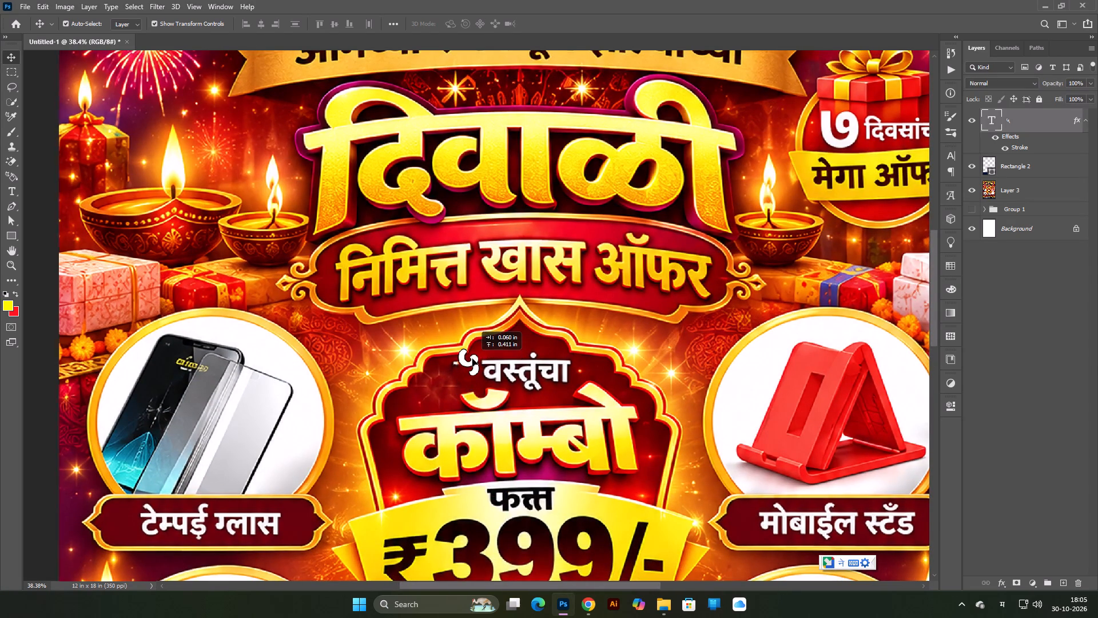
{"action": "left_click_drag", "start_coordinate": [472, 359], "coordinate": [473, 360]}
{"action": "scroll", "coordinate": [474, 367], "scroll_direction": "up", "scroll_amount": 7}
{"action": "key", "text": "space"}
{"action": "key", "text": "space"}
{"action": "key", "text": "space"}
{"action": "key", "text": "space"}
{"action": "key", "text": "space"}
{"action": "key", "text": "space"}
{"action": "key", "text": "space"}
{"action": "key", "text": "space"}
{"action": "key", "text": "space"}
{"action": "left_click_drag", "start_coordinate": [479, 361], "coordinate": [495, 337]}
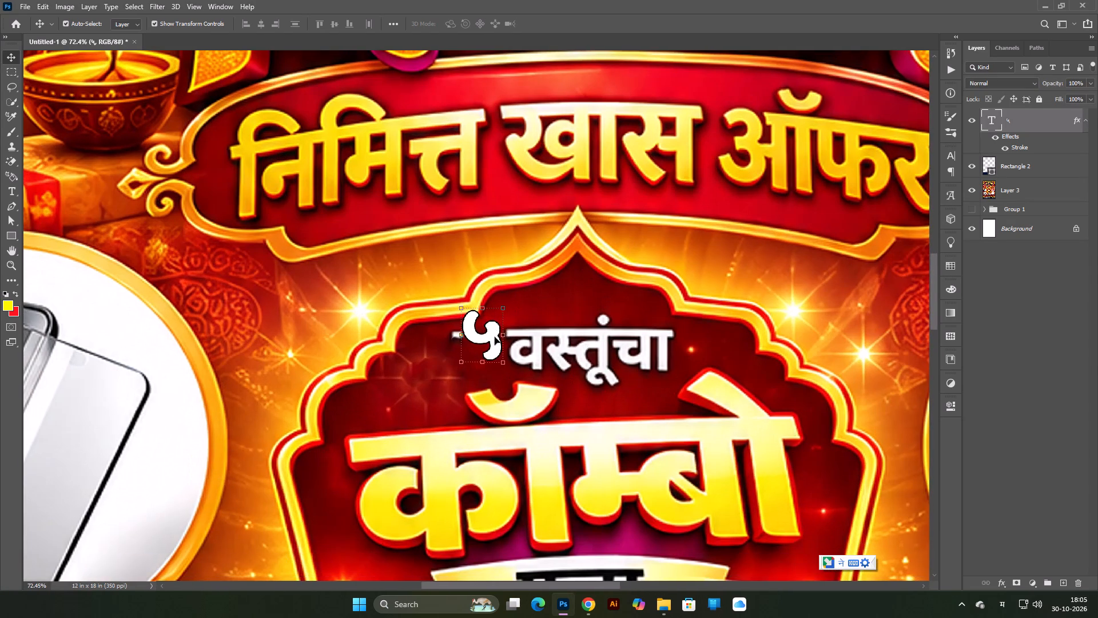
{"action": "left_click_drag", "start_coordinate": [494, 337], "coordinate": [487, 350]}
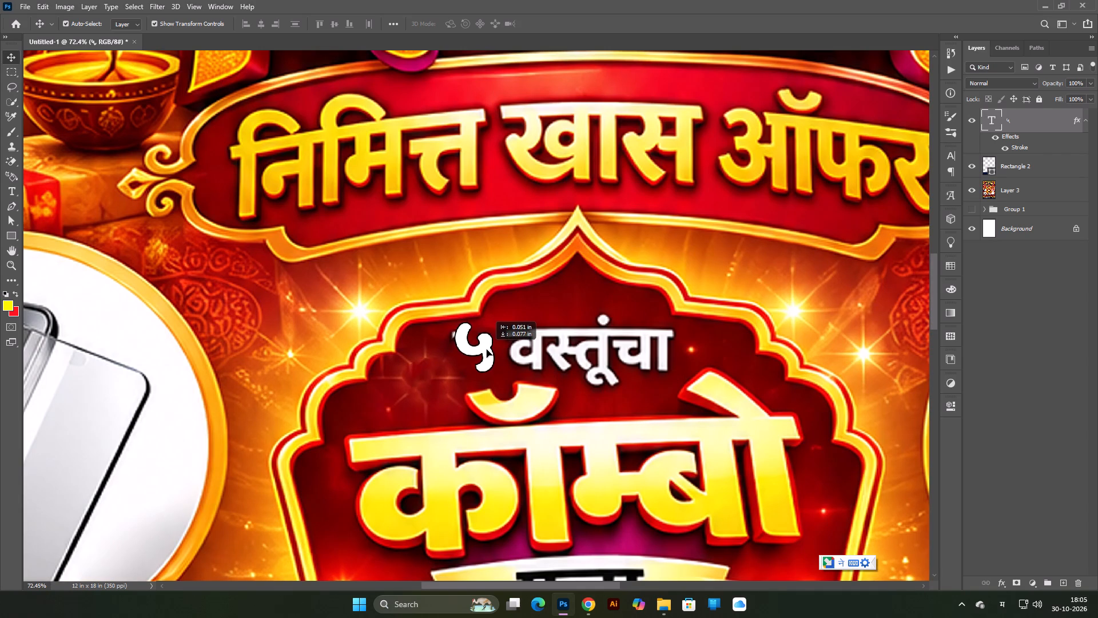
{"action": "left_click_drag", "start_coordinate": [487, 350], "coordinate": [487, 350]}
{"action": "scroll", "coordinate": [487, 348], "scroll_direction": "down", "scroll_amount": 20}
{"action": "scroll", "coordinate": [487, 348], "scroll_direction": "down", "scroll_amount": 3}
{"action": "key", "text": "Return"}
{"action": "left_click", "coordinate": [852, 344]}
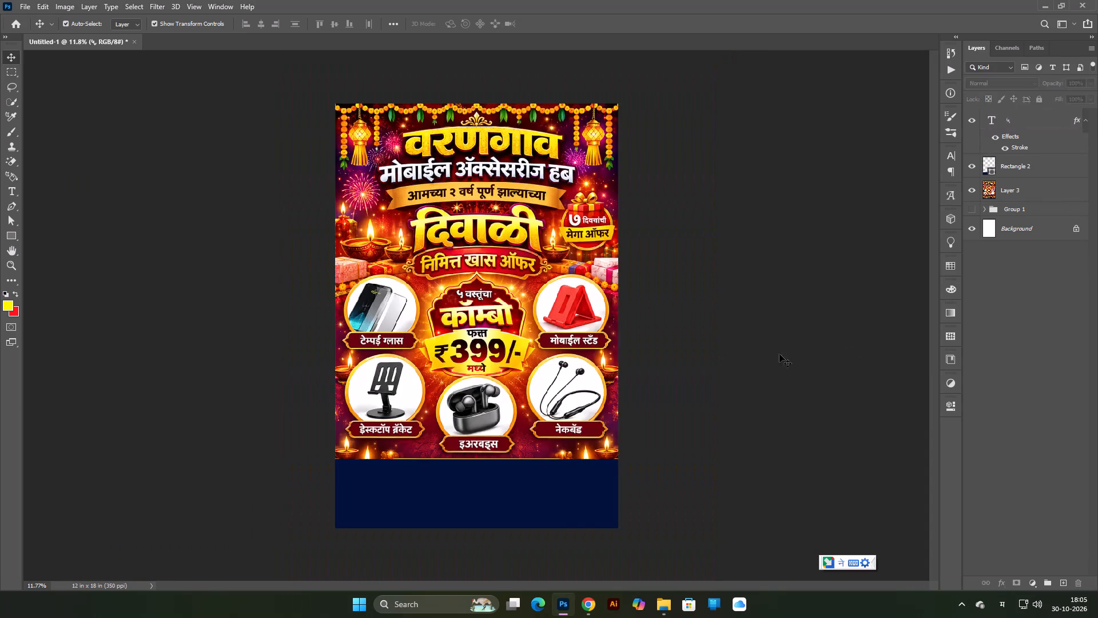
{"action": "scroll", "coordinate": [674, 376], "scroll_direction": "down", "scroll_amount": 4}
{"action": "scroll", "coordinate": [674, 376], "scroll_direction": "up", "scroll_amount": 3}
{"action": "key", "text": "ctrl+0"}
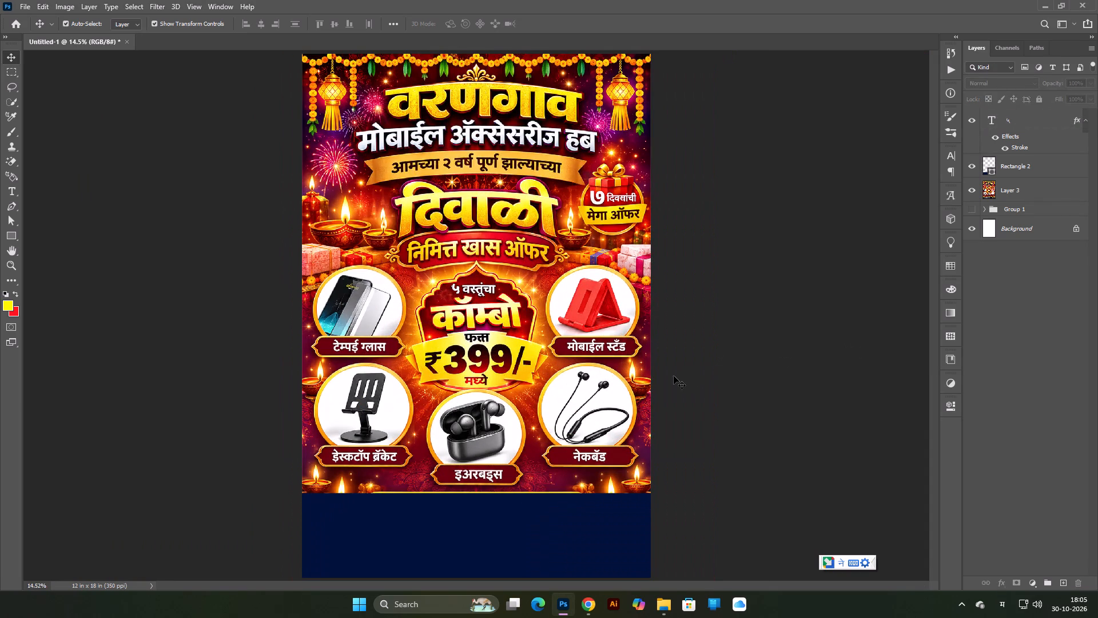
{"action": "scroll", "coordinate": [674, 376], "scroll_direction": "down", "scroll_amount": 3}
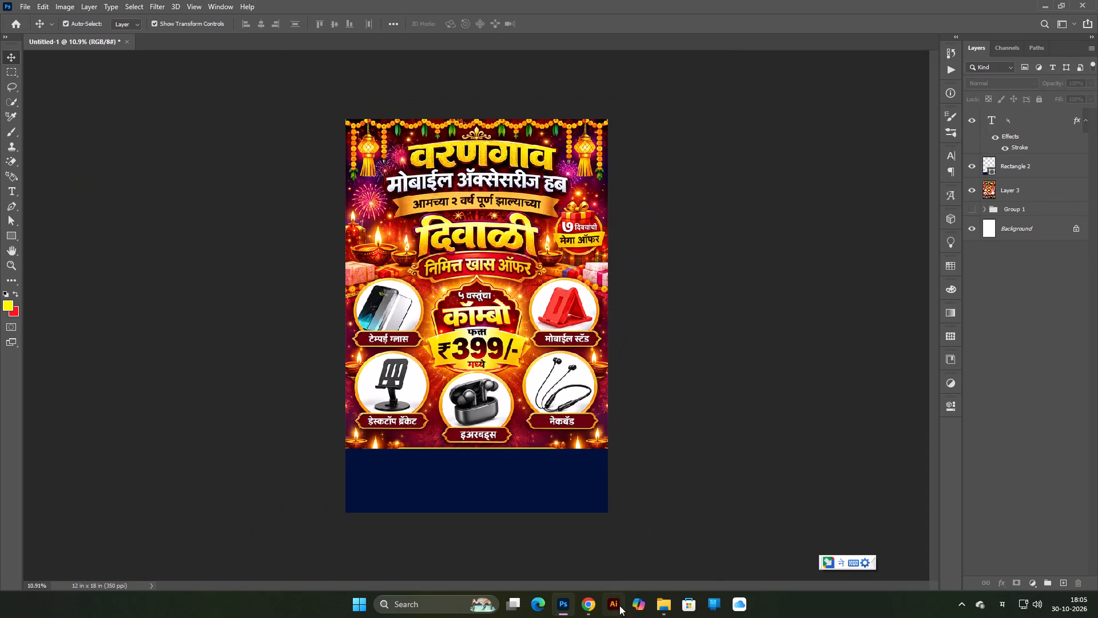
Switch to Chrome, open the generated poster image in ChatGPT and search it with Google Lens.
{"action": "left_click", "coordinate": [586, 607]}
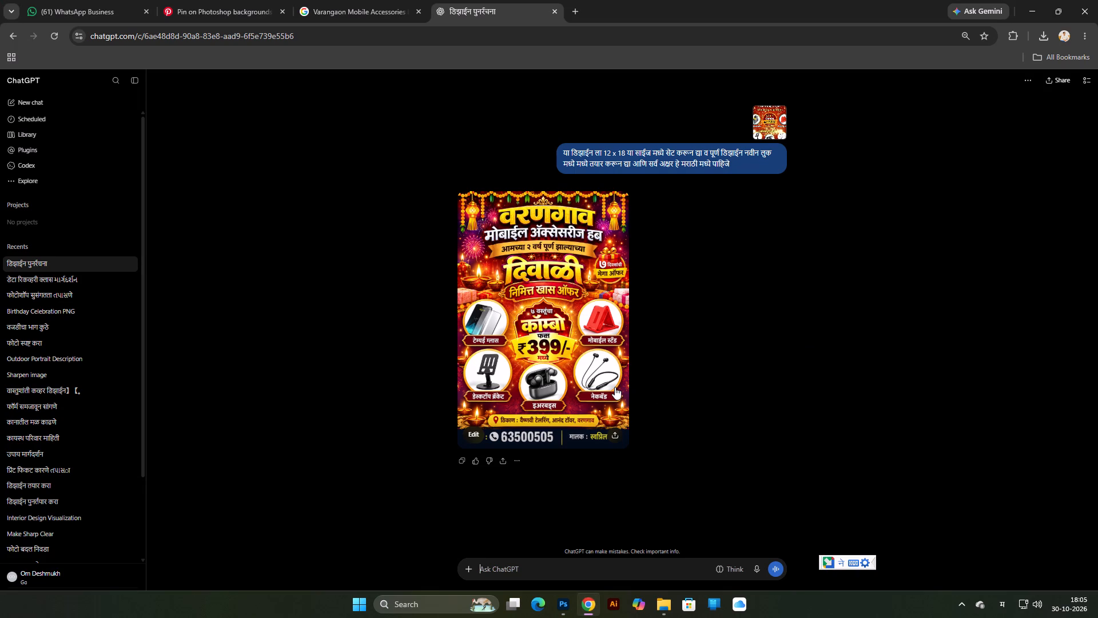
{"action": "left_click", "coordinate": [591, 385]}
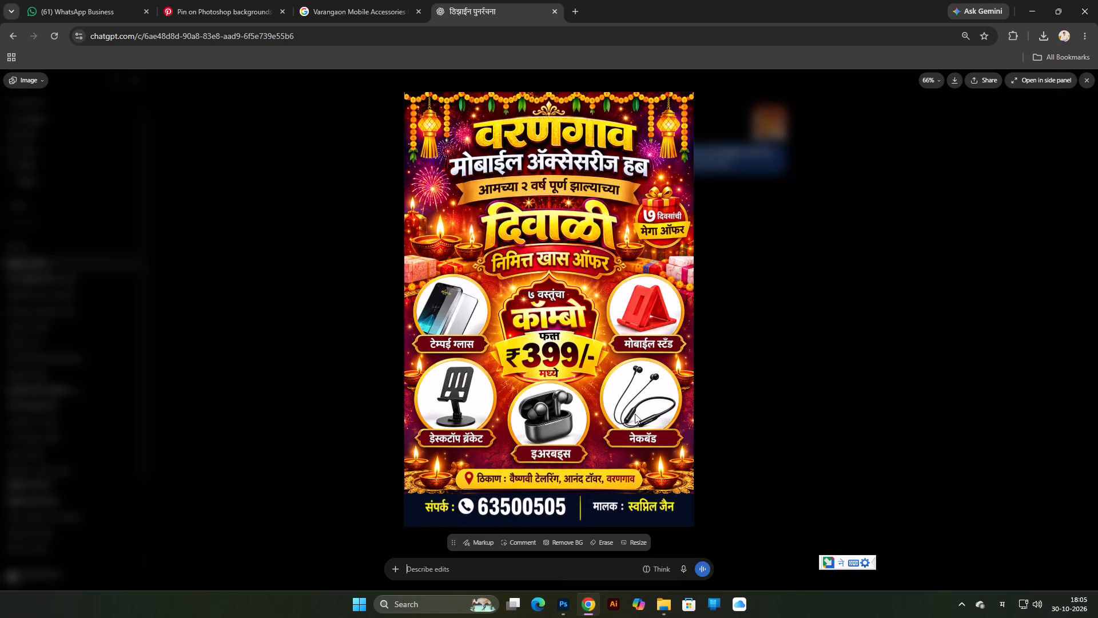
{"action": "scroll", "coordinate": [542, 509], "scroll_direction": "up", "scroll_amount": 9}
{"action": "right_click", "coordinate": [567, 431]}
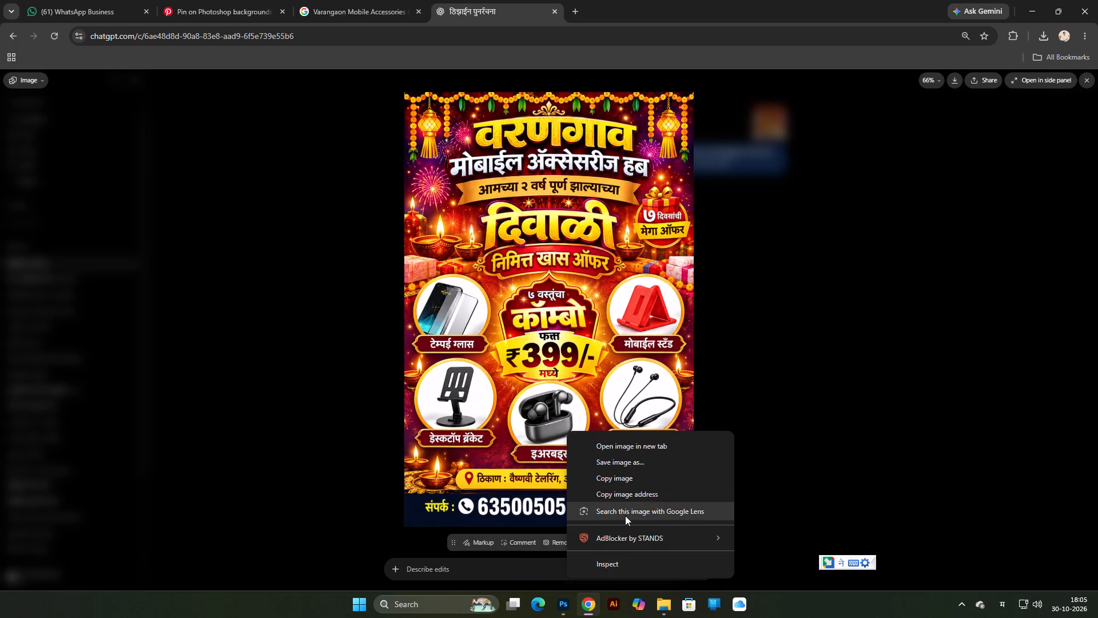
{"action": "left_click", "coordinate": [625, 515]}
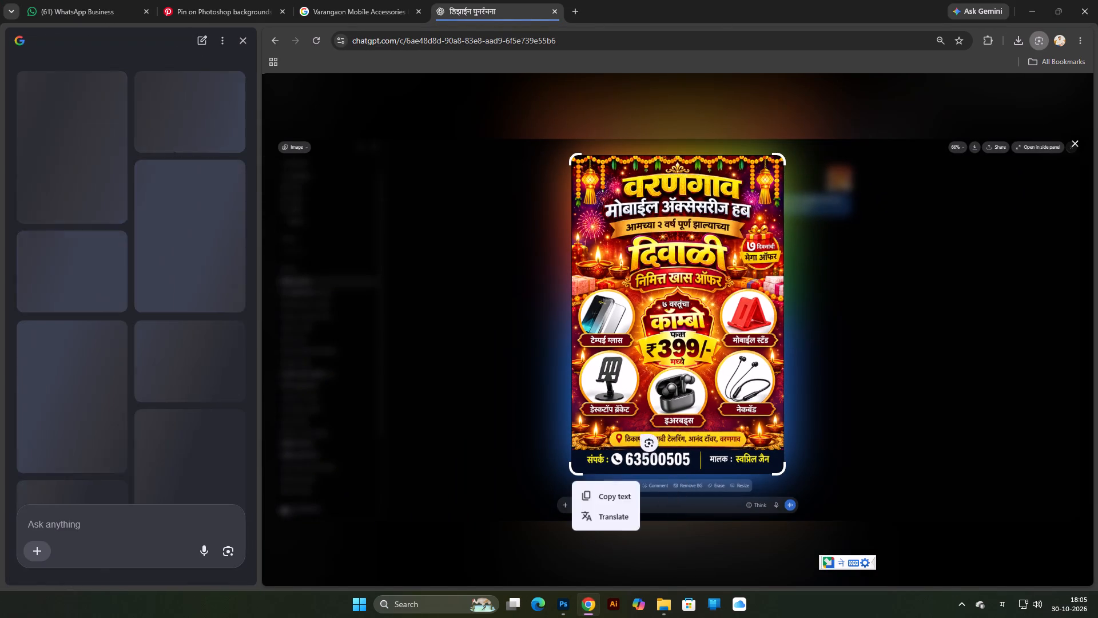
Capture the ठिकाण address line on the generated poster with Google Lens and copy its text.
{"action": "left_click_drag", "start_coordinate": [624, 430], "coordinate": [750, 445]}
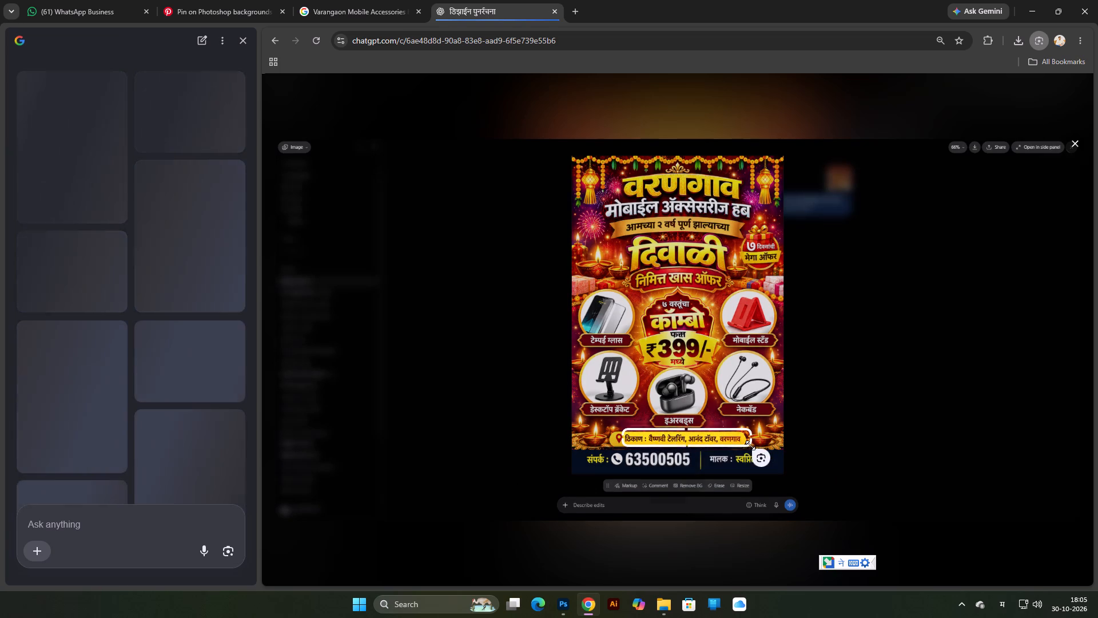
{"action": "left_click", "coordinate": [628, 444]}
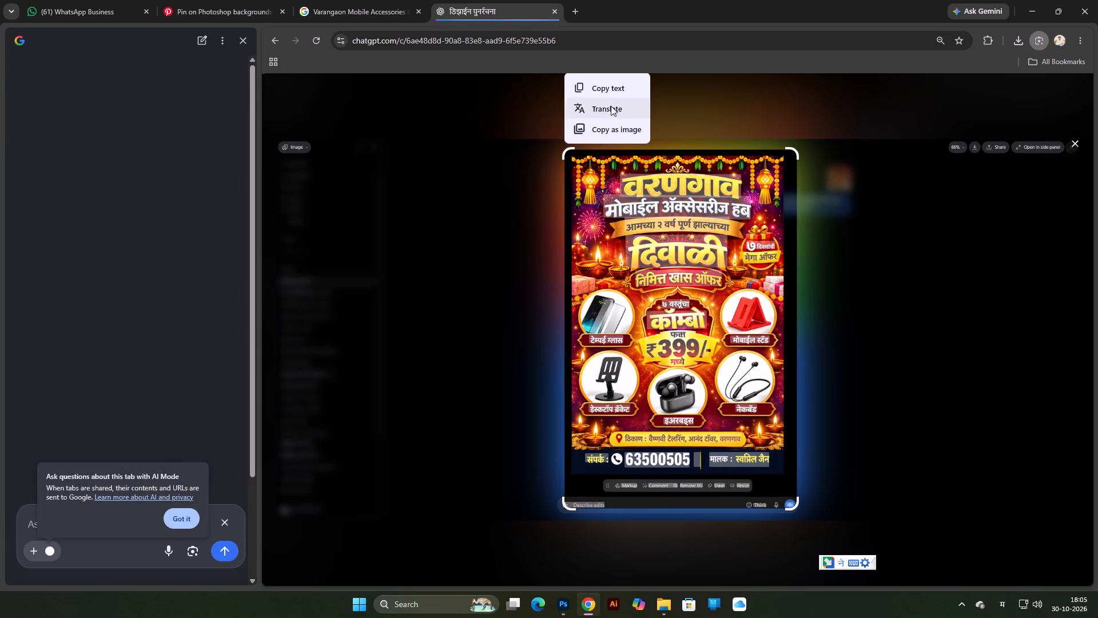
{"action": "left_click", "coordinate": [611, 85]}
{"action": "left_click", "coordinate": [669, 438]}
{"action": "left_click_drag", "start_coordinate": [639, 425], "coordinate": [655, 450]}
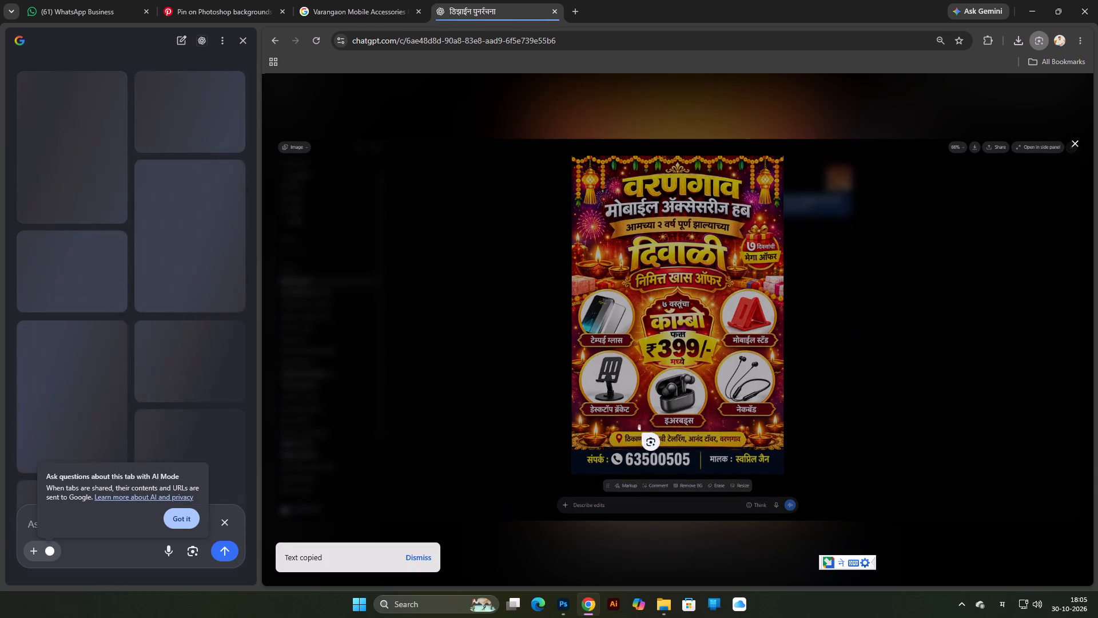
{"action": "left_click_drag", "start_coordinate": [655, 450], "coordinate": [756, 450]}
{"action": "left_click_drag", "start_coordinate": [640, 447], "coordinate": [600, 454]}
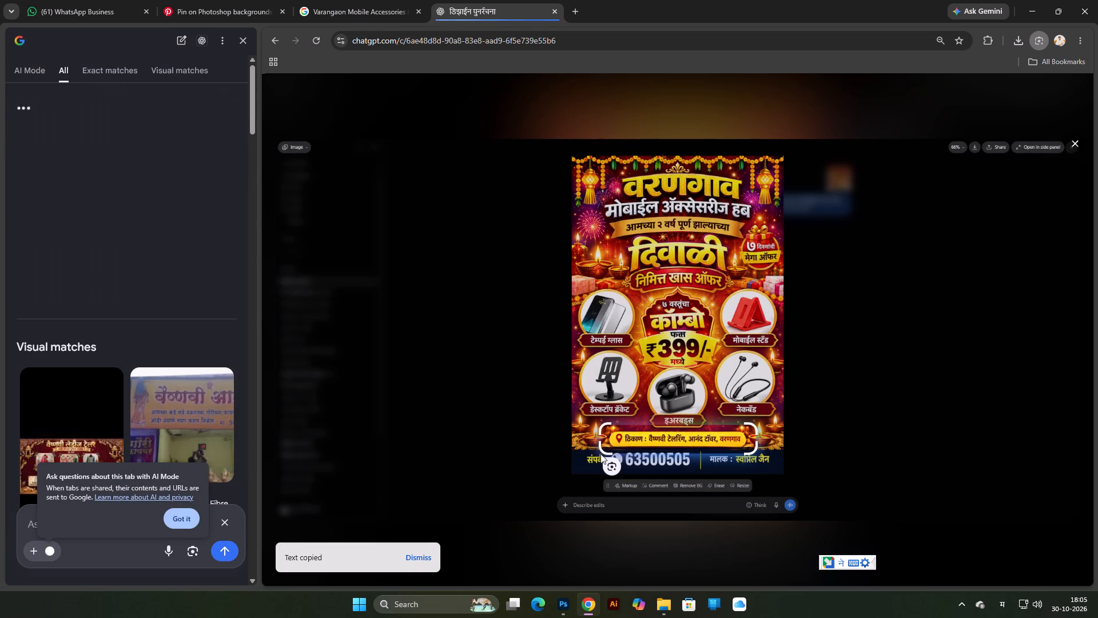
{"action": "left_click_drag", "start_coordinate": [600, 454], "coordinate": [614, 455]}
{"action": "left_click", "coordinate": [671, 480]}
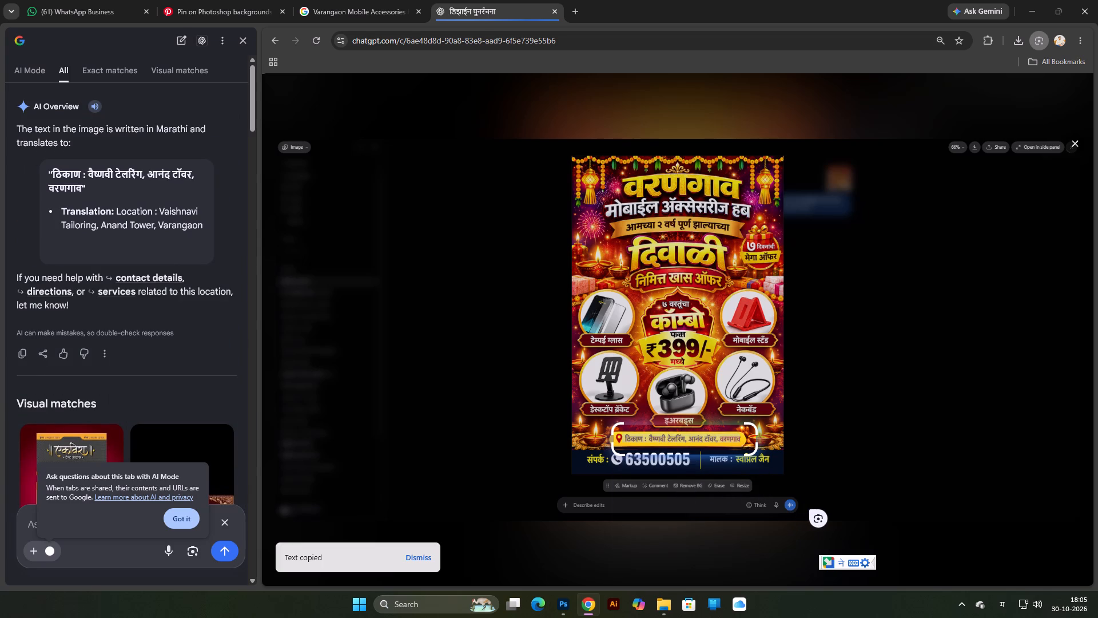
Switch to Photoshop and paste the copied address as a new text line in the navy band at 38 pt.
{"action": "left_click", "coordinate": [567, 607]}
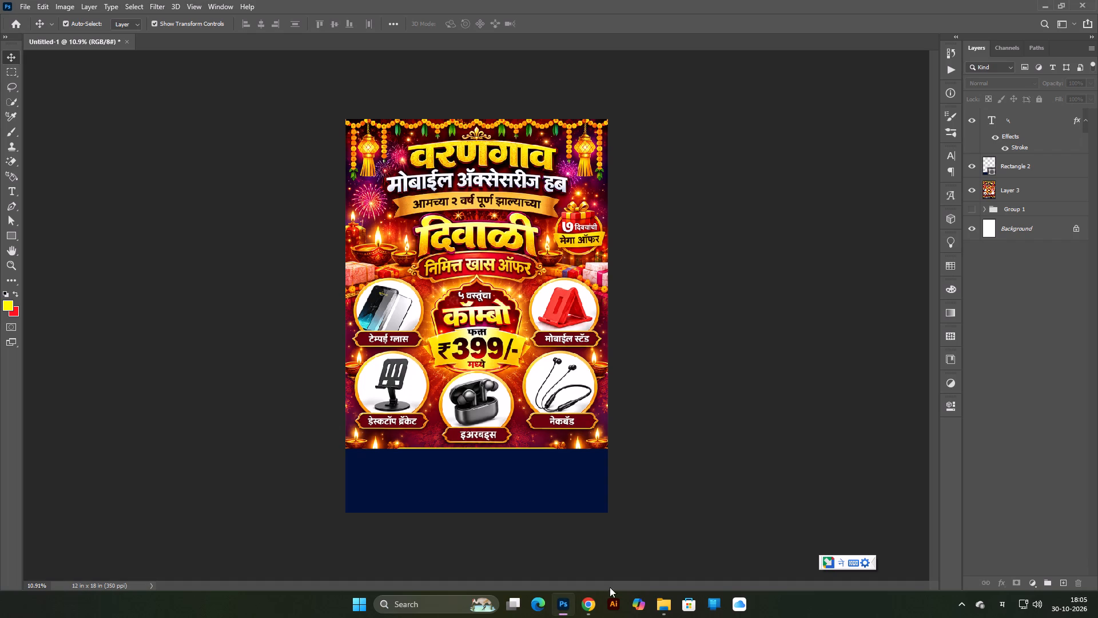
{"action": "scroll", "coordinate": [214, 383], "scroll_direction": "down", "scroll_amount": 4}
{"action": "scroll", "coordinate": [214, 383], "scroll_direction": "up", "scroll_amount": 3}
{"action": "left_click", "coordinate": [13, 189]}
{"action": "scroll", "coordinate": [532, 513], "scroll_direction": "up", "scroll_amount": 3}
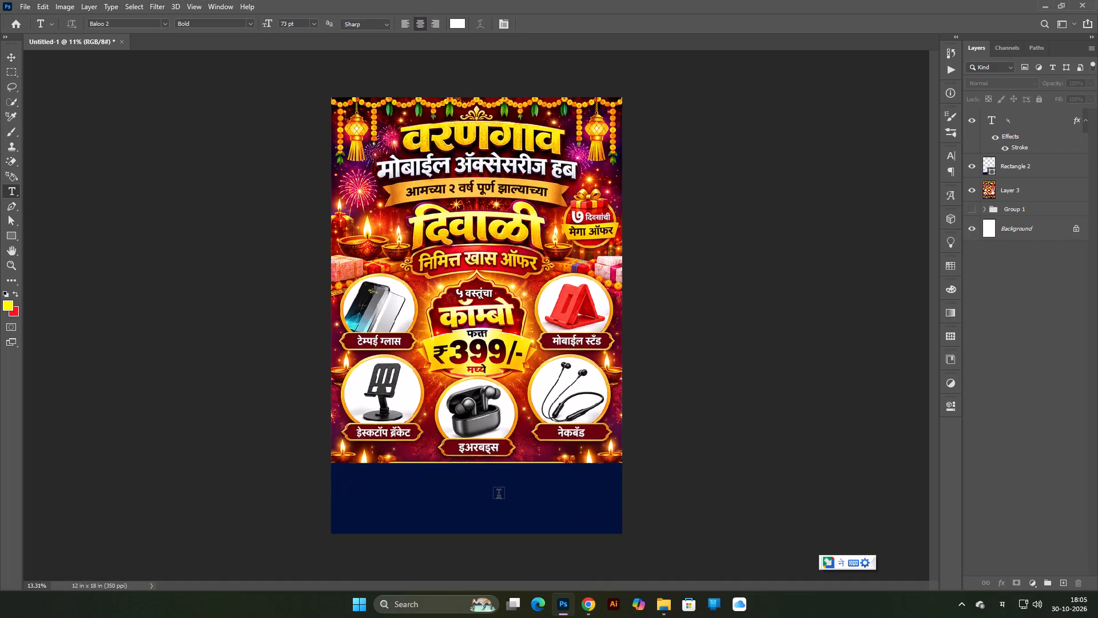
{"action": "scroll", "coordinate": [499, 496], "scroll_direction": "up", "scroll_amount": 2}
{"action": "left_click", "coordinate": [457, 521]}
{"action": "key", "text": "ctrl+v"}
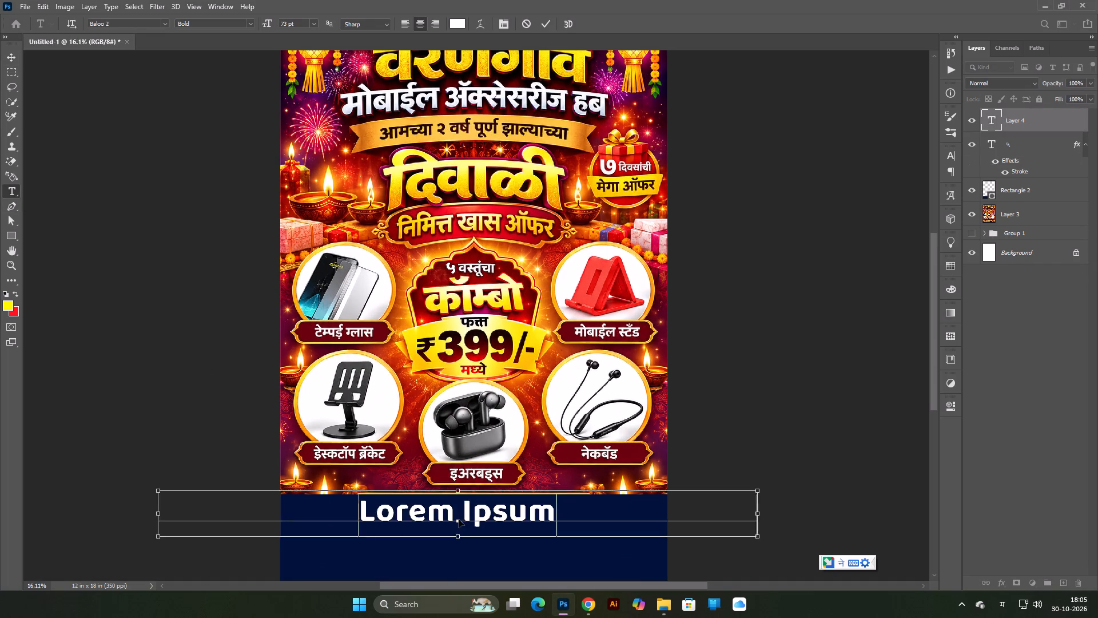
{"action": "triple_click", "coordinate": [460, 518]}
{"action": "left_click", "coordinate": [460, 518]}
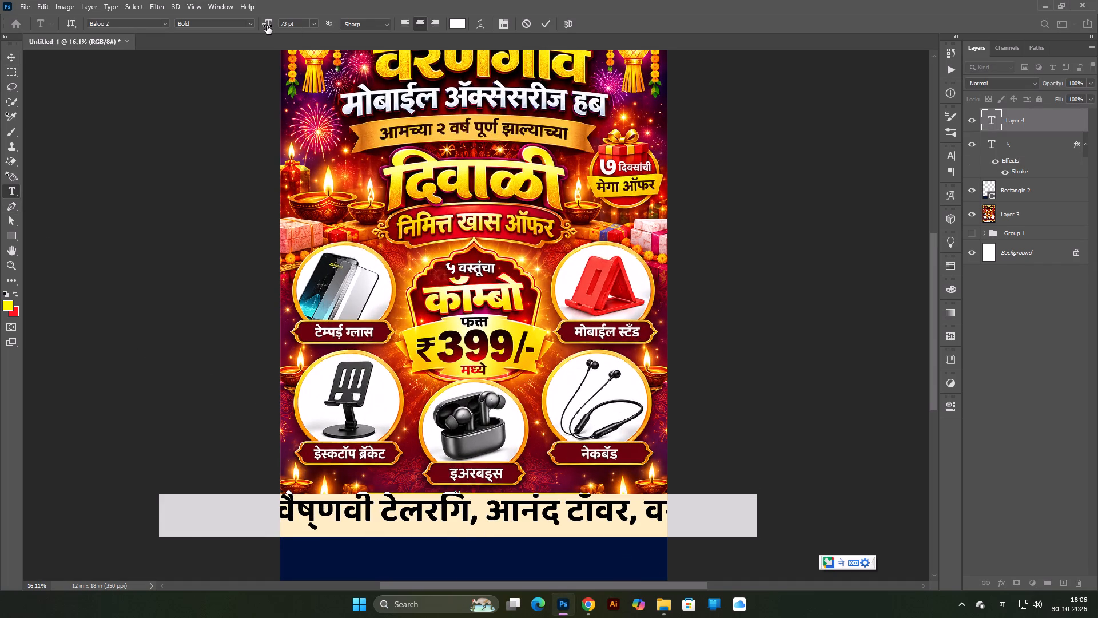
{"action": "left_click_drag", "start_coordinate": [267, 26], "coordinate": [247, 42]}
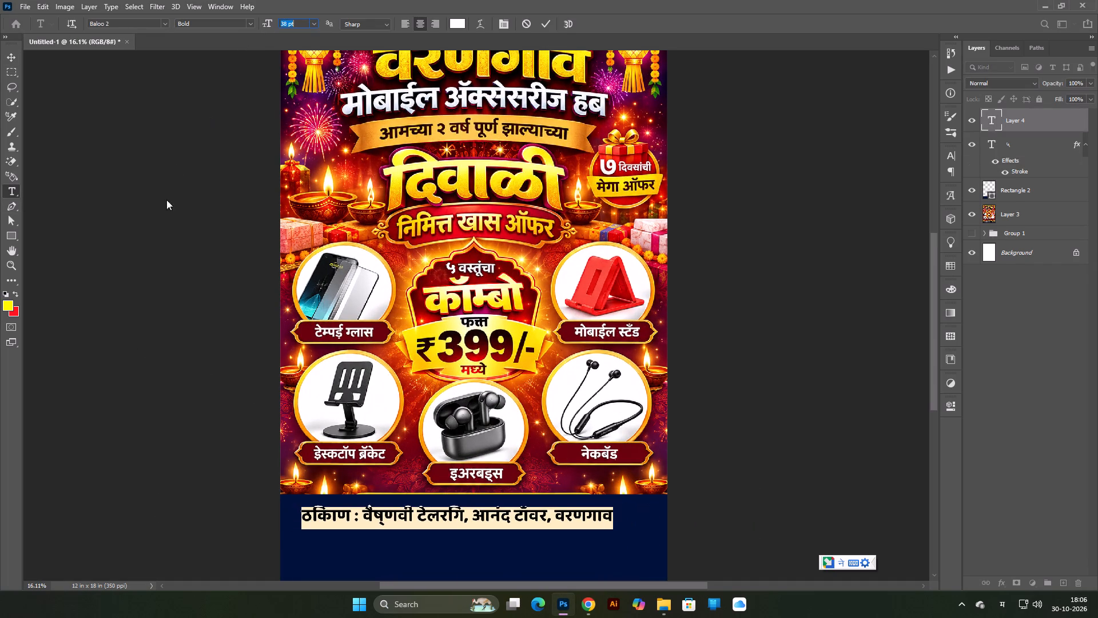
Set the address text's paragraph layout to World-Ready Layout for correct Devanagari shaping.
{"action": "left_click", "coordinate": [945, 172]}
{"action": "left_click", "coordinate": [932, 152]}
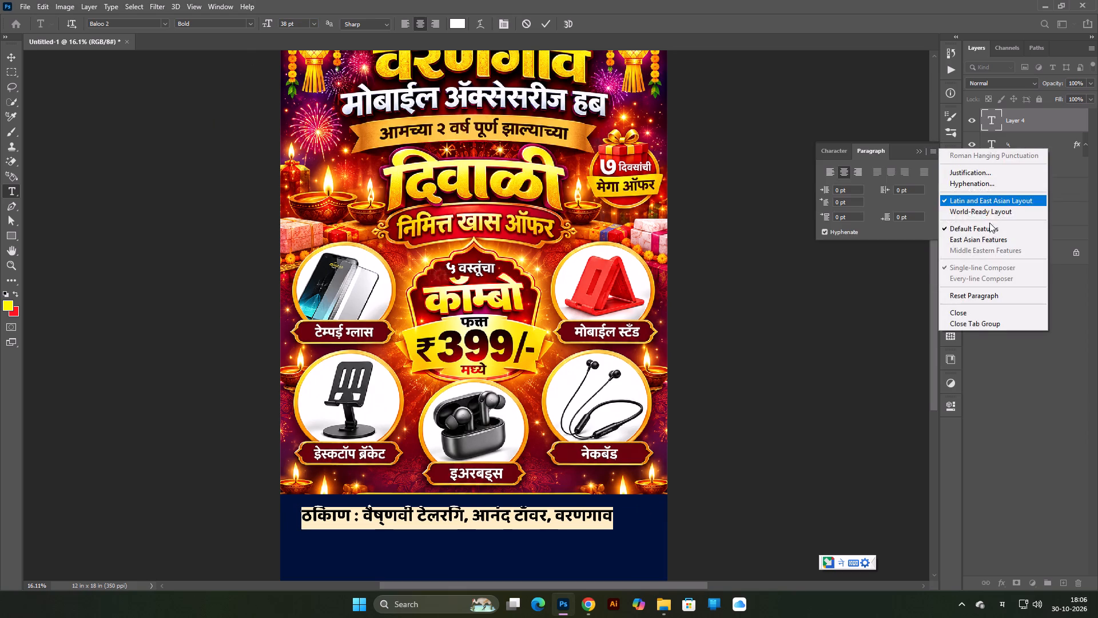
{"action": "left_click", "coordinate": [975, 209]}
Insert च्या समोर after टेलरिंग in the address line, before the comma.
{"action": "scroll", "coordinate": [479, 545], "scroll_direction": "up", "scroll_amount": 4}
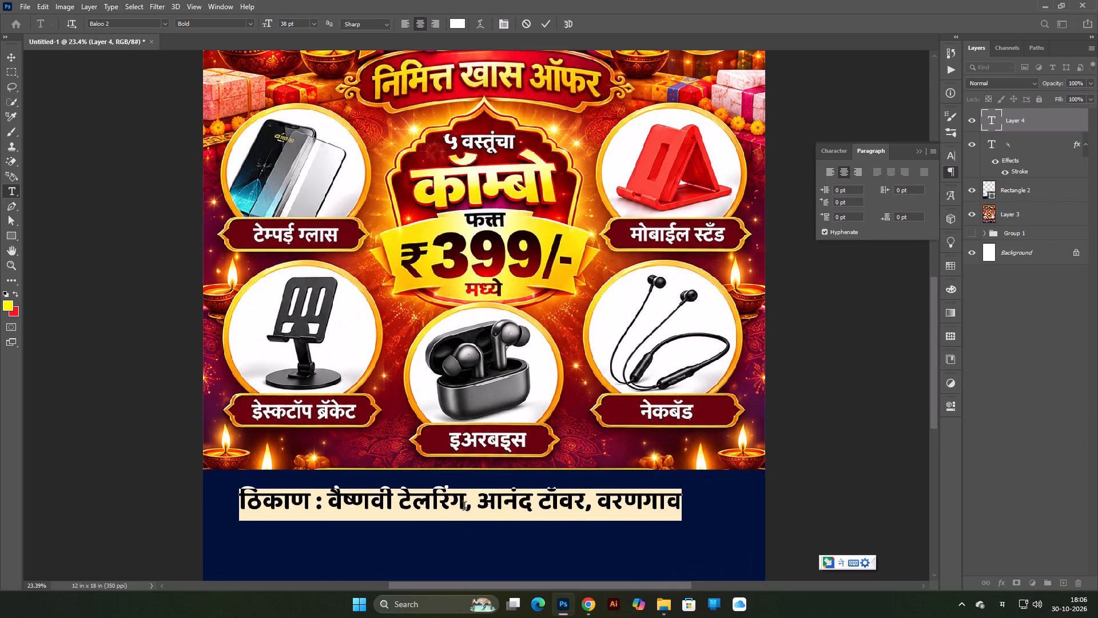
{"action": "left_click", "coordinate": [464, 506]}
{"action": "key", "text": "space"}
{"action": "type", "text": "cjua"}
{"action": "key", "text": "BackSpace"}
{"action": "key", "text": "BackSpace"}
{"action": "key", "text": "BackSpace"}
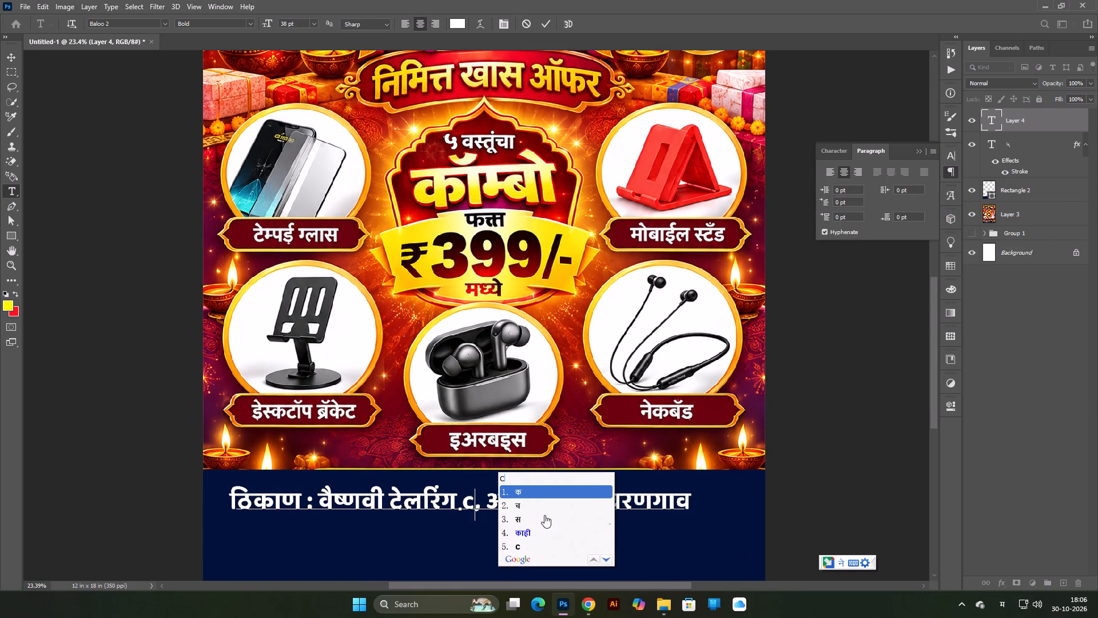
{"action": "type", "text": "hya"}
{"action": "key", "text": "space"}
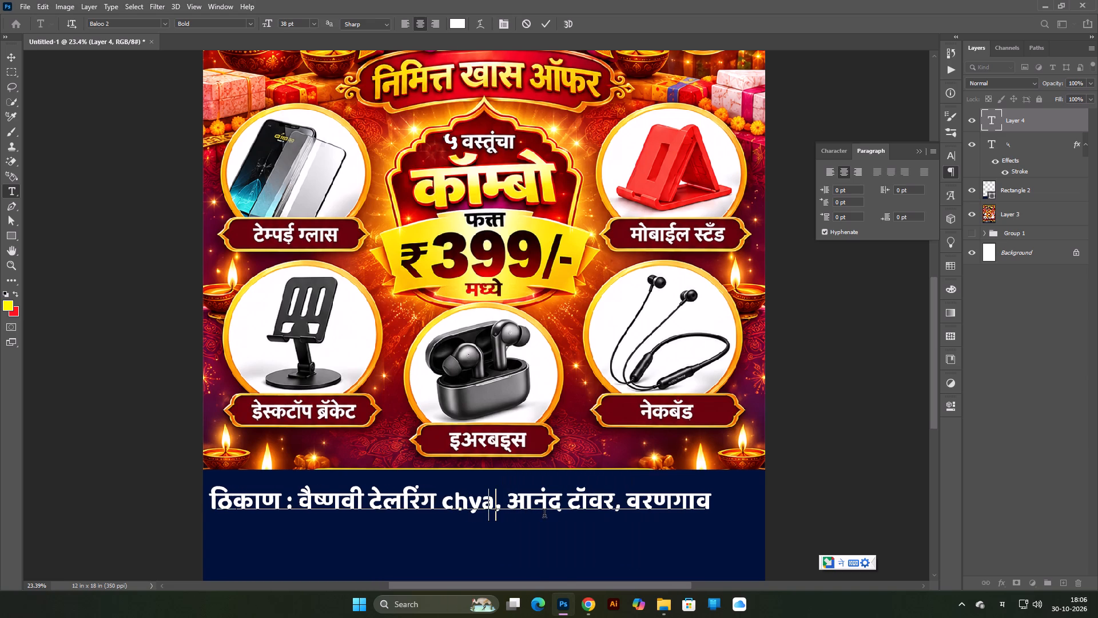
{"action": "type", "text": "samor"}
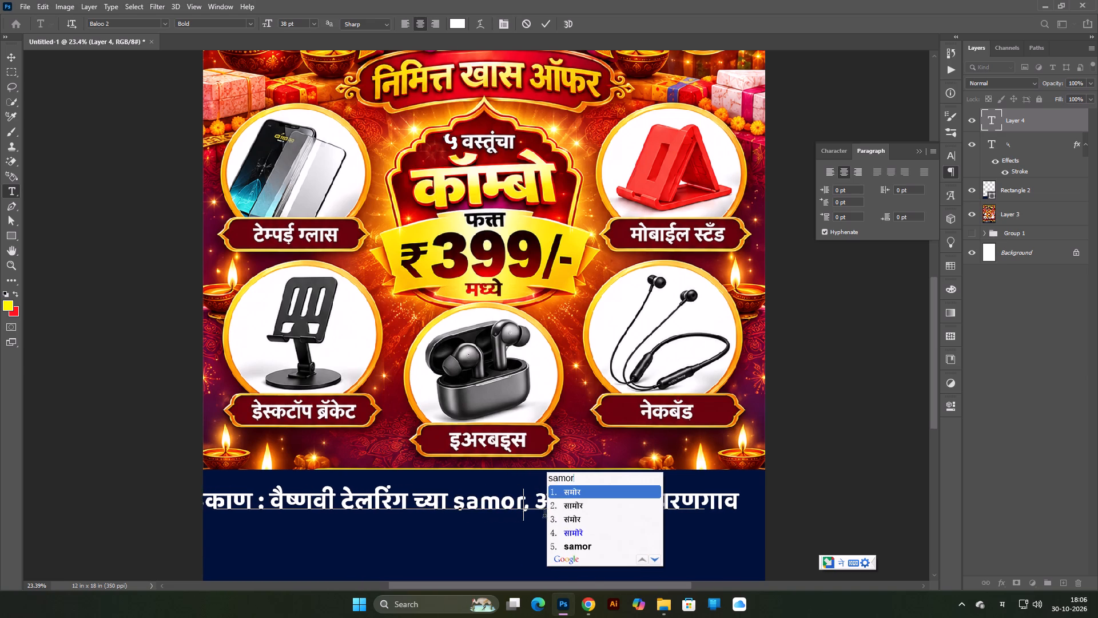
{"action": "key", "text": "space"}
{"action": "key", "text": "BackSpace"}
Reduce the whole address line to 33 pt so it fits inside the navy band.
{"action": "scroll", "coordinate": [551, 499], "scroll_direction": "down", "scroll_amount": 4}
{"action": "double_click", "coordinate": [499, 520]}
{"action": "triple_click", "coordinate": [508, 506]}
{"action": "left_click", "coordinate": [508, 506]}
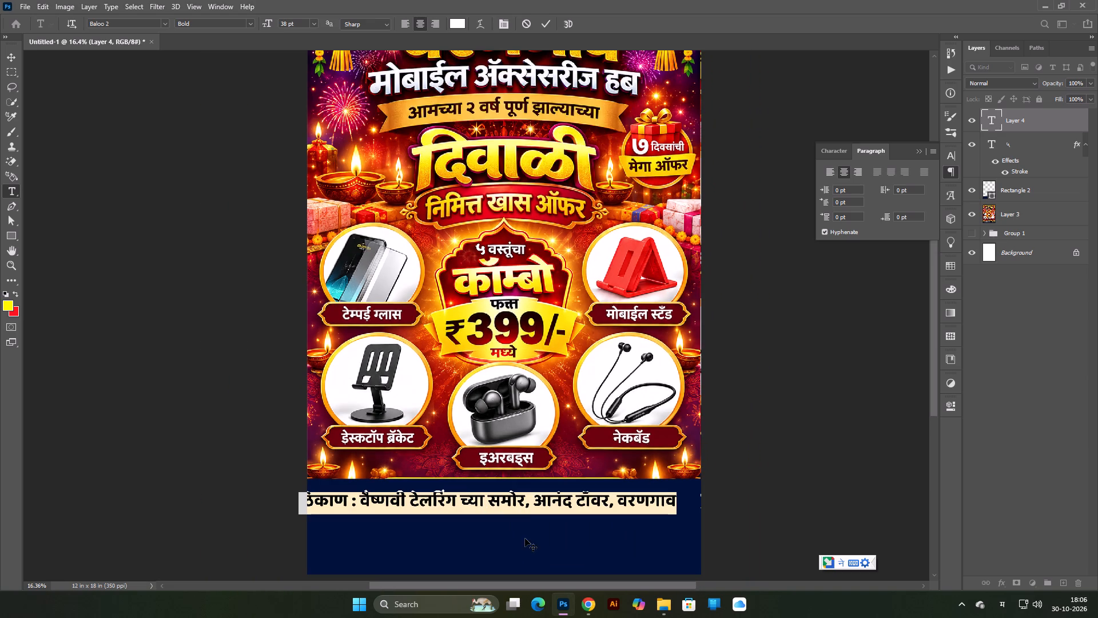
{"action": "left_click", "coordinate": [265, 29]}
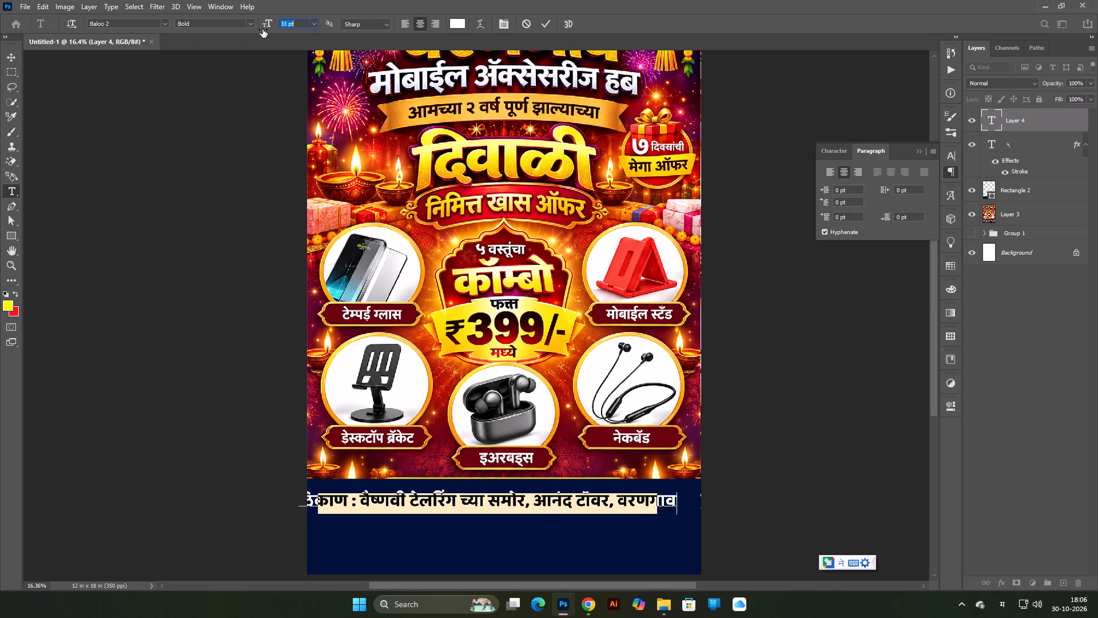
{"action": "left_click", "coordinate": [10, 56]}
{"action": "left_click", "coordinate": [63, 81]}
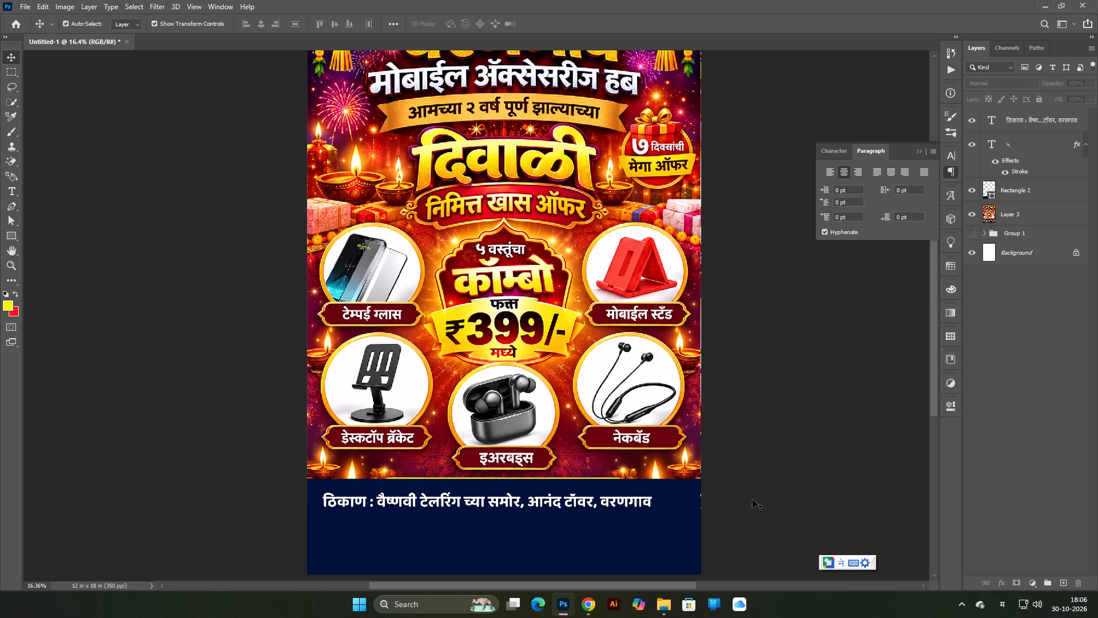
{"action": "scroll", "coordinate": [693, 544], "scroll_direction": "up", "scroll_amount": 3}
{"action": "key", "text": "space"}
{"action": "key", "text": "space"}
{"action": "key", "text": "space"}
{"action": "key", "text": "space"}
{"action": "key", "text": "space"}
{"action": "left_click_drag", "start_coordinate": [534, 502], "coordinate": [535, 435]}
{"action": "left_click_drag", "start_coordinate": [519, 425], "coordinate": [528, 423]}
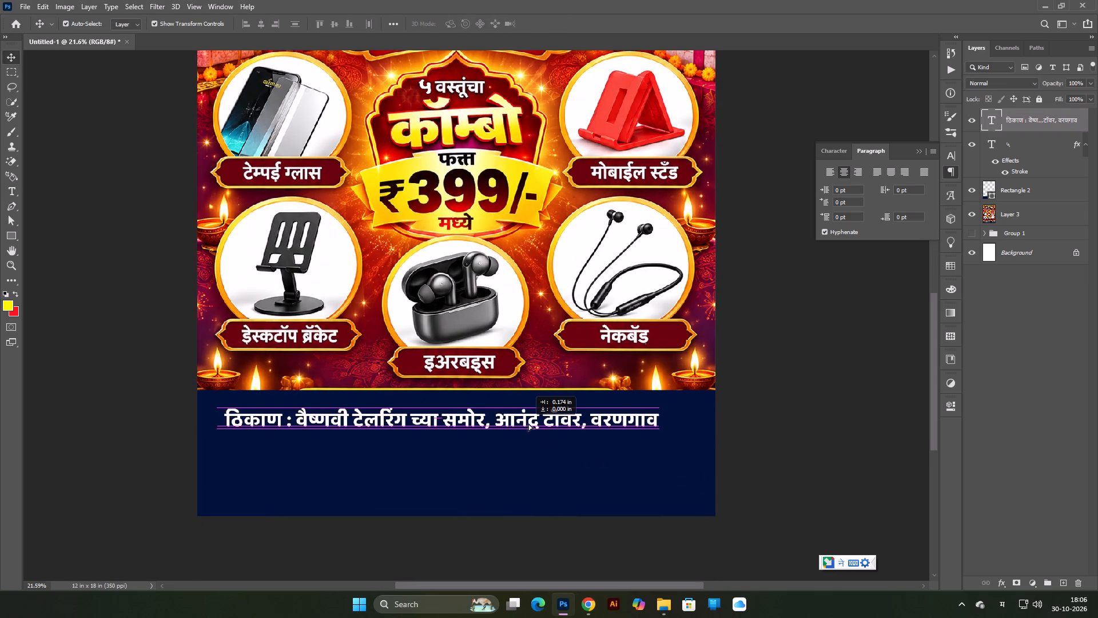
{"action": "left_click_drag", "start_coordinate": [528, 423], "coordinate": [537, 422]}
{"action": "left_click", "coordinate": [455, 430]}
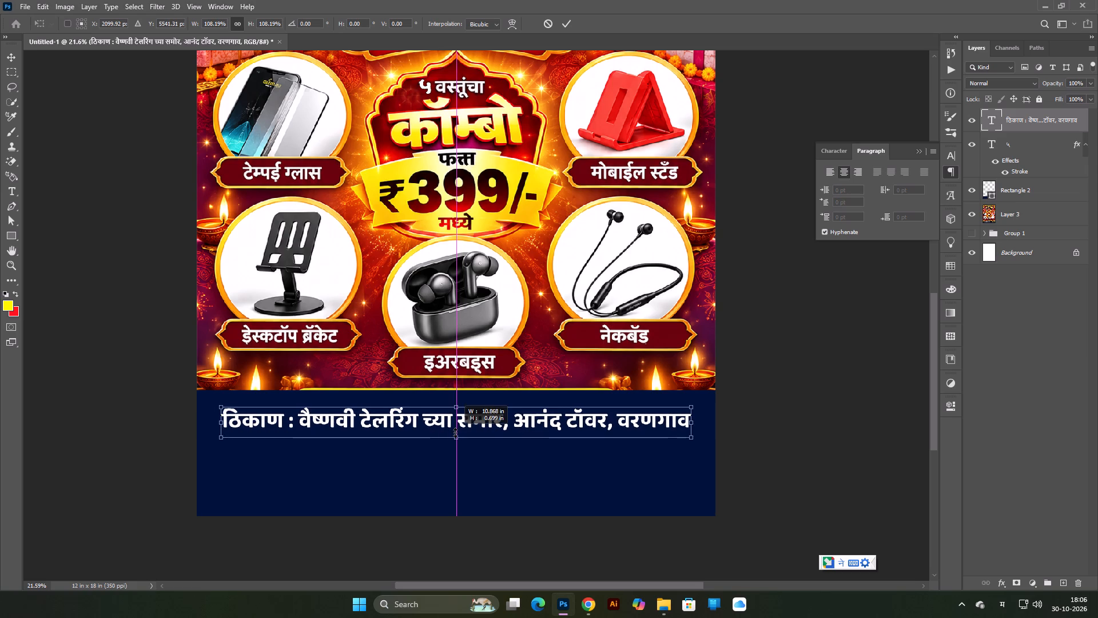
{"action": "key", "text": "Return"}
{"action": "left_click", "coordinate": [799, 394]}
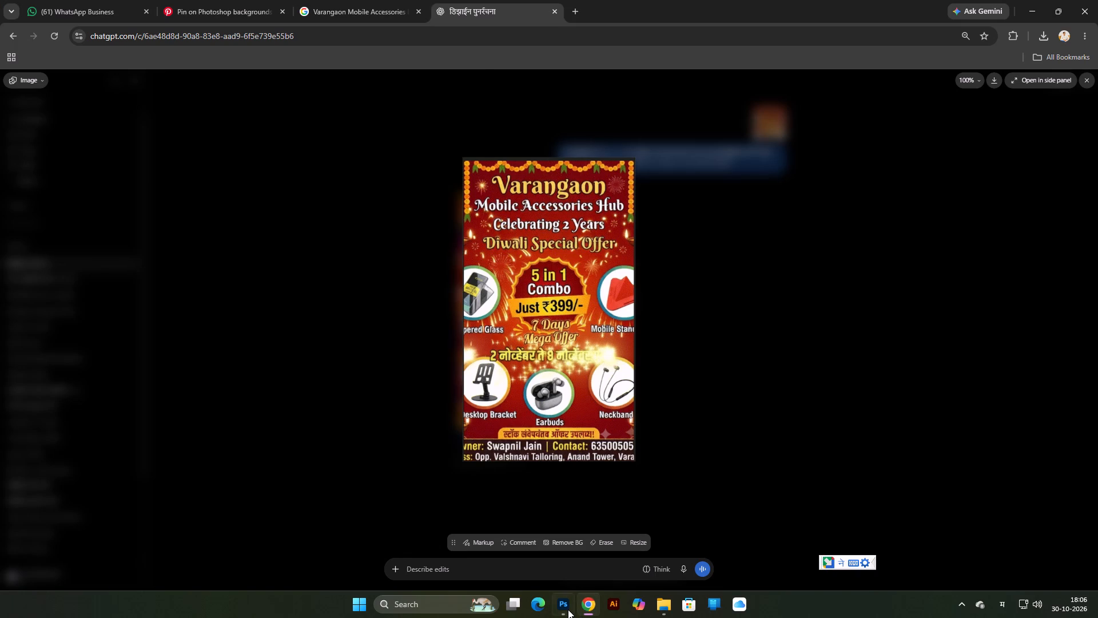
{"action": "left_click", "coordinate": [568, 609]}
{"action": "scroll", "coordinate": [1058, 3], "scroll_direction": "down", "scroll_amount": 5}
{"action": "left_click", "coordinate": [913, 272]}
{"action": "left_click", "coordinate": [707, 361]}
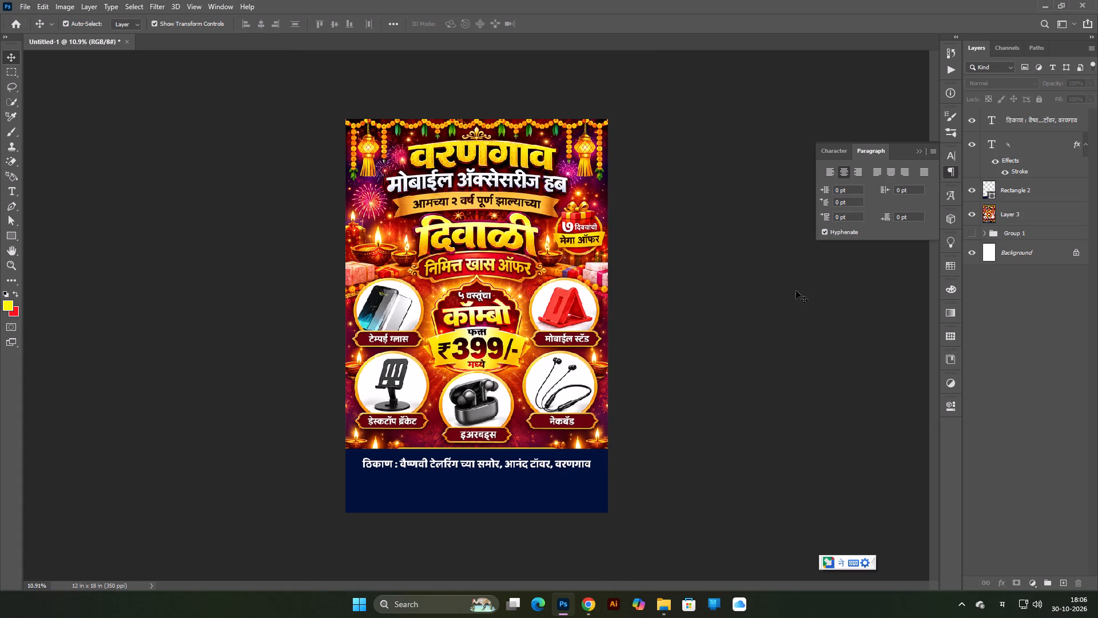
Color only the label ठिकाण : at the start of the address line yellow, #ffe300.
{"action": "scroll", "coordinate": [523, 494], "scroll_direction": "up", "scroll_amount": 11}
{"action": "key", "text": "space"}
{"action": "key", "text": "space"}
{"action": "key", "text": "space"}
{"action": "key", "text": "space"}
{"action": "left_click_drag", "start_coordinate": [476, 513], "coordinate": [524, 326]}
{"action": "double_click", "coordinate": [516, 283]}
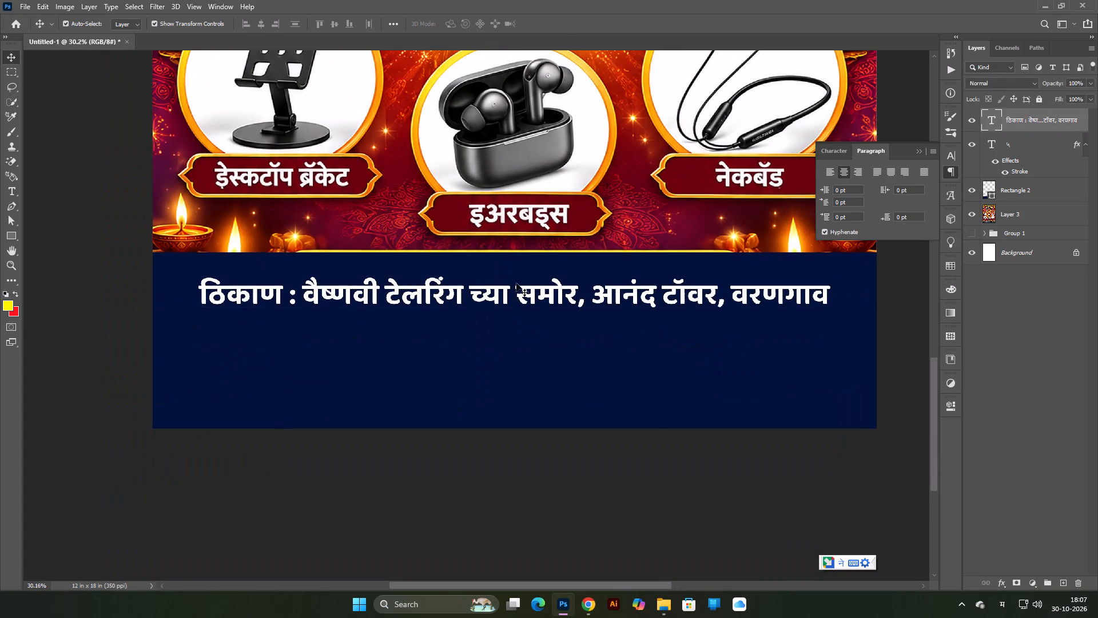
{"action": "double_click", "coordinate": [333, 286]}
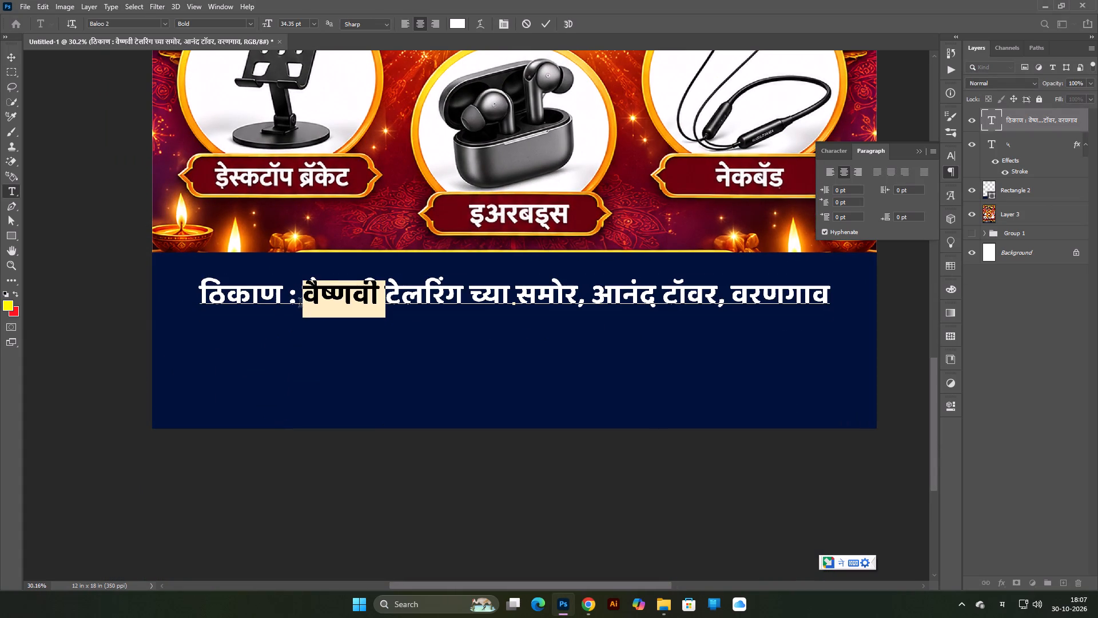
{"action": "left_click_drag", "start_coordinate": [300, 304], "coordinate": [76, 294]}
{"action": "left_click", "coordinate": [452, 18]}
{"action": "left_click", "coordinate": [457, 20]}
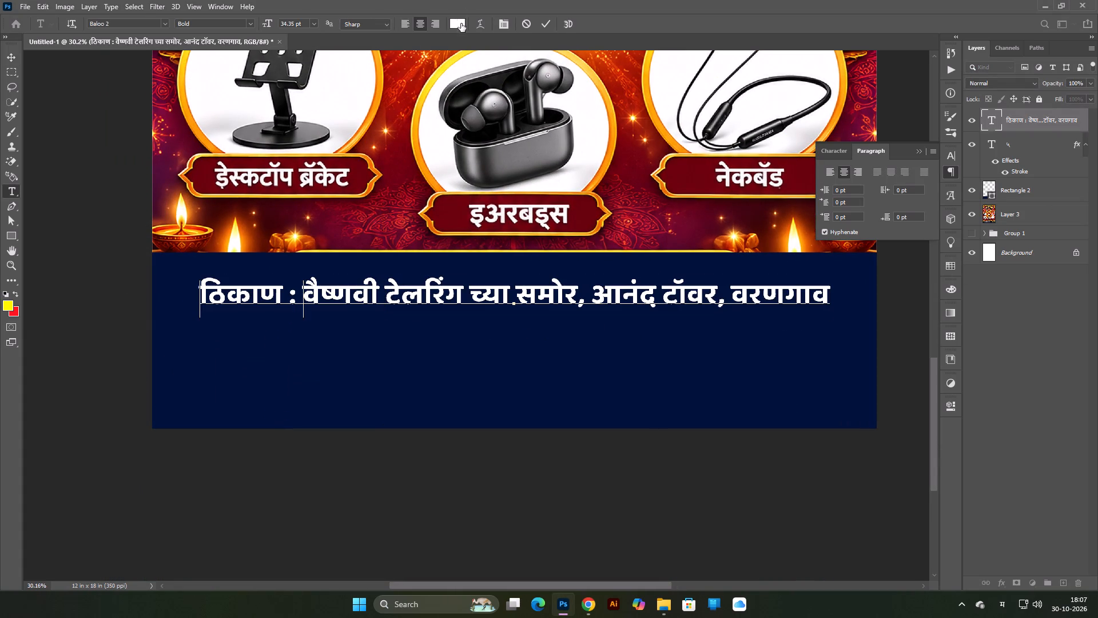
{"action": "left_click", "coordinate": [459, 57]}
{"action": "left_click_drag", "start_coordinate": [847, 476], "coordinate": [852, 430]}
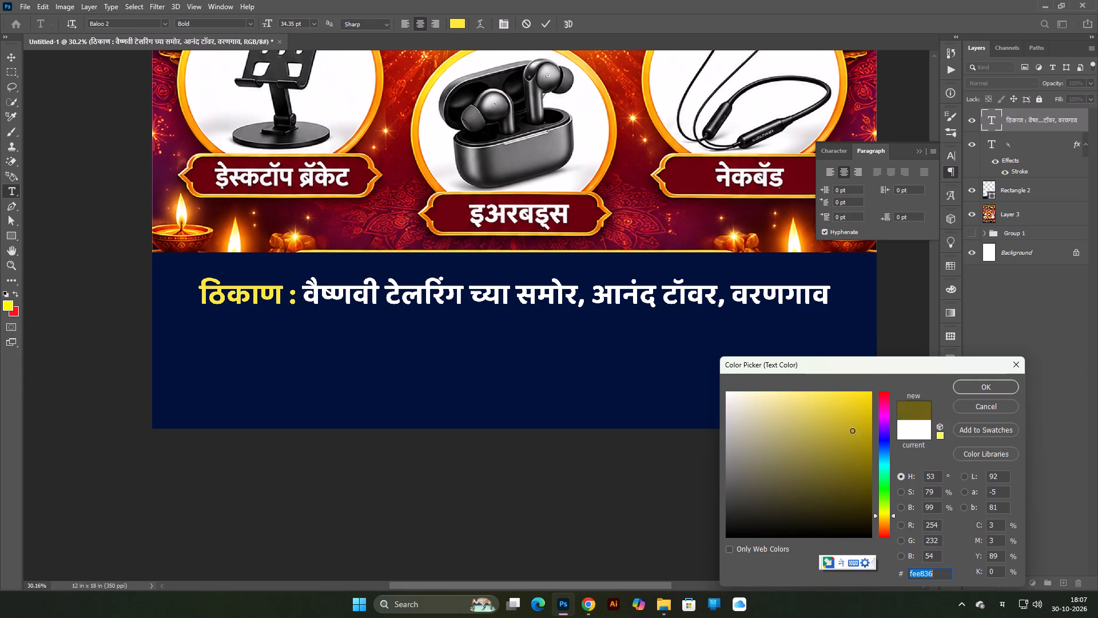
{"action": "left_click_drag", "start_coordinate": [852, 430], "coordinate": [999, 291]}
{"action": "left_click", "coordinate": [977, 382]}
Adjust the hue of the ठिकाण : label to a purer bright yellow.
{"action": "scroll", "coordinate": [685, 378], "scroll_direction": "down", "scroll_amount": 5}
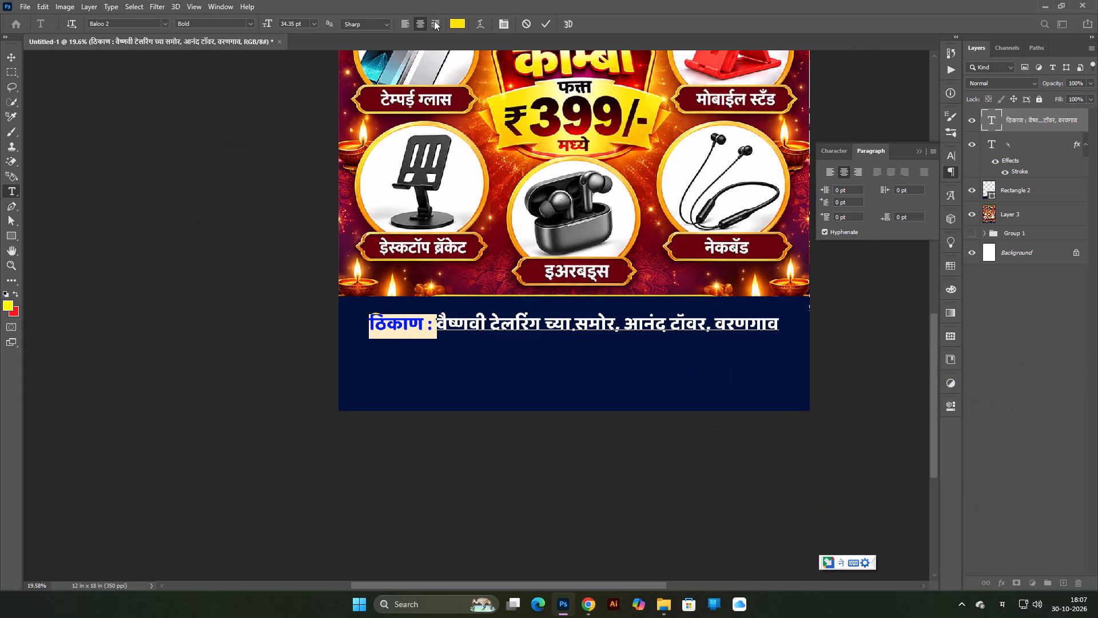
{"action": "left_click", "coordinate": [460, 22]}
{"action": "left_click", "coordinate": [886, 517]}
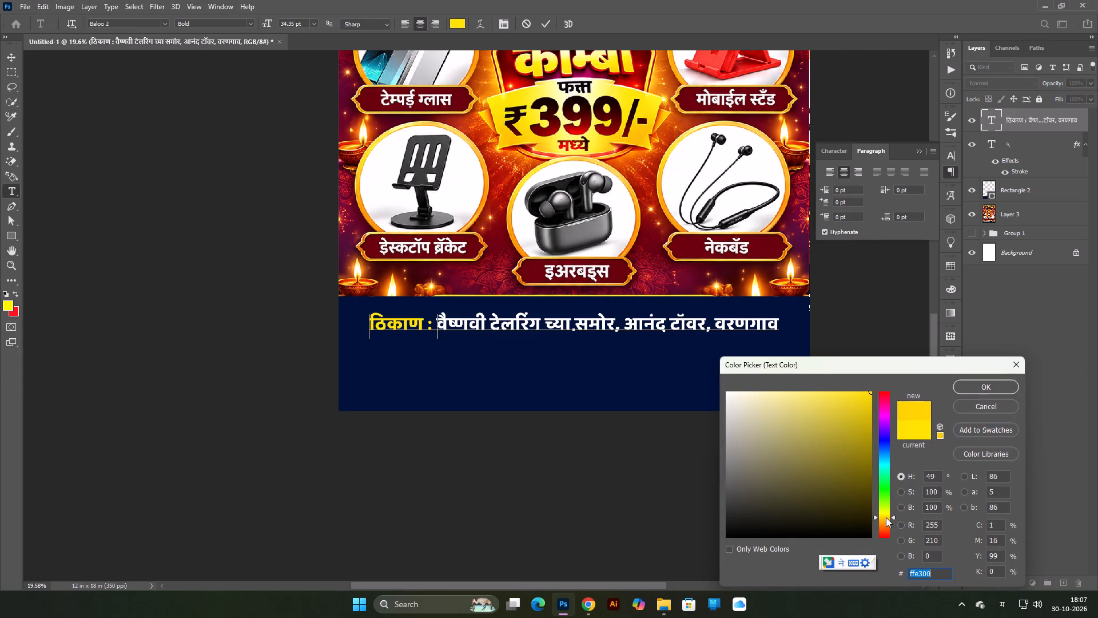
{"action": "left_click", "coordinate": [972, 390]}
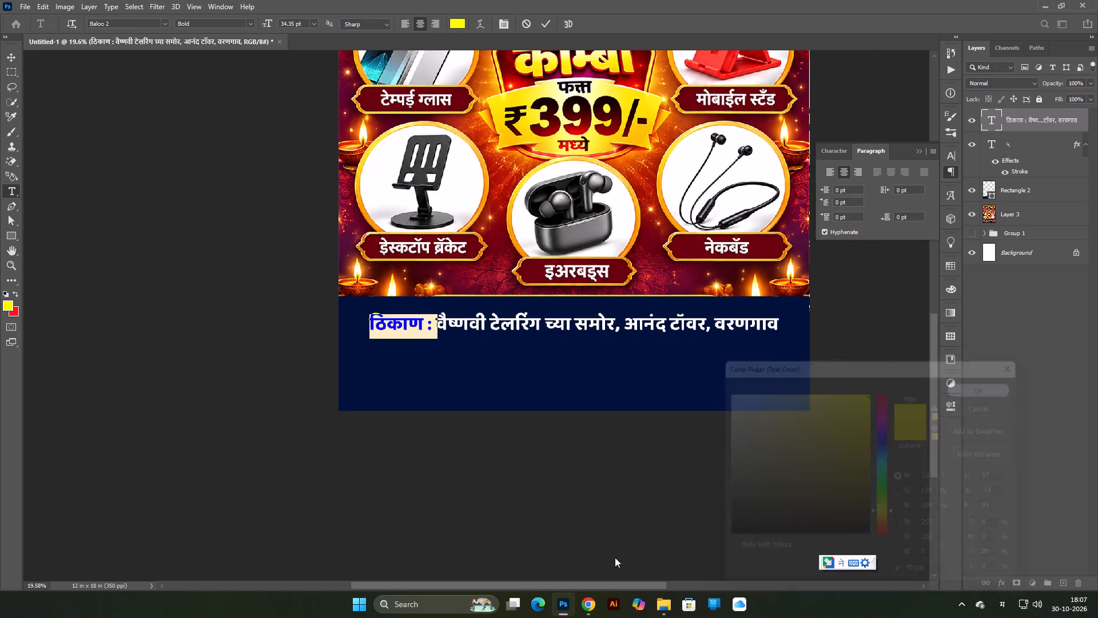
Move the ठिकाण : address line straight down to the lower part of the navy footer.
{"action": "key", "text": "Return"}
{"action": "left_click", "coordinate": [626, 502]}
{"action": "scroll", "coordinate": [608, 513], "scroll_direction": "down", "scroll_amount": 4}
{"action": "scroll", "coordinate": [548, 442], "scroll_direction": "up", "scroll_amount": 3}
{"action": "scroll", "coordinate": [543, 476], "scroll_direction": "down", "scroll_amount": 5}
{"action": "scroll", "coordinate": [507, 541], "scroll_direction": "up", "scroll_amount": 13}
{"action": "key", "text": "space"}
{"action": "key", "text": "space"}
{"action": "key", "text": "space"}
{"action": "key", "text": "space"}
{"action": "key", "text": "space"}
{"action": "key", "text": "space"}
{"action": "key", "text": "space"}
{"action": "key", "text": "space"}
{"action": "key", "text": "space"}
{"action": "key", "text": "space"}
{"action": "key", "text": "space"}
{"action": "left_click_drag", "start_coordinate": [526, 512], "coordinate": [666, 329]}
{"action": "scroll", "coordinate": [666, 310], "scroll_direction": "down", "scroll_amount": 4}
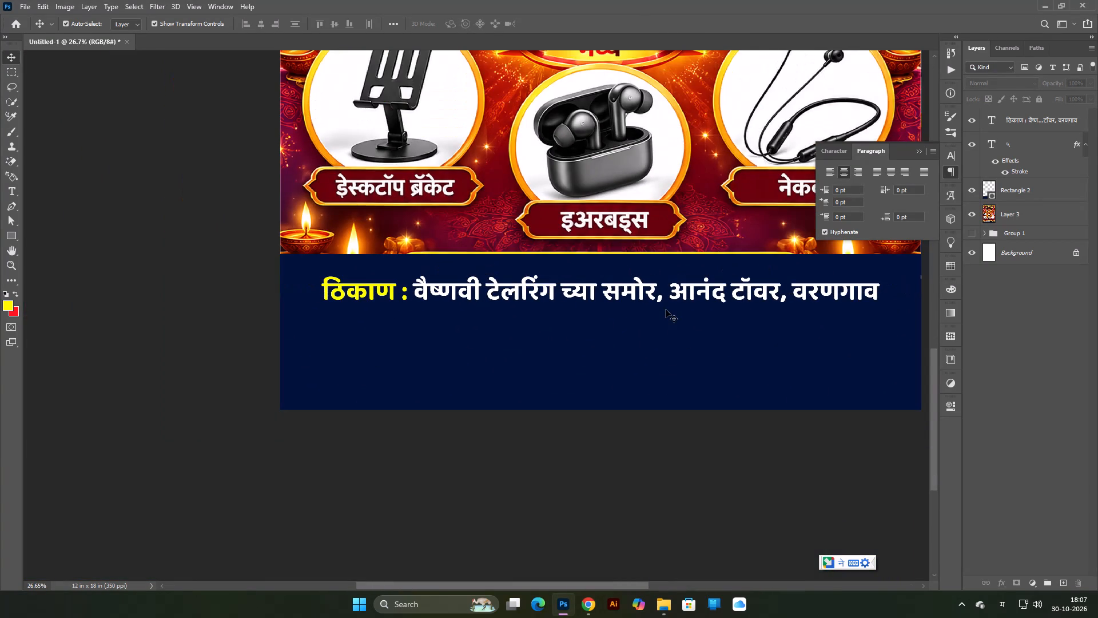
{"action": "left_click_drag", "start_coordinate": [653, 287], "coordinate": [652, 363]}
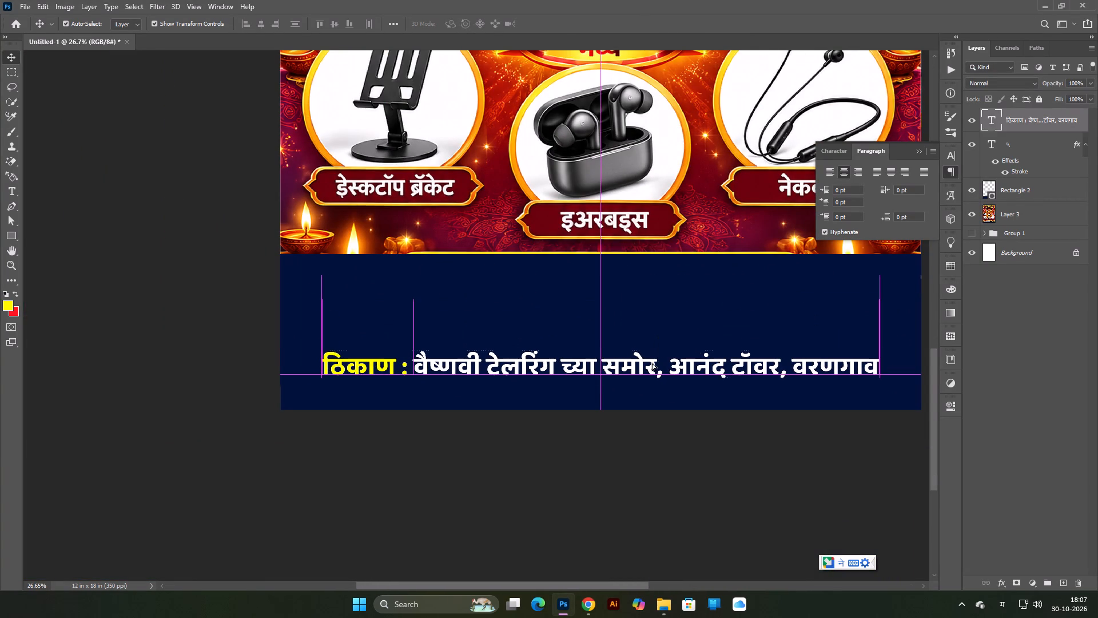
Set the whole address line in Anek Devanagari ExtraBold at 41 pt.
{"action": "double_click", "coordinate": [652, 363]}
{"action": "left_click", "coordinate": [132, 23]}
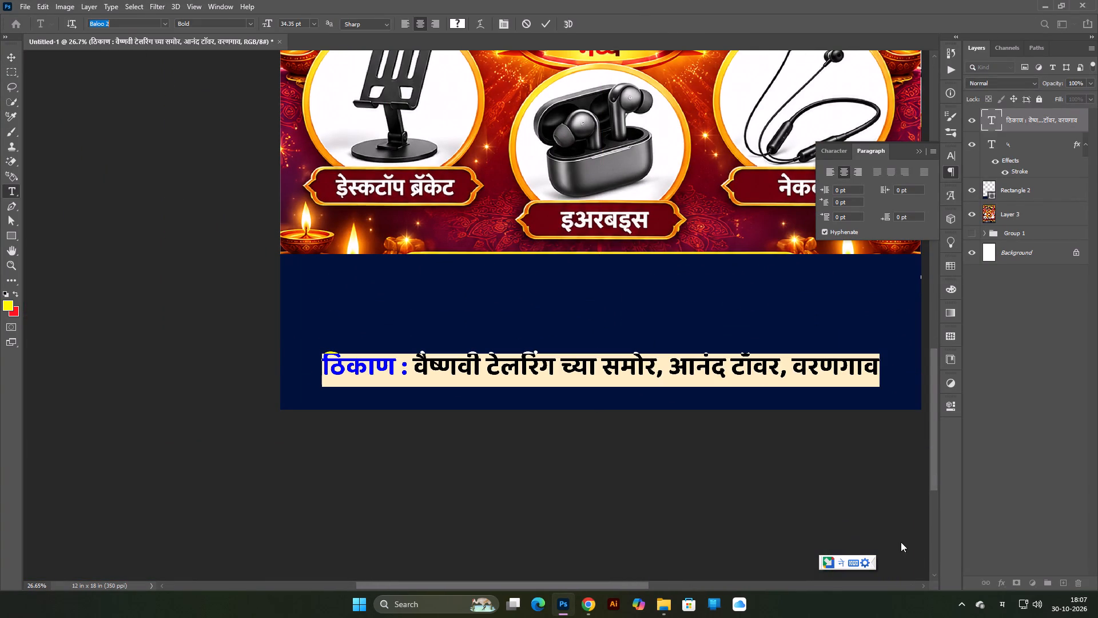
{"action": "left_click", "coordinate": [992, 611]}
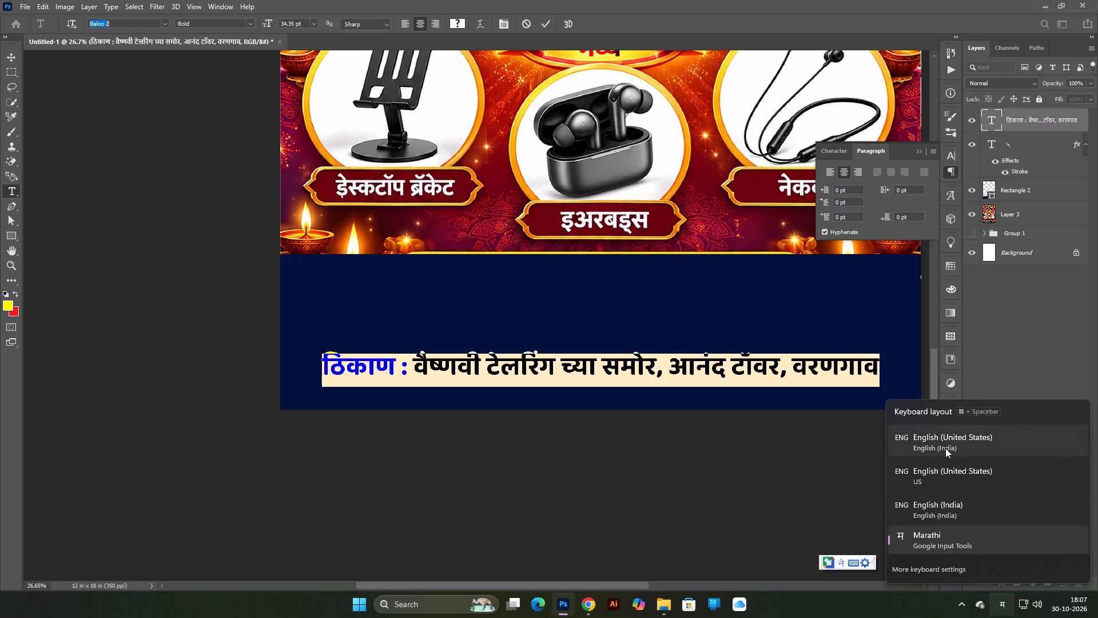
{"action": "left_click", "coordinate": [945, 447]}
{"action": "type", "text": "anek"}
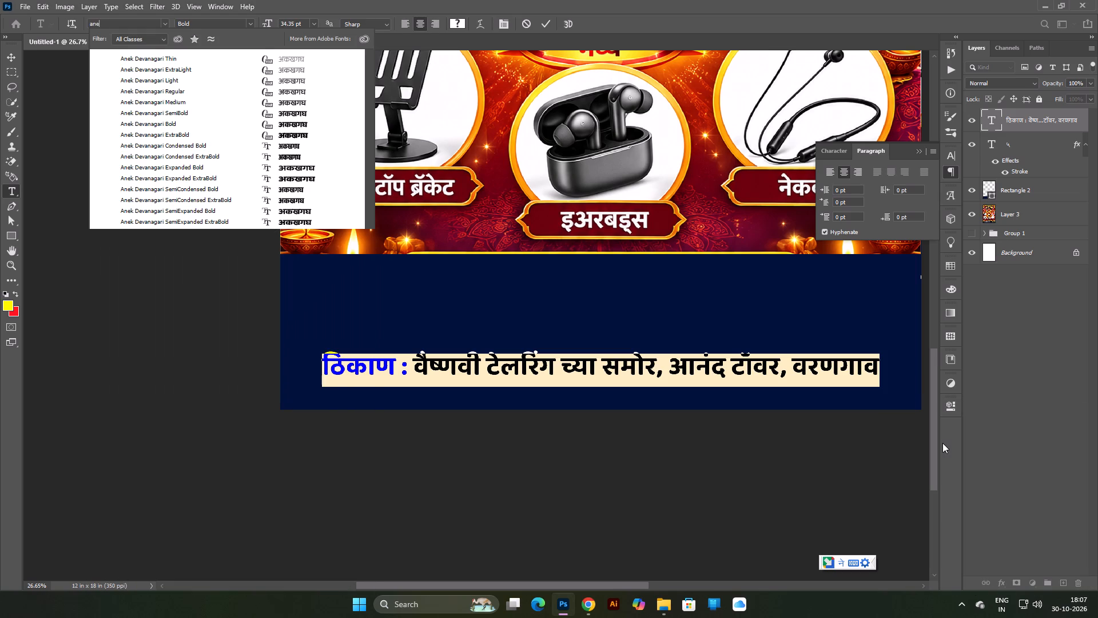
{"action": "left_click", "coordinate": [308, 136]}
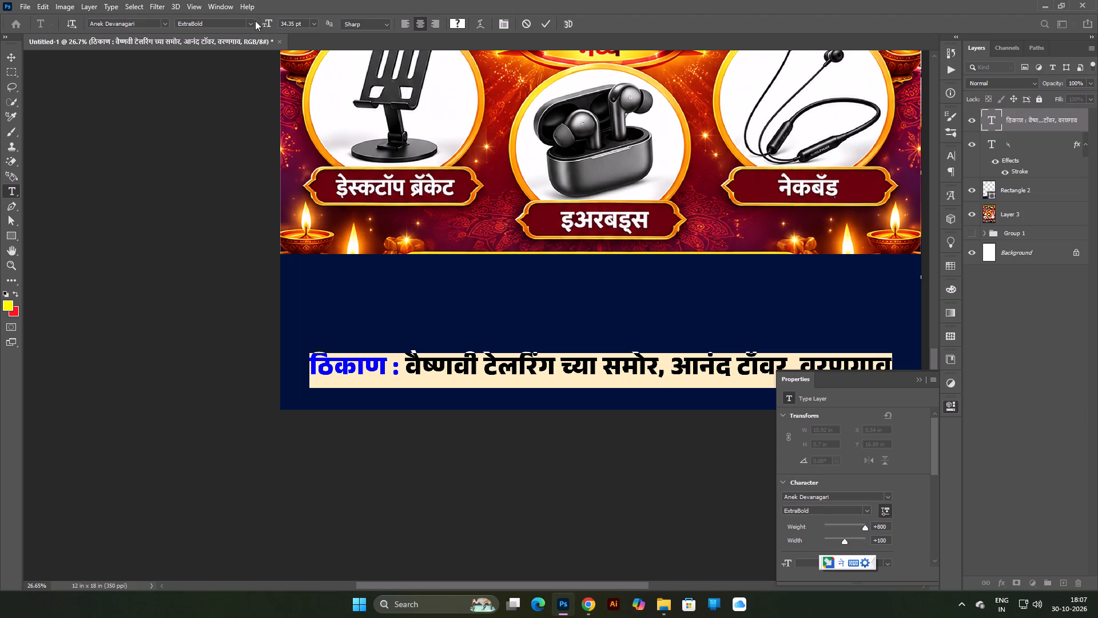
{"action": "left_click_drag", "start_coordinate": [266, 23], "coordinate": [270, 31]}
{"action": "left_click", "coordinate": [6, 56]}
{"action": "left_click", "coordinate": [79, 76]}
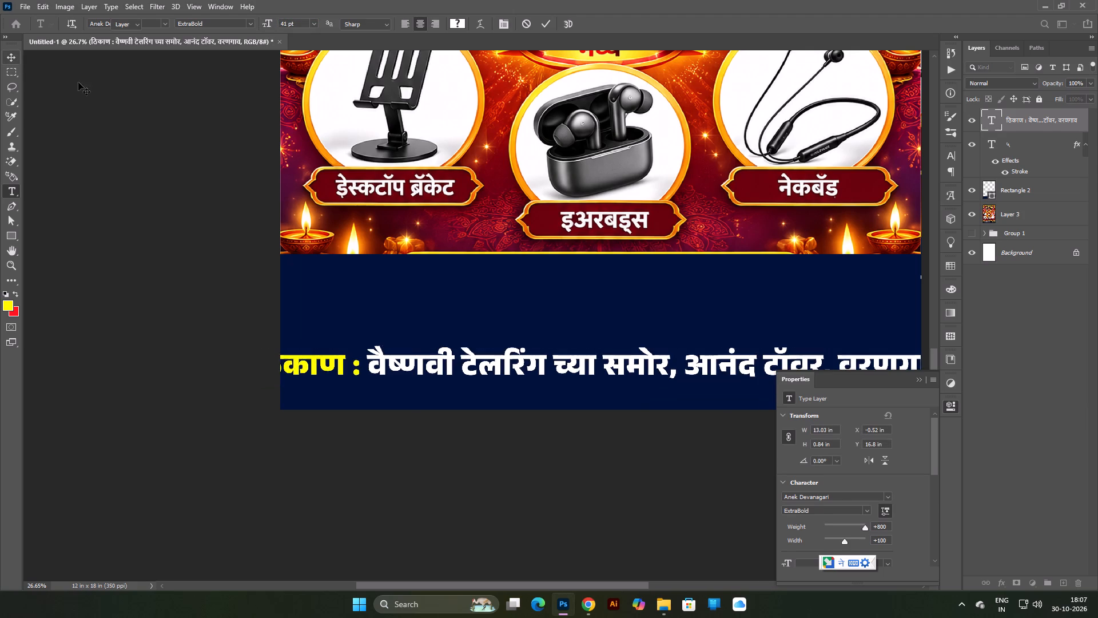
Scale the address line to about 80% and center it horizontally near the bottom of the navy footer.
{"action": "scroll", "coordinate": [125, 134], "scroll_direction": "down", "scroll_amount": 6}
{"action": "scroll", "coordinate": [404, 340], "scroll_direction": "up", "scroll_amount": 4}
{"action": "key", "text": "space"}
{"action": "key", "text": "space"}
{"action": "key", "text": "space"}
{"action": "left_click_drag", "start_coordinate": [577, 418], "coordinate": [456, 397]}
{"action": "left_click", "coordinate": [493, 314]}
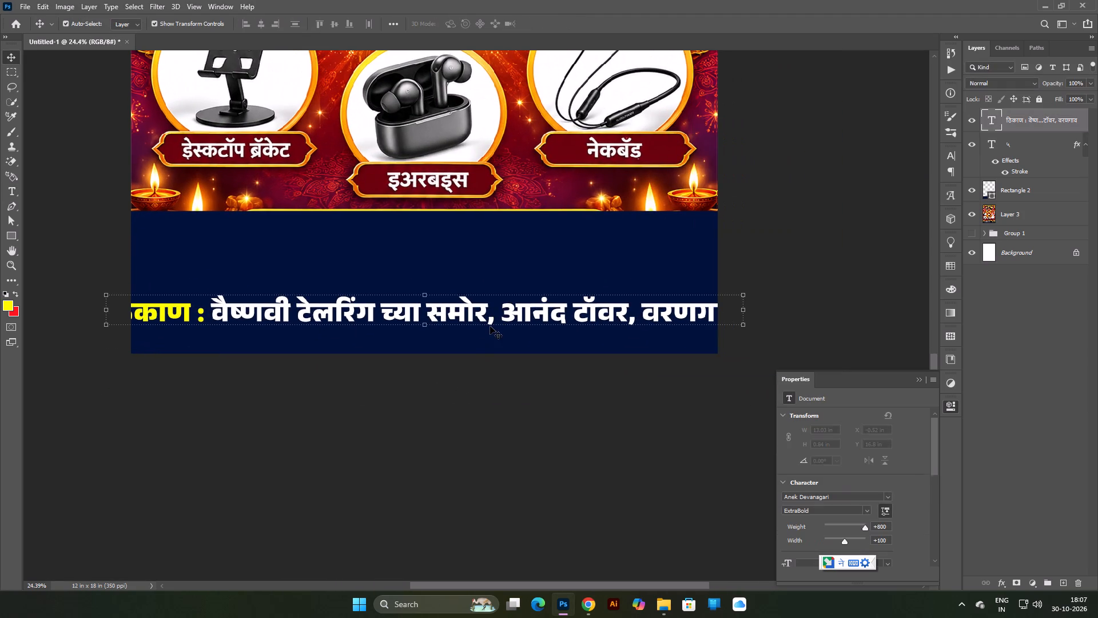
{"action": "left_click_drag", "start_coordinate": [428, 294], "coordinate": [428, 302]}
{"action": "left_click", "coordinate": [429, 315]}
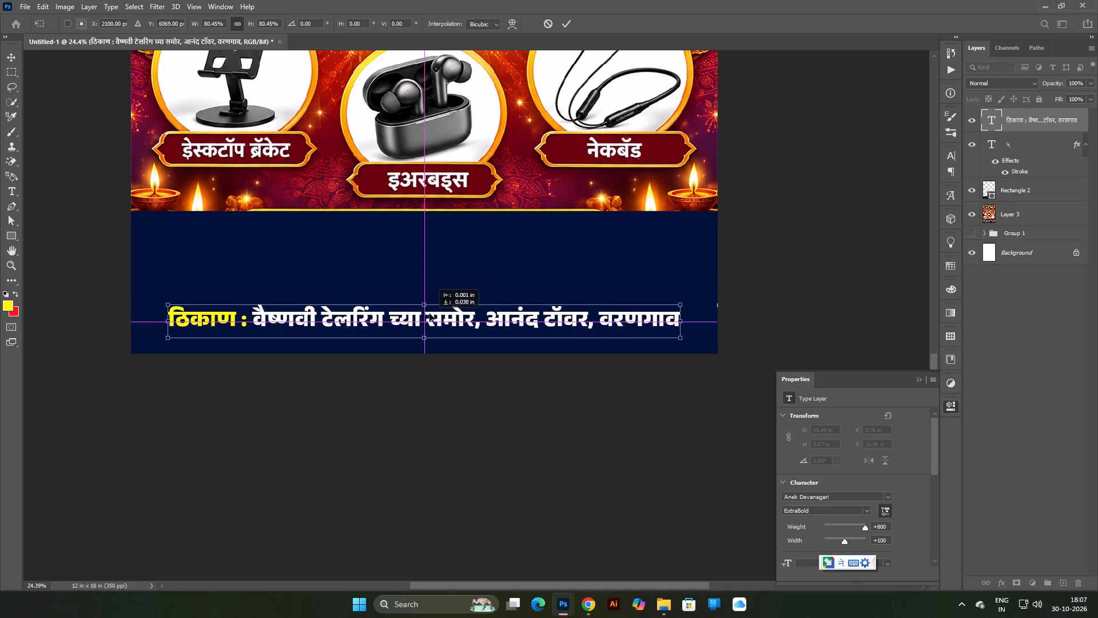
{"action": "key", "text": "Return"}
{"action": "left_click", "coordinate": [512, 422]}
{"action": "scroll", "coordinate": [423, 330], "scroll_direction": "down", "scroll_amount": 5}
{"action": "scroll", "coordinate": [672, 328], "scroll_direction": "up", "scroll_amount": 1}
{"action": "left_click", "coordinate": [800, 298]}
{"action": "scroll", "coordinate": [517, 311], "scroll_direction": "down", "scroll_amount": 9}
{"action": "scroll", "coordinate": [498, 312], "scroll_direction": "up", "scroll_amount": 3}
{"action": "key", "text": "ctrl+0"}
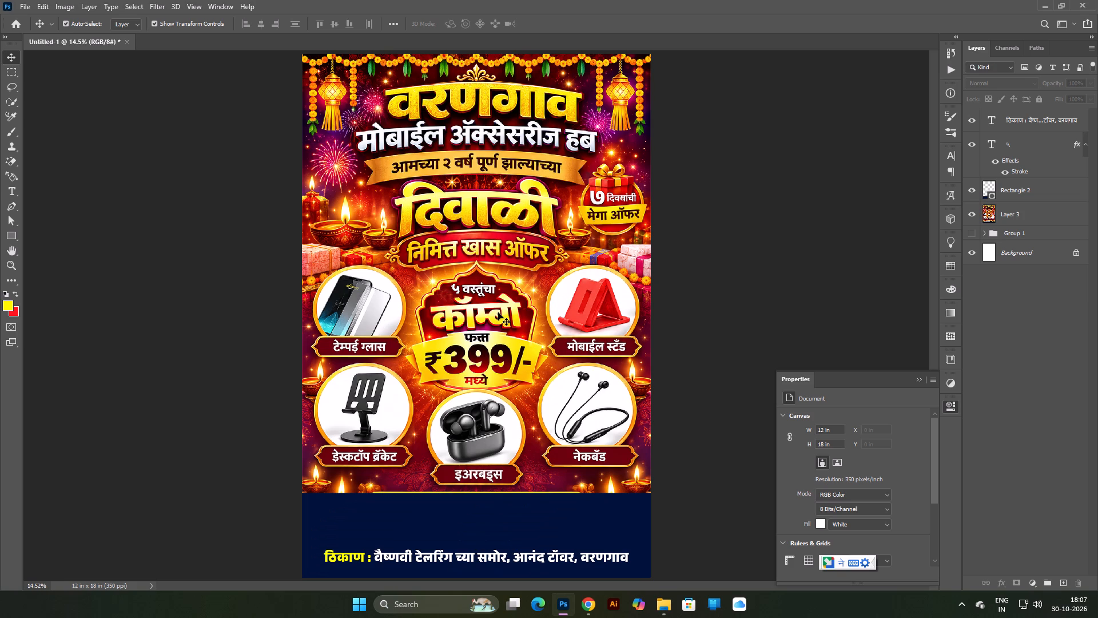
Add a centered yellow Marathi text line reading प्रो. in the navy footer above the address line.
{"action": "left_click", "coordinate": [10, 195]}
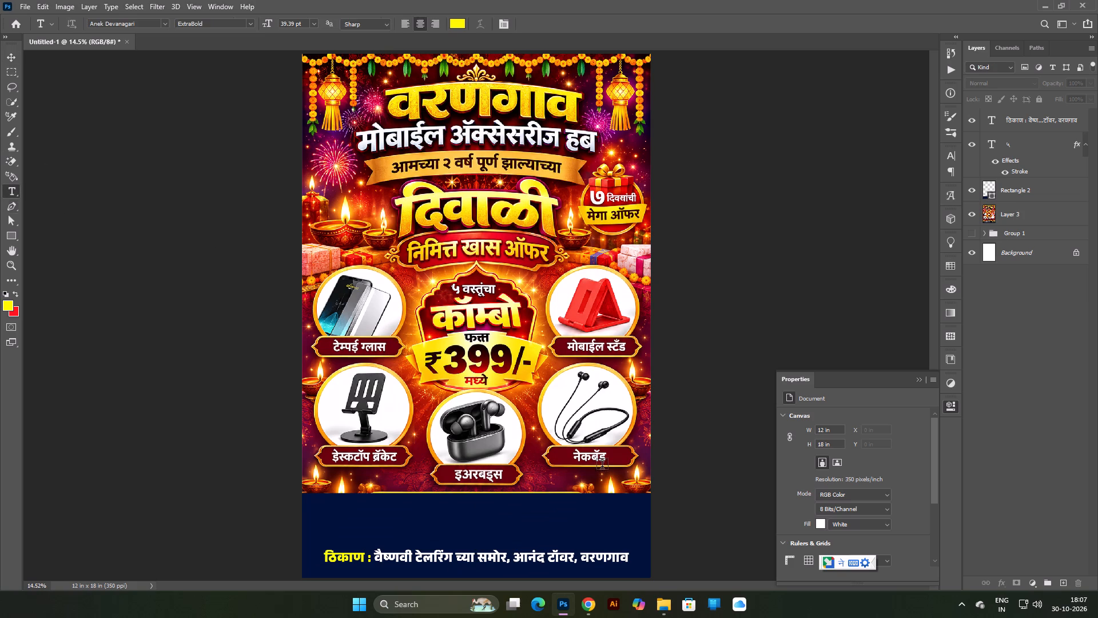
{"action": "scroll", "coordinate": [511, 511], "scroll_direction": "up", "scroll_amount": 9}
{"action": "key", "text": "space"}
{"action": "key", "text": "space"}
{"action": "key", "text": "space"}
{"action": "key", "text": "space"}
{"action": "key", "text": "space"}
{"action": "left_click_drag", "start_coordinate": [421, 516], "coordinate": [527, 423]}
{"action": "left_click", "coordinate": [518, 425]}
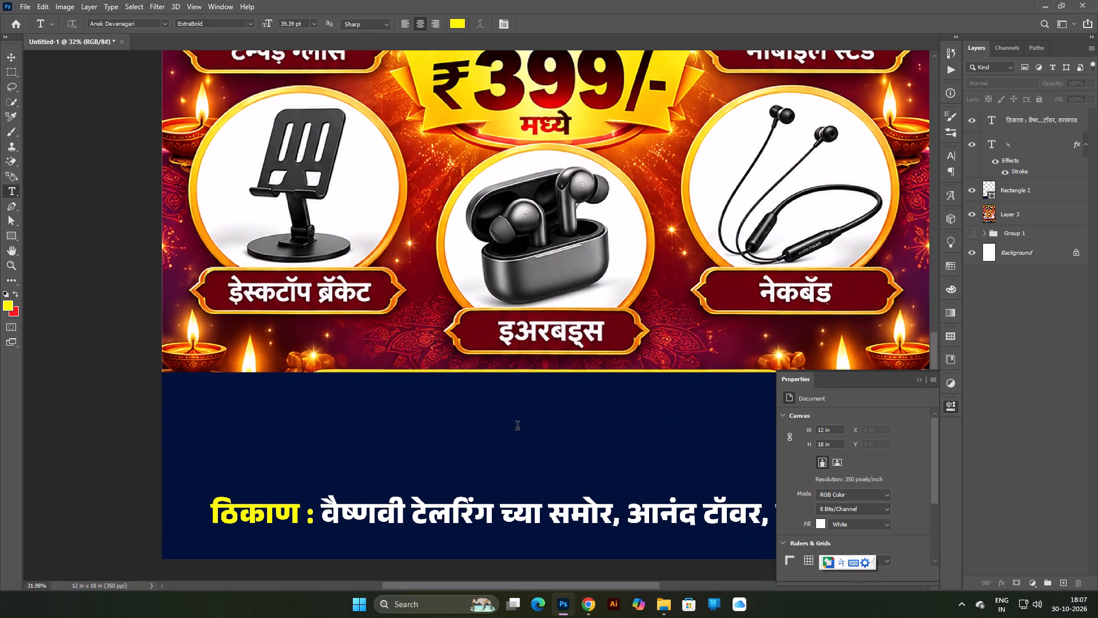
{"action": "left_click", "coordinate": [1004, 611]}
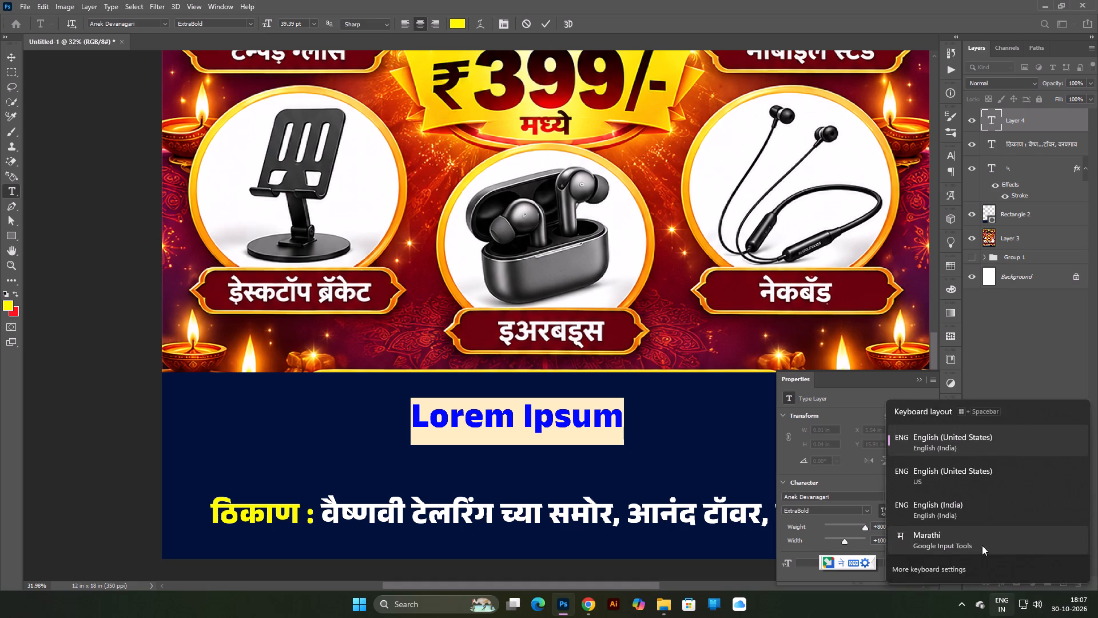
{"action": "left_click", "coordinate": [969, 537]}
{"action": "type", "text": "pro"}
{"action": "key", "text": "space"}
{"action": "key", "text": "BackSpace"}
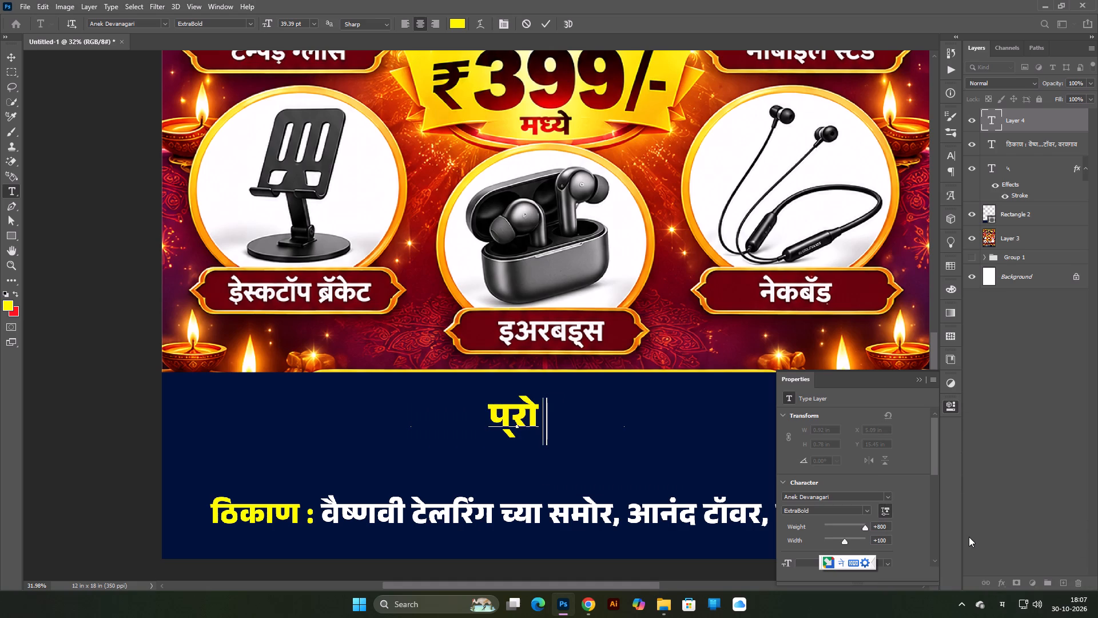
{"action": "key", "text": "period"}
Change the paragraph composition setting of the प्रो. text so its Devanagari letters join properly.
{"action": "triple_click", "coordinate": [536, 422]}
{"action": "left_click", "coordinate": [536, 422]}
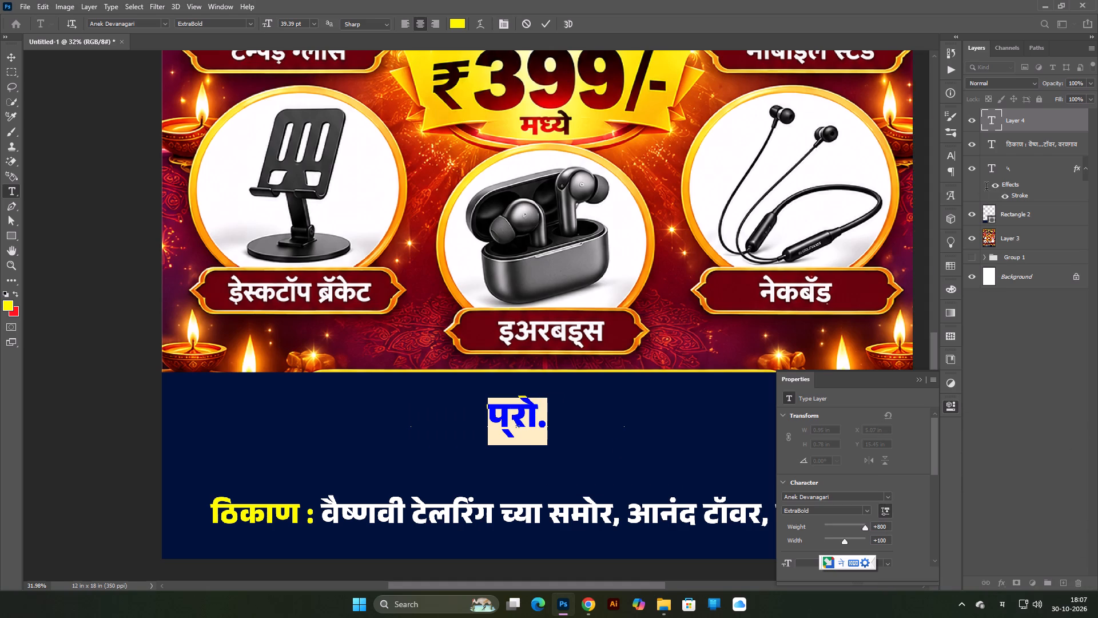
{"action": "left_click", "coordinate": [956, 174]}
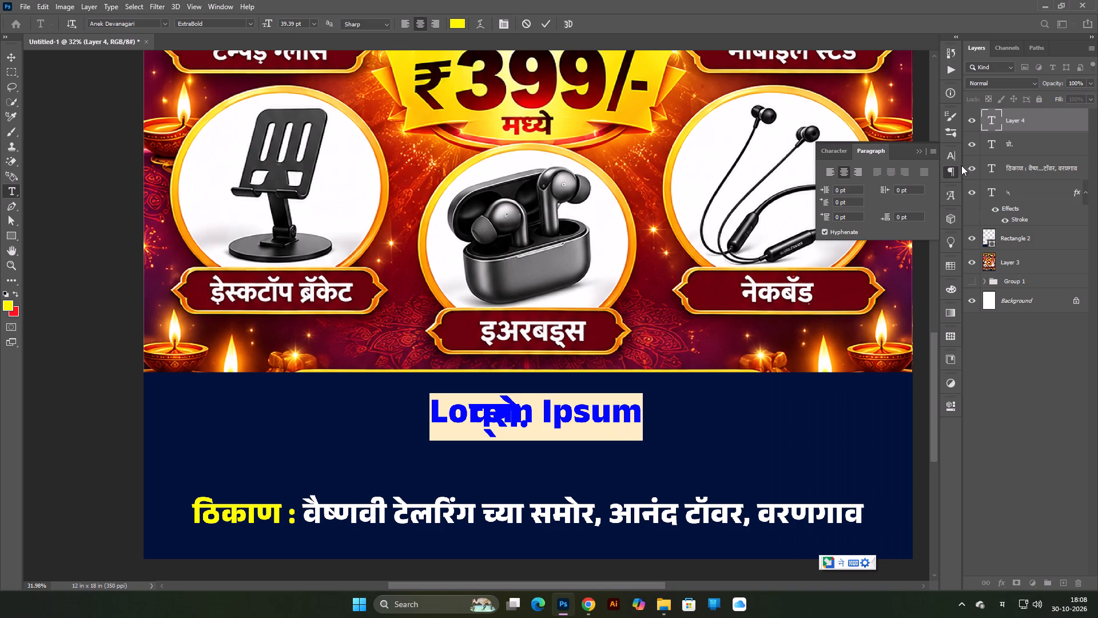
{"action": "key", "text": "Return"}
{"action": "key", "text": "Delete"}
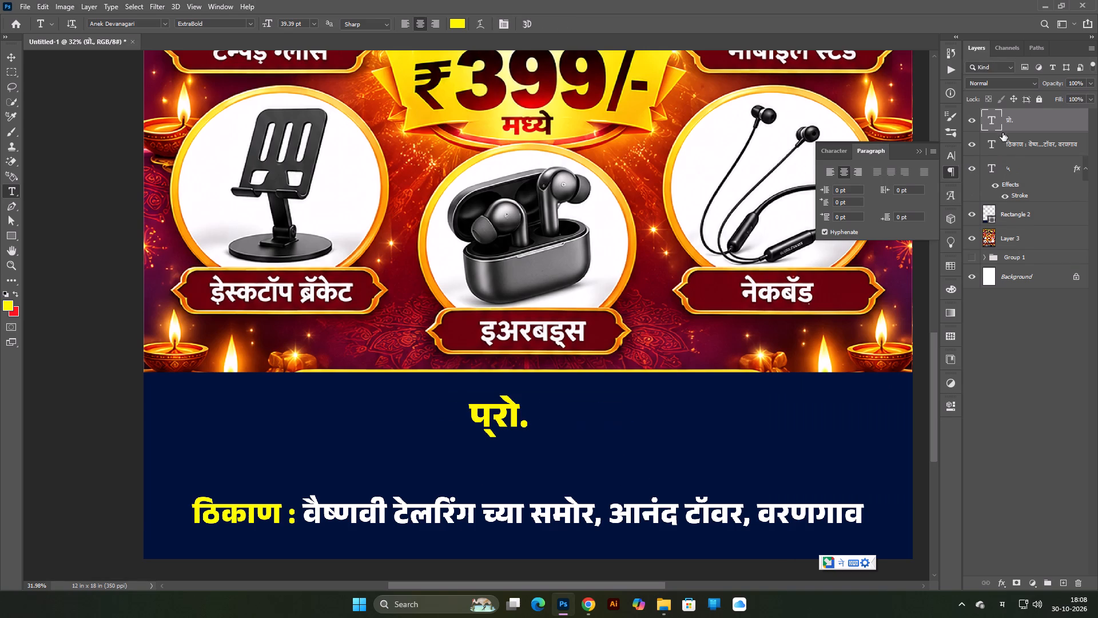
{"action": "double_click", "coordinate": [985, 124]}
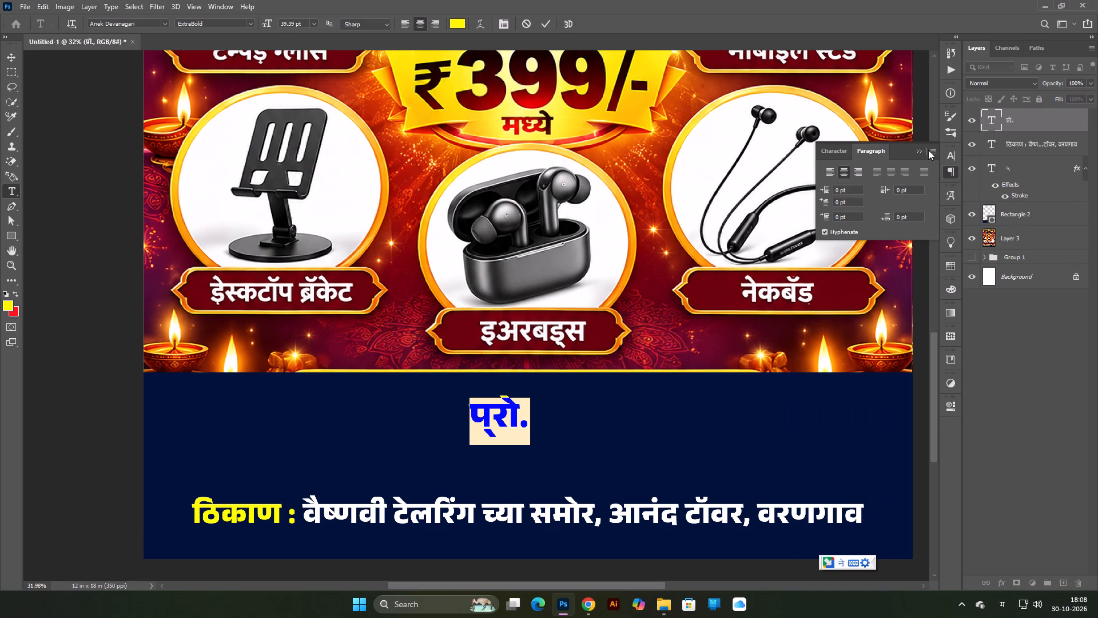
{"action": "left_click", "coordinate": [932, 150]}
{"action": "left_click", "coordinate": [958, 210]}
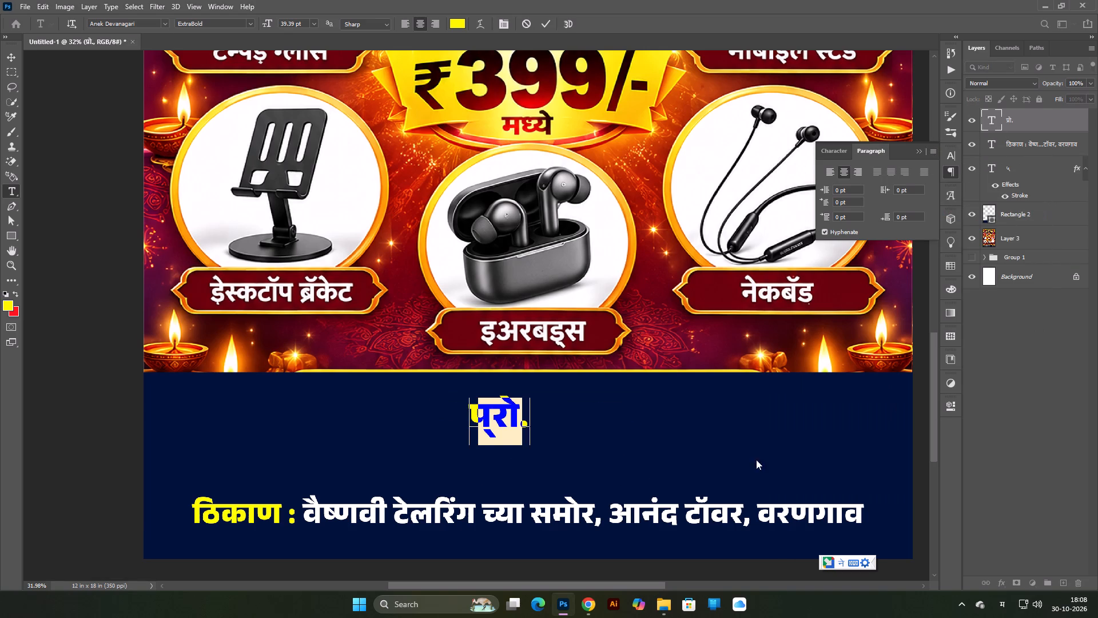
Extend the प्रो. text to प्रो.प्रा: followed by the proprietor's name in Marathi.
{"action": "left_click", "coordinate": [520, 422]}
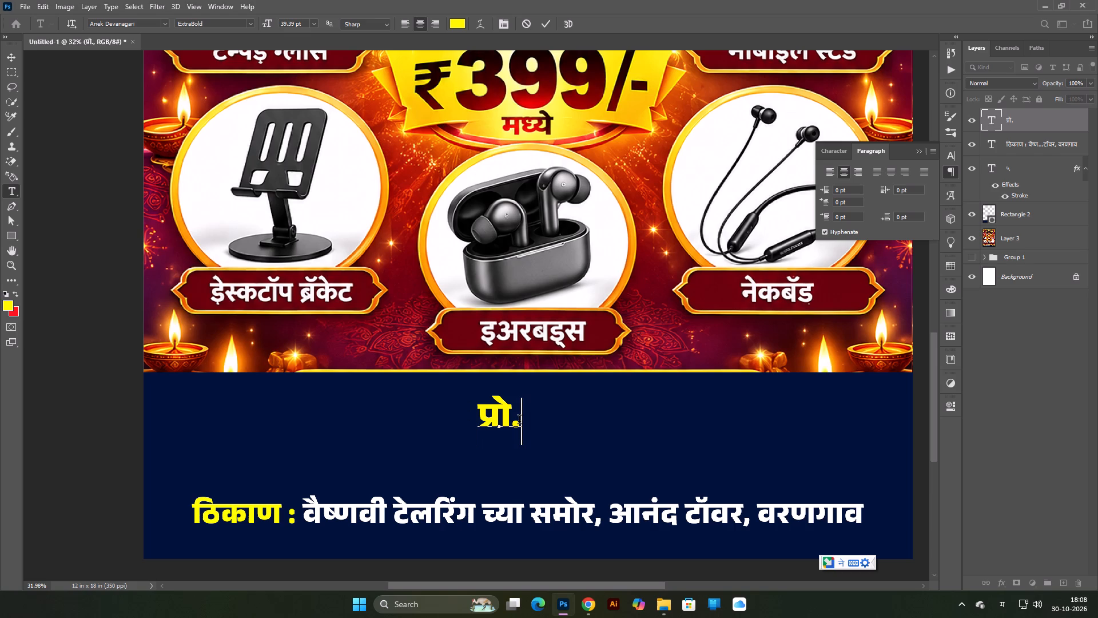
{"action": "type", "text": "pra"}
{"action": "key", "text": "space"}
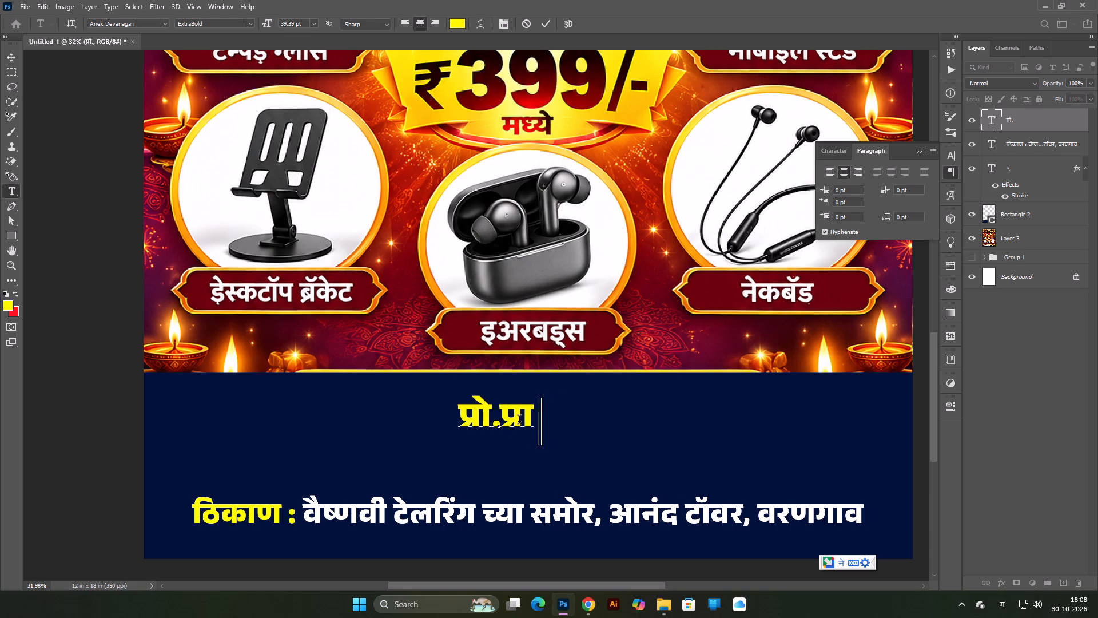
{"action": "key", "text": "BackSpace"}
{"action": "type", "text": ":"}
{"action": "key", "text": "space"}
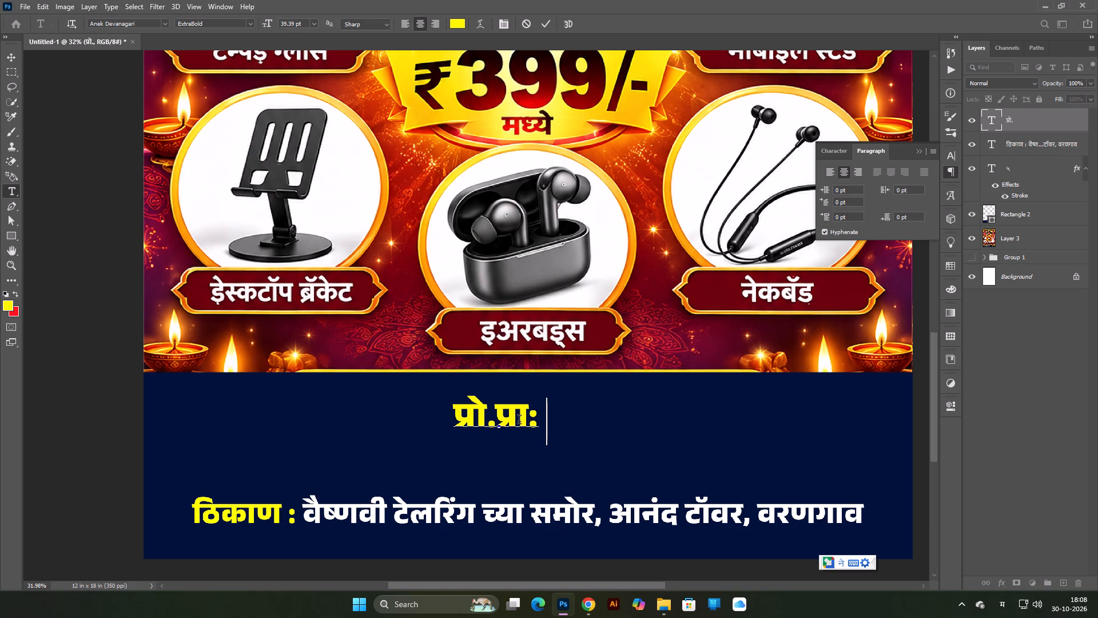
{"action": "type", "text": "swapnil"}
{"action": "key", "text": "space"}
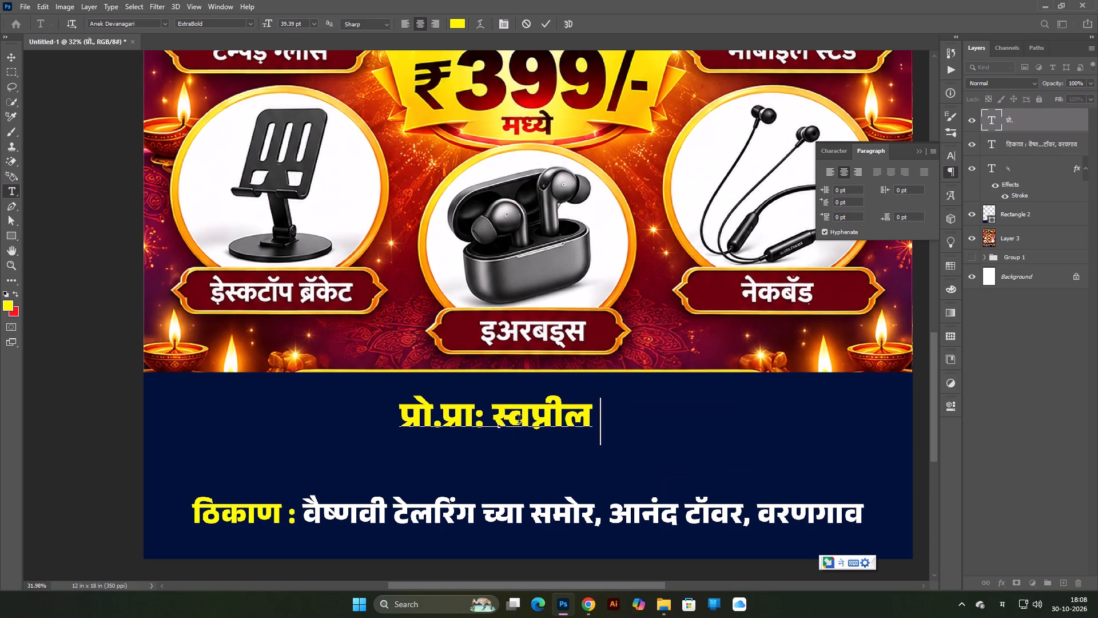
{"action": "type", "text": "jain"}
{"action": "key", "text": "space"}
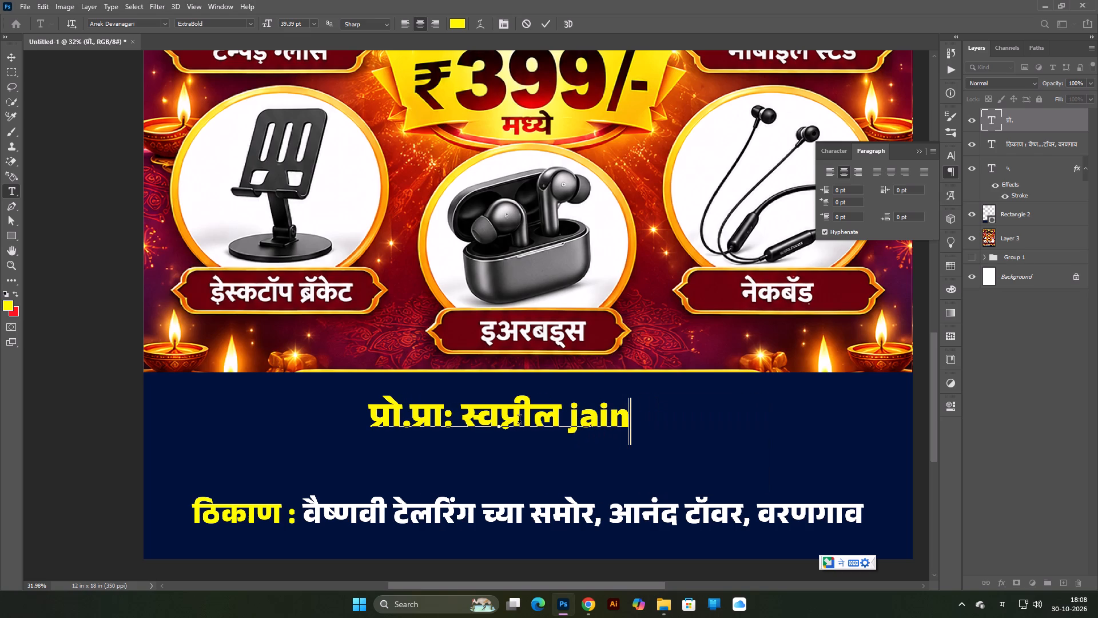
Color only the proprietor's name white, #ffffff.
{"action": "double_click", "coordinate": [519, 421]}
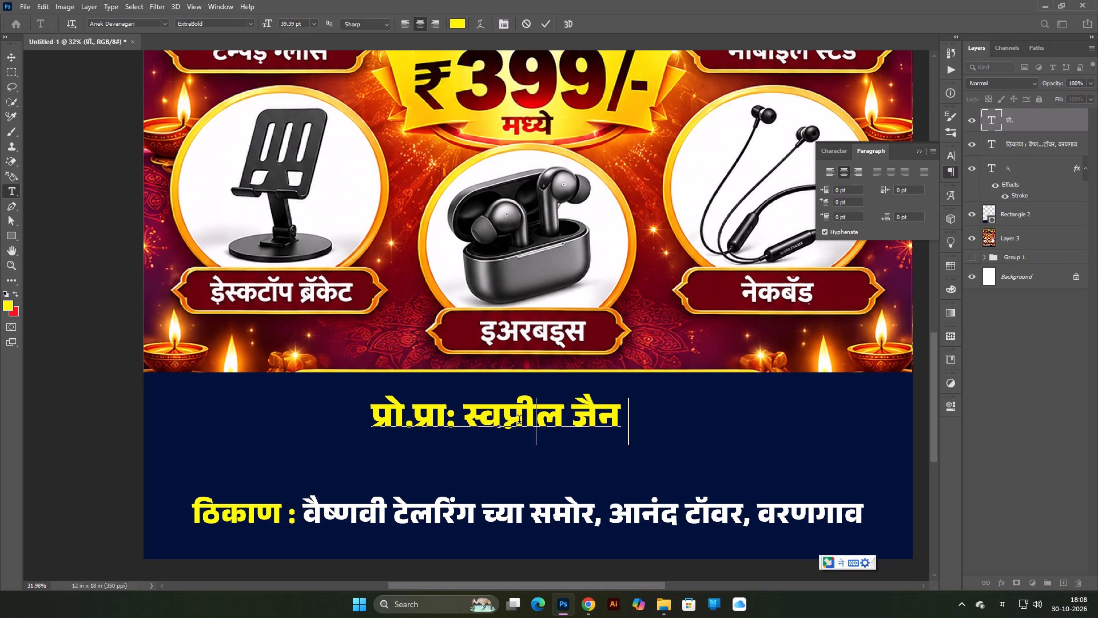
{"action": "left_click_drag", "start_coordinate": [465, 422], "coordinate": [653, 413]}
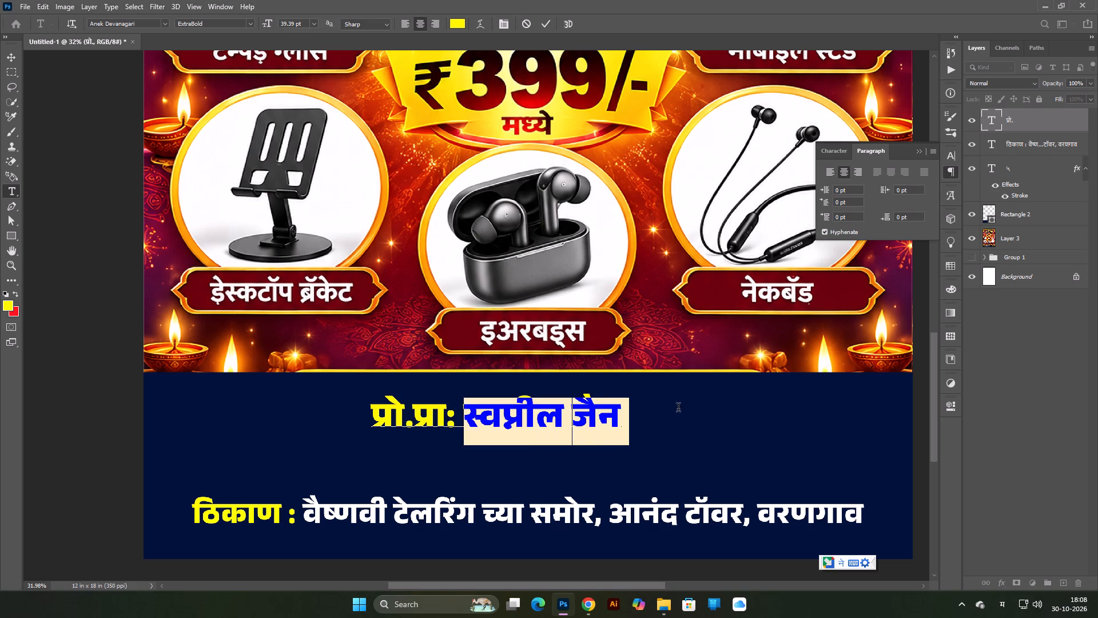
{"action": "left_click", "coordinate": [457, 23]}
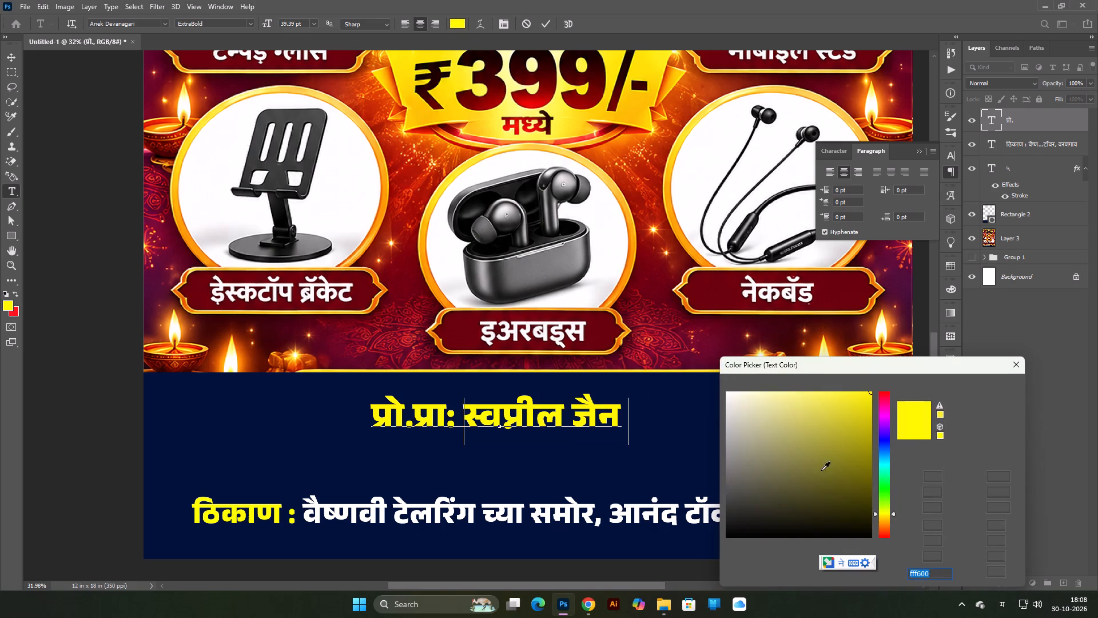
{"action": "left_click_drag", "start_coordinate": [822, 496], "coordinate": [484, 227]}
{"action": "left_click", "coordinate": [980, 386]}
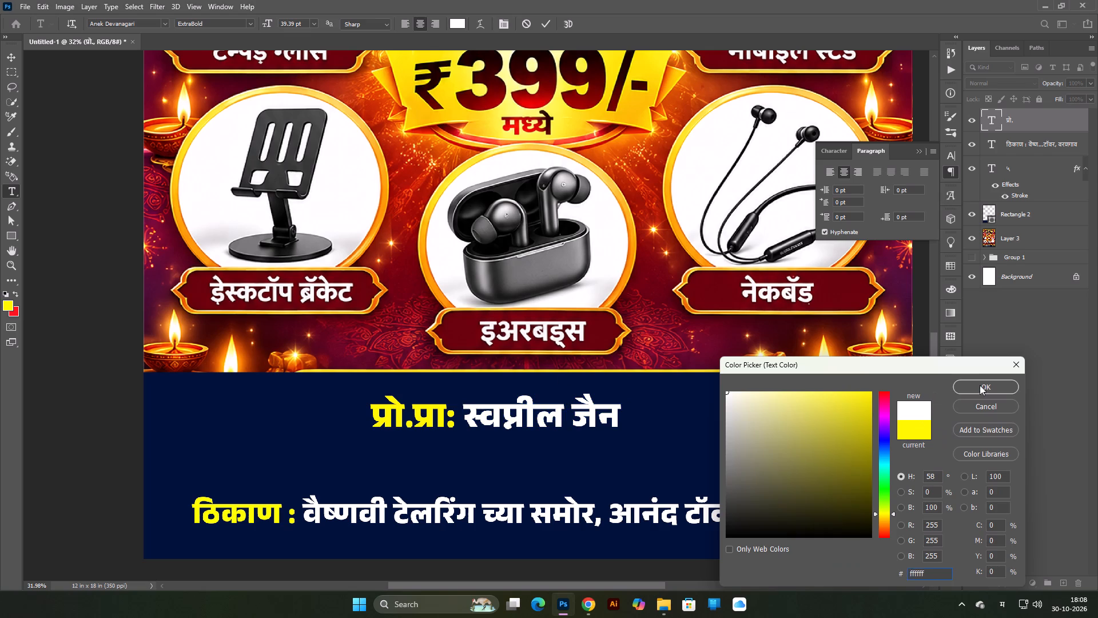
{"action": "key", "text": "Return"}
Append the mobile number label मो नं : after the proprietor's name, separated by a few spaces.
{"action": "left_click", "coordinate": [617, 417]}
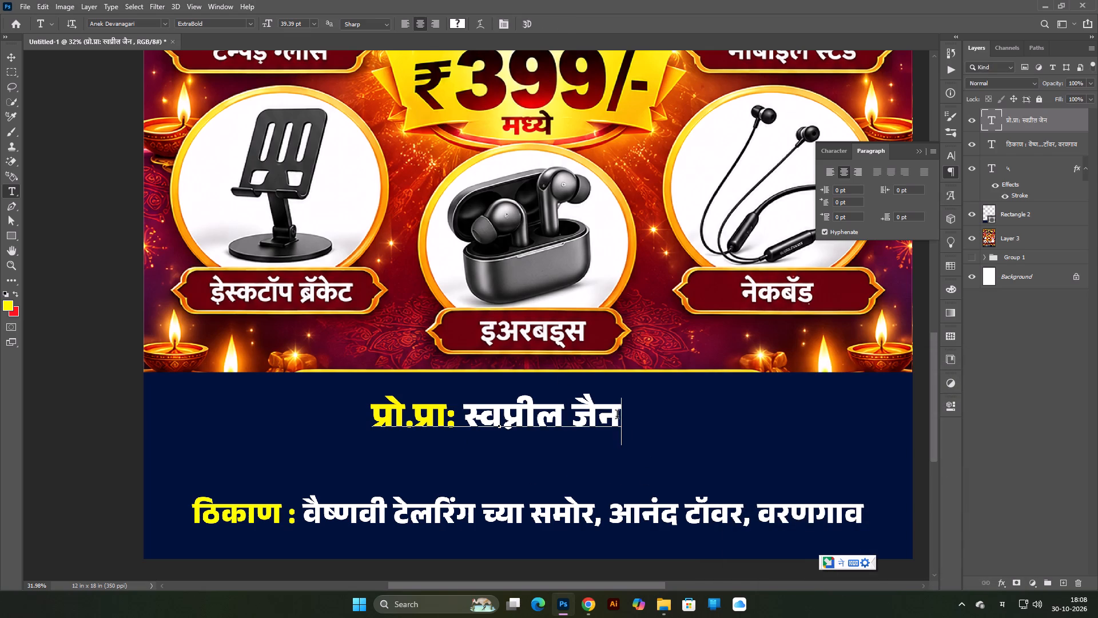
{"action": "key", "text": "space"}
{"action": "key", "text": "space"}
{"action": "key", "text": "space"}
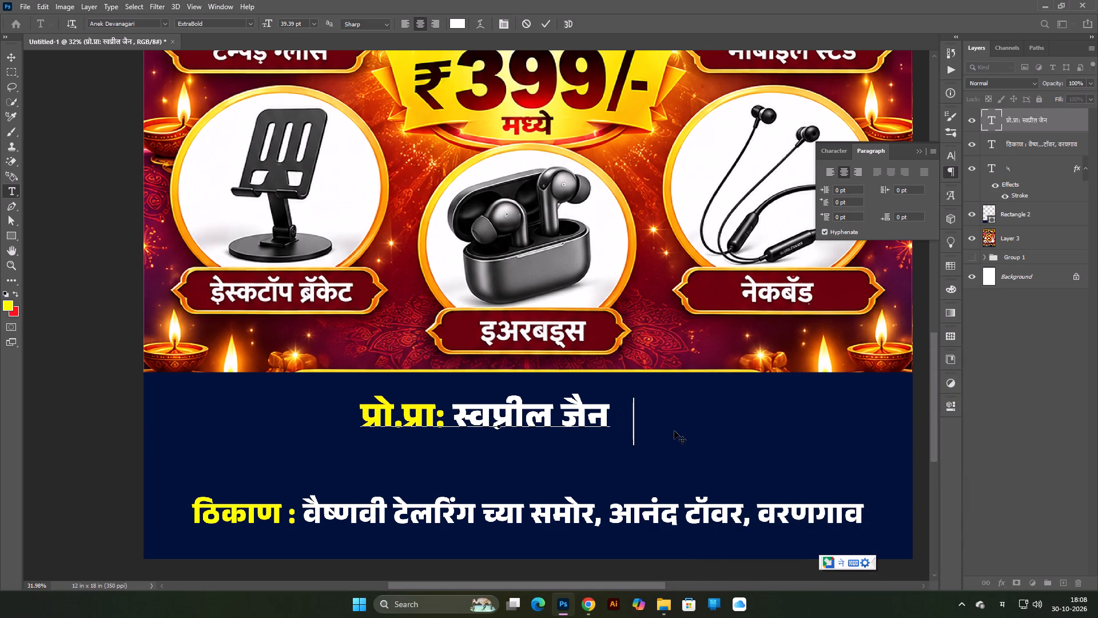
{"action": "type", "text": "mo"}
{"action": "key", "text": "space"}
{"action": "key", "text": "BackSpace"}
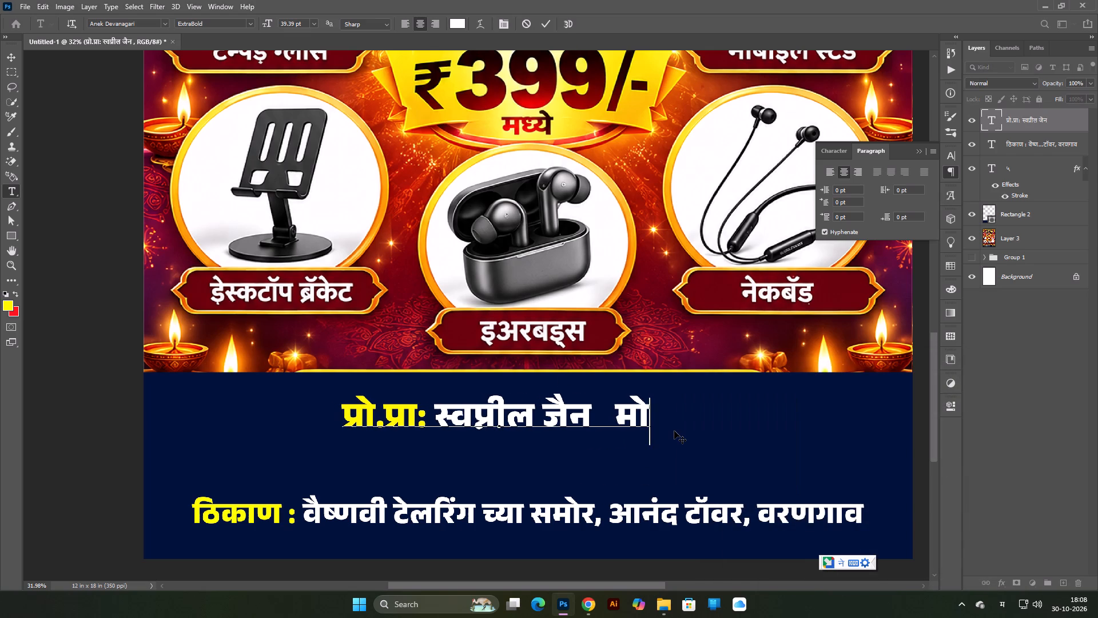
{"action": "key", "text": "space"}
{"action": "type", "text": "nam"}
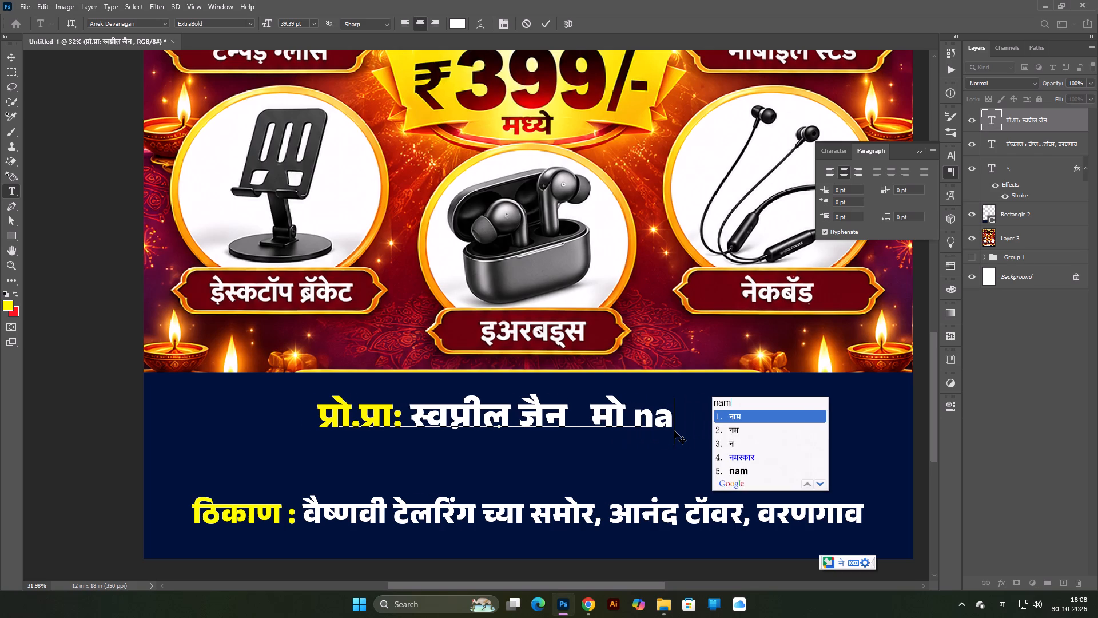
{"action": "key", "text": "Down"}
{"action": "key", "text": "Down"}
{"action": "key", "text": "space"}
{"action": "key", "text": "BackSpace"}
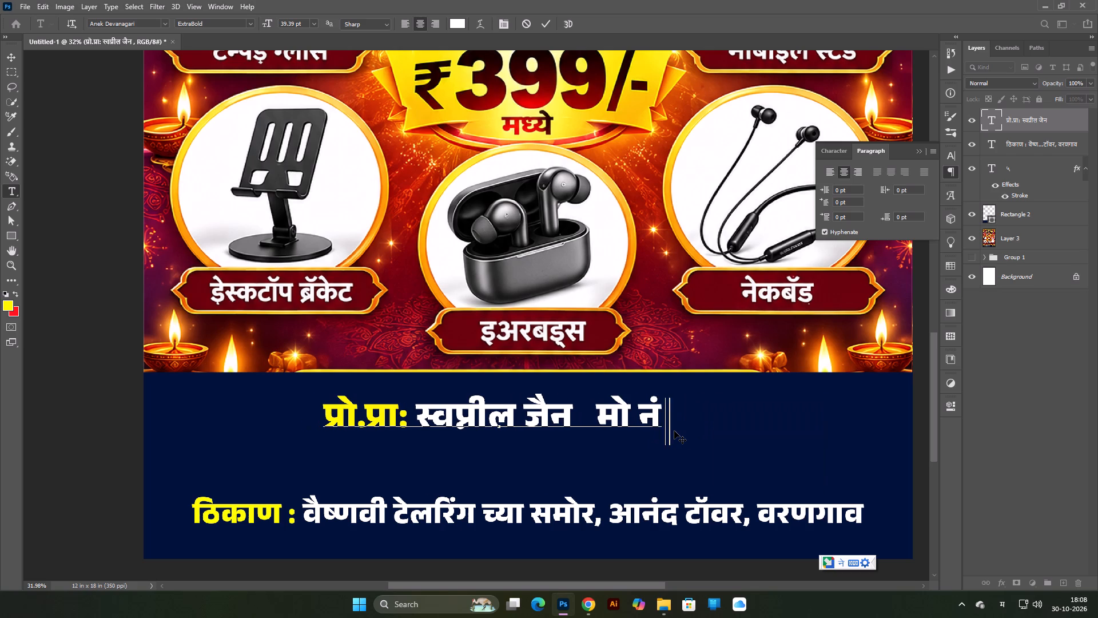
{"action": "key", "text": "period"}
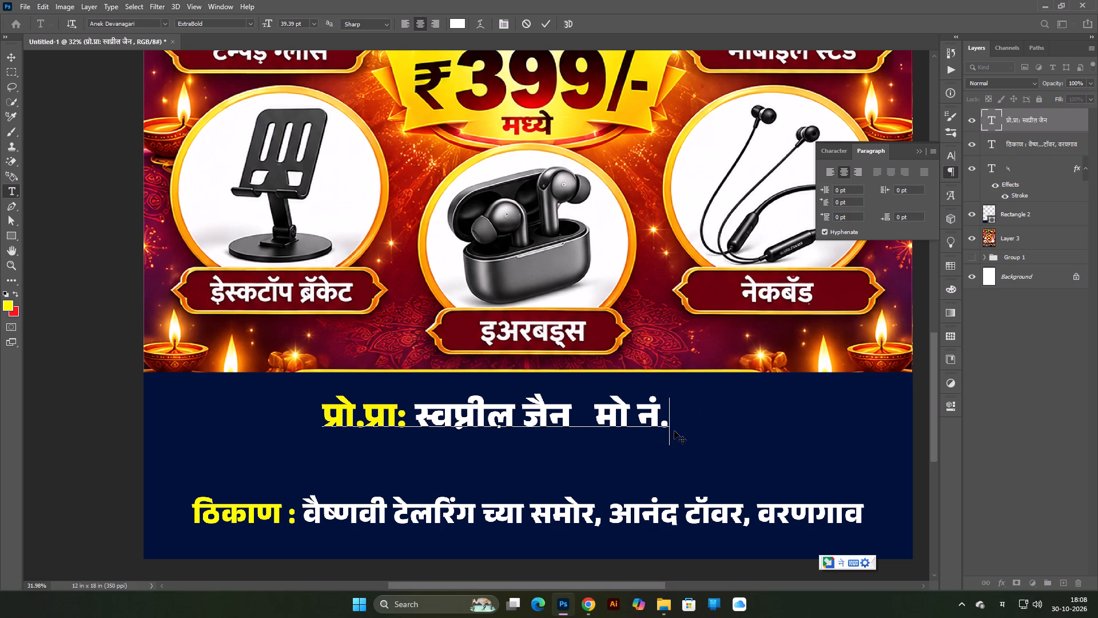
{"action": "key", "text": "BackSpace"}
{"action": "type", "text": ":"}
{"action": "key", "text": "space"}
{"action": "left_click", "coordinate": [659, 420]}
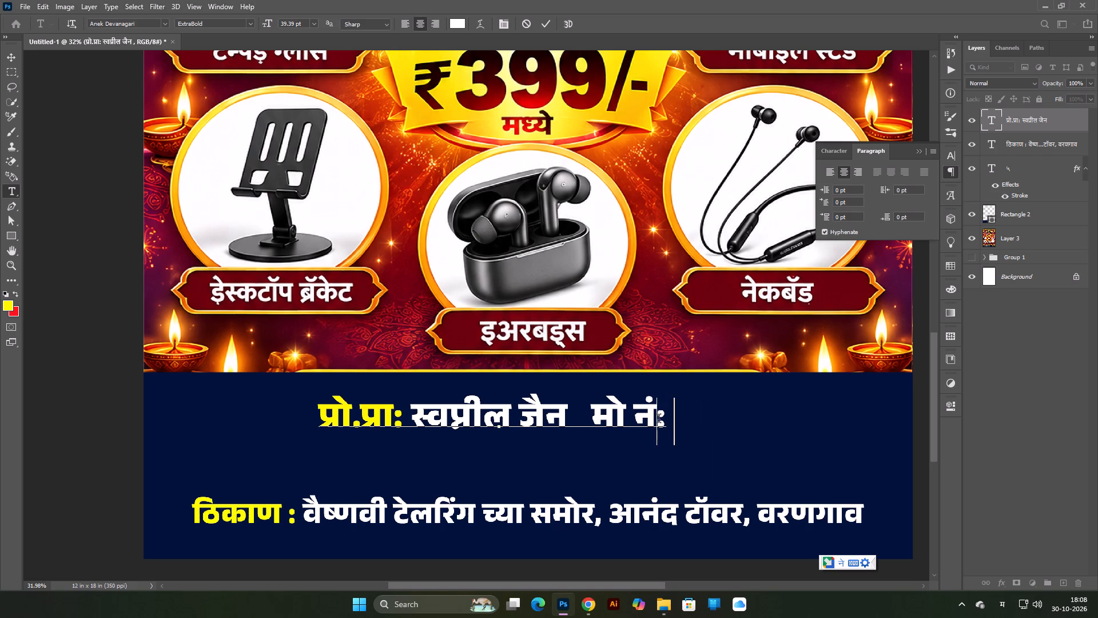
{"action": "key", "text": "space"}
Color only the मो नं : label yellow, #fff600, sampled from the प्रो.प्रा: label.
{"action": "triple_click", "coordinate": [630, 419]}
{"action": "double_click", "coordinate": [629, 419]}
{"action": "left_click_drag", "start_coordinate": [593, 421], "coordinate": [616, 421]}
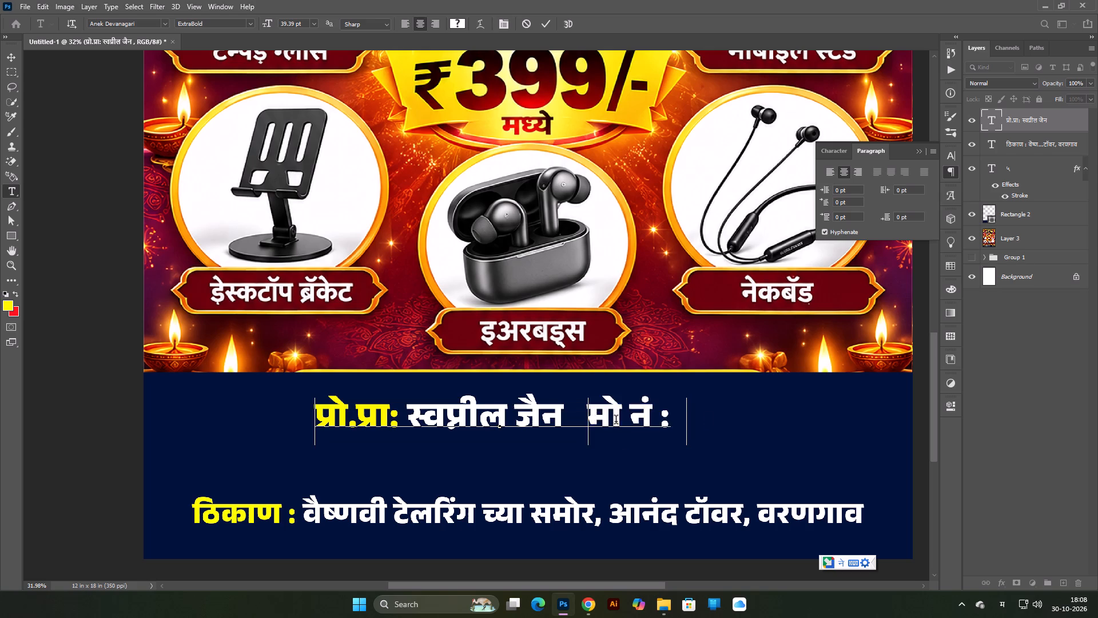
{"action": "left_click_drag", "start_coordinate": [616, 421], "coordinate": [828, 422]}
{"action": "left_click", "coordinate": [463, 26]}
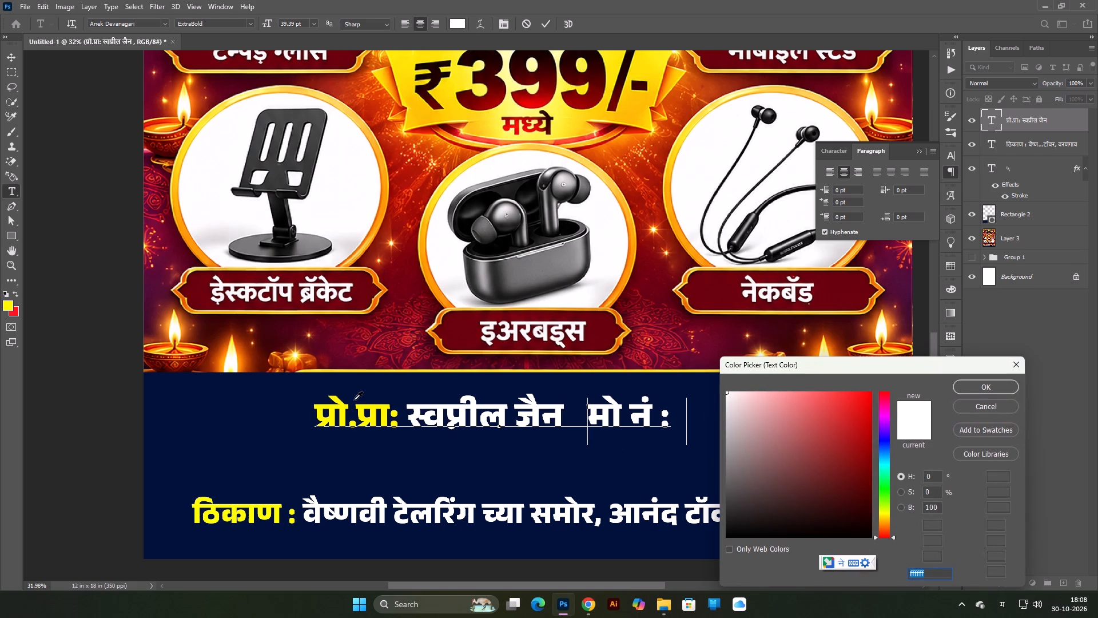
{"action": "left_click", "coordinate": [343, 407]}
{"action": "left_click", "coordinate": [978, 385]}
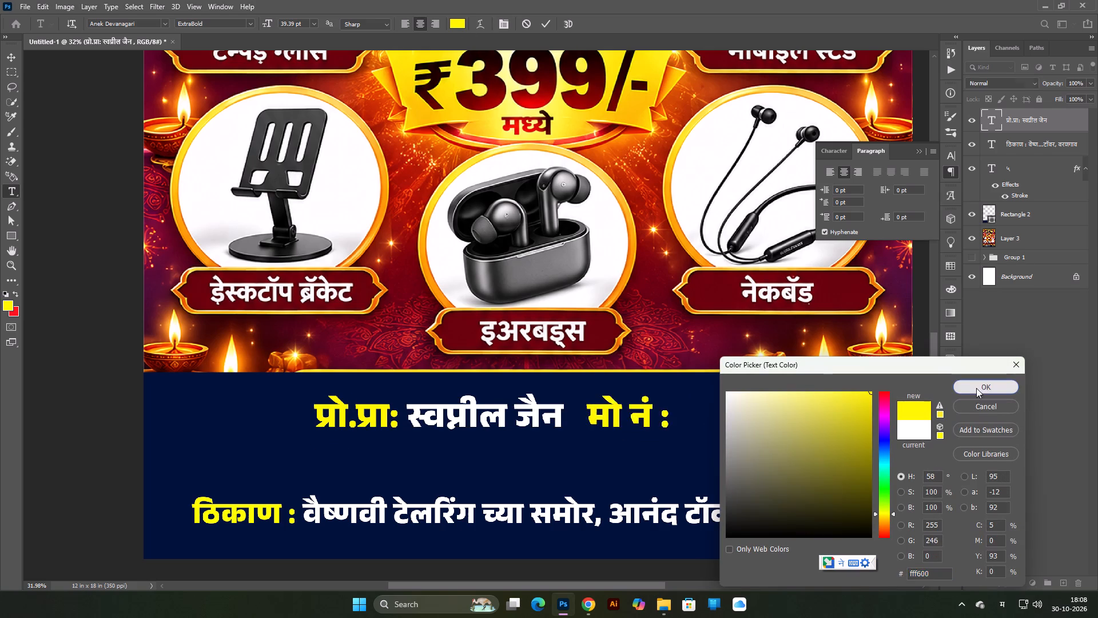
Remove the space before the colon in the मो नं : label and add a space after the colon.
{"action": "left_click", "coordinate": [664, 416]}
{"action": "key", "text": "BackSpace"}
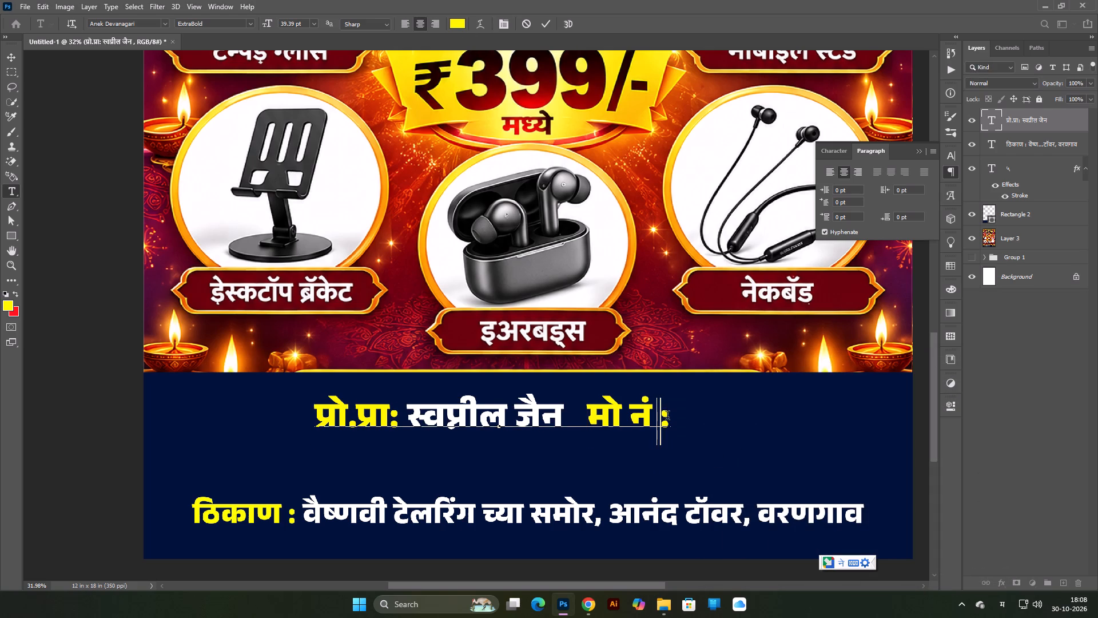
{"action": "left_click", "coordinate": [667, 417]}
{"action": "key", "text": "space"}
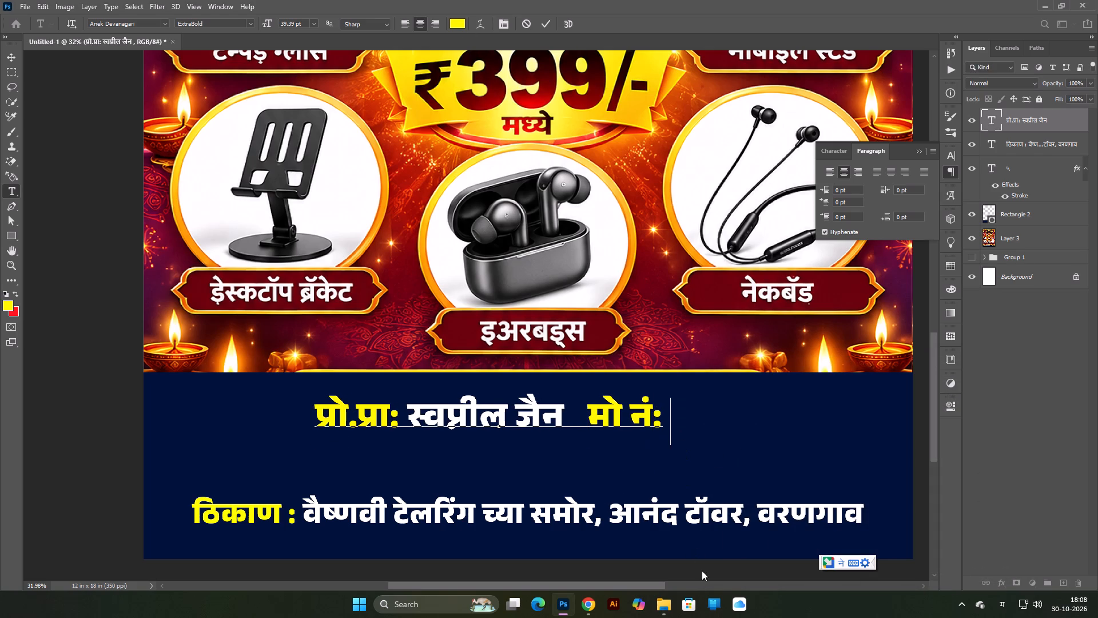
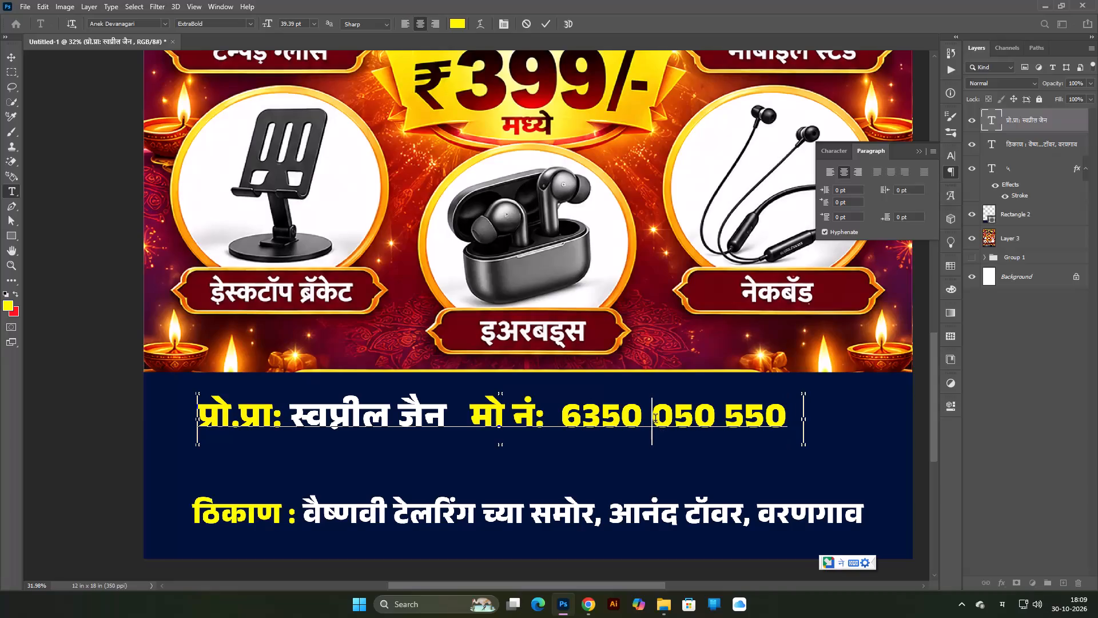
Remove the spaces inside the mobile number so all its digits run together.
{"action": "key", "text": "BackSpace"}
{"action": "left_click", "coordinate": [727, 417]}
{"action": "key", "text": "BackSpace"}
Color only the mobile number's digits white.
{"action": "double_click", "coordinate": [713, 418]}
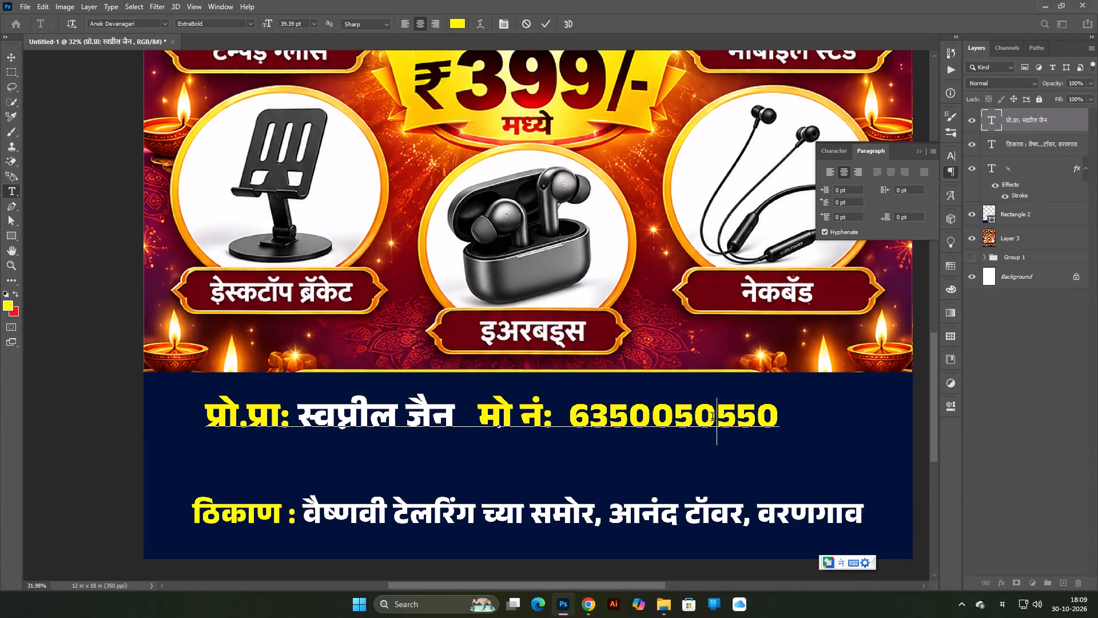
{"action": "left_click", "coordinate": [461, 22]}
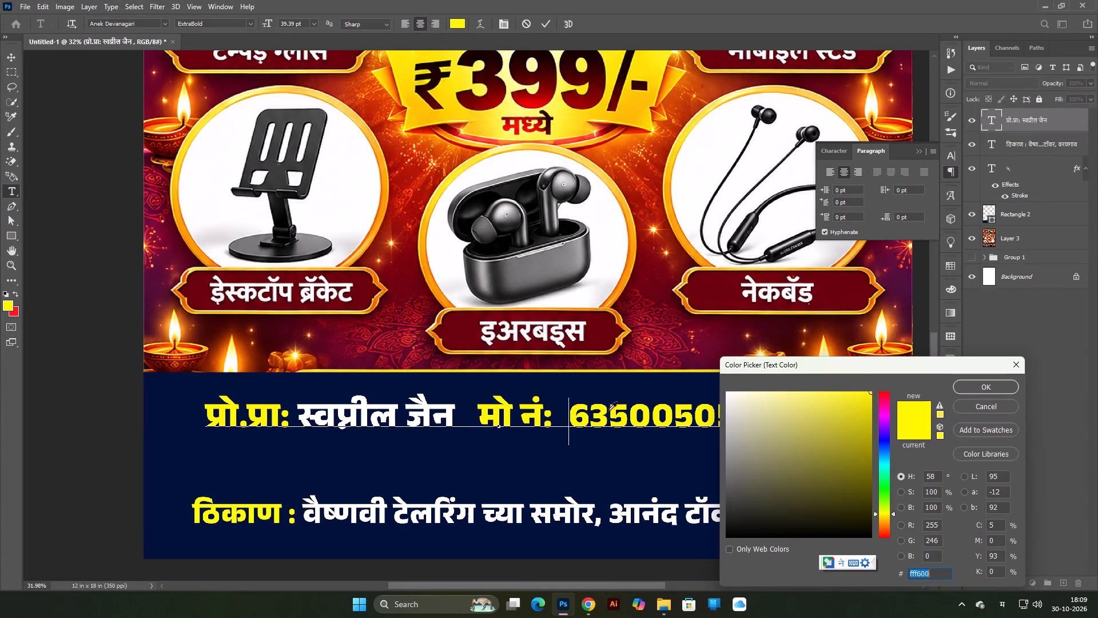
{"action": "left_click_drag", "start_coordinate": [754, 449], "coordinate": [557, 280]}
{"action": "left_click", "coordinate": [986, 390]}
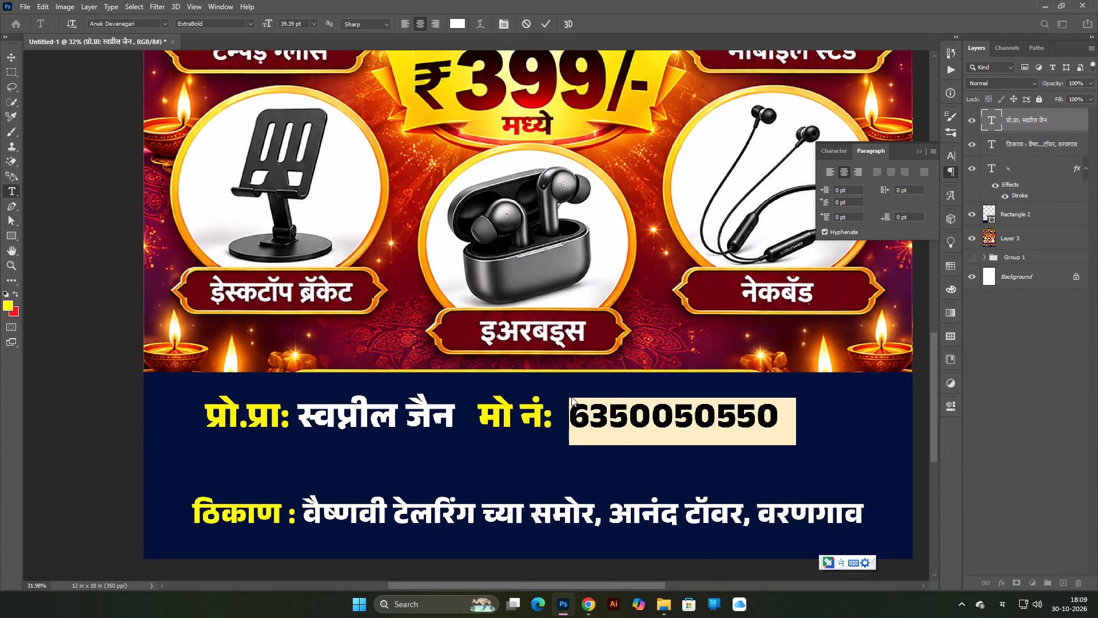
Delete the extra space between the मो नं: label and the mobile number, and finish the text edit.
{"action": "left_click", "coordinate": [571, 402]}
{"action": "key", "text": "BackSpace"}
{"action": "scroll", "coordinate": [456, 340], "scroll_direction": "down", "scroll_amount": 5}
{"action": "key", "text": "Return"}
{"action": "scroll", "coordinate": [503, 420], "scroll_direction": "down", "scroll_amount": 4}
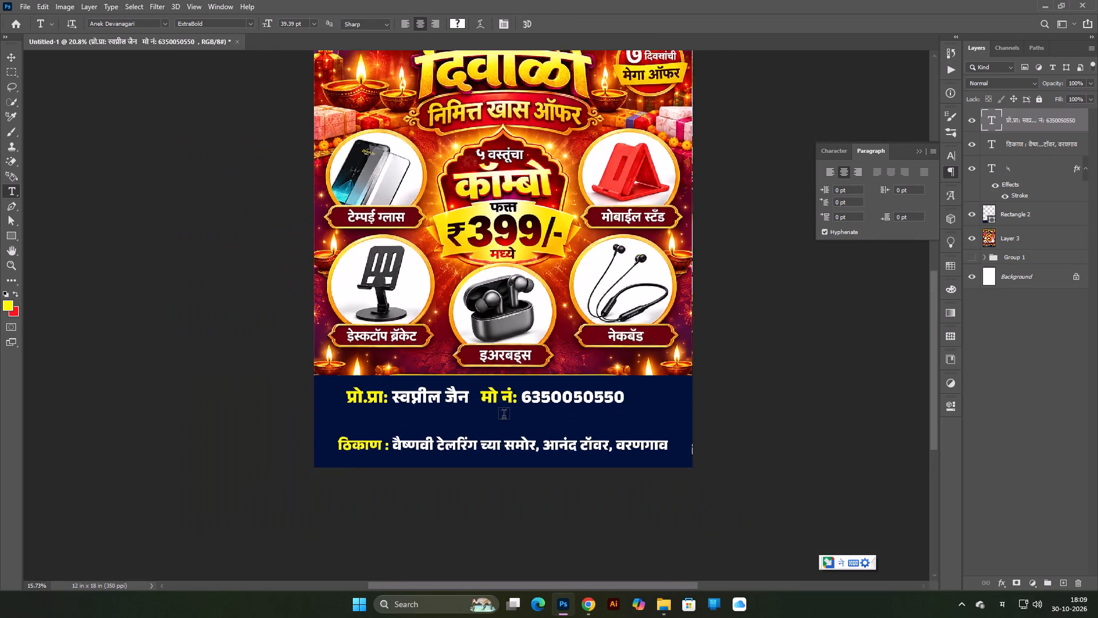
Center the proprietor and mobile number line horizontally in the navy footer and lower it slightly toward the address line.
{"action": "scroll", "coordinate": [414, 373], "scroll_direction": "up", "scroll_amount": 2}
{"action": "left_click", "coordinate": [15, 56]}
{"action": "left_click", "coordinate": [102, 96]}
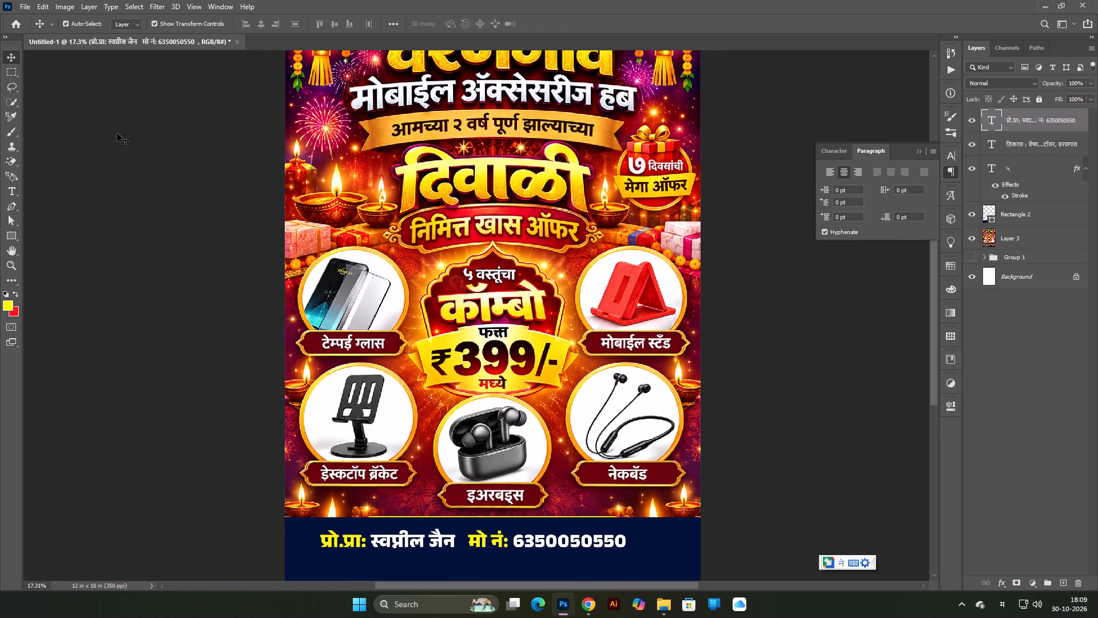
{"action": "scroll", "coordinate": [149, 188], "scroll_direction": "down", "scroll_amount": 5}
{"action": "scroll", "coordinate": [417, 399], "scroll_direction": "up", "scroll_amount": 11}
{"action": "key", "text": "space"}
{"action": "key", "text": "space"}
{"action": "key", "text": "space"}
{"action": "key", "text": "space"}
{"action": "key", "text": "space"}
{"action": "left_click_drag", "start_coordinate": [499, 511], "coordinate": [531, 367]}
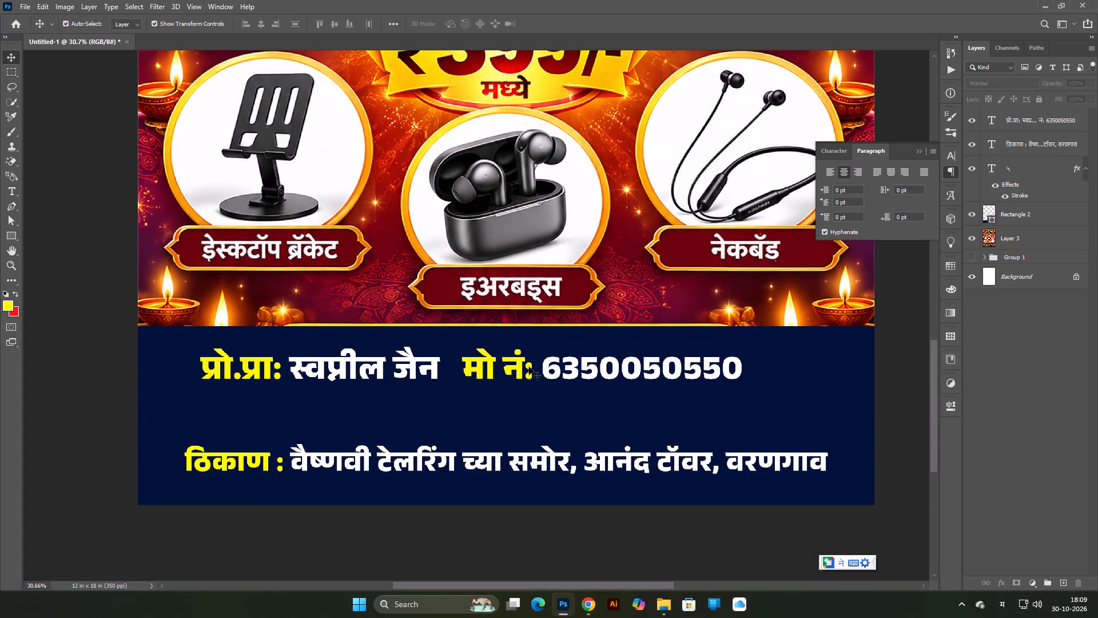
{"action": "left_click_drag", "start_coordinate": [529, 367], "coordinate": [565, 370]}
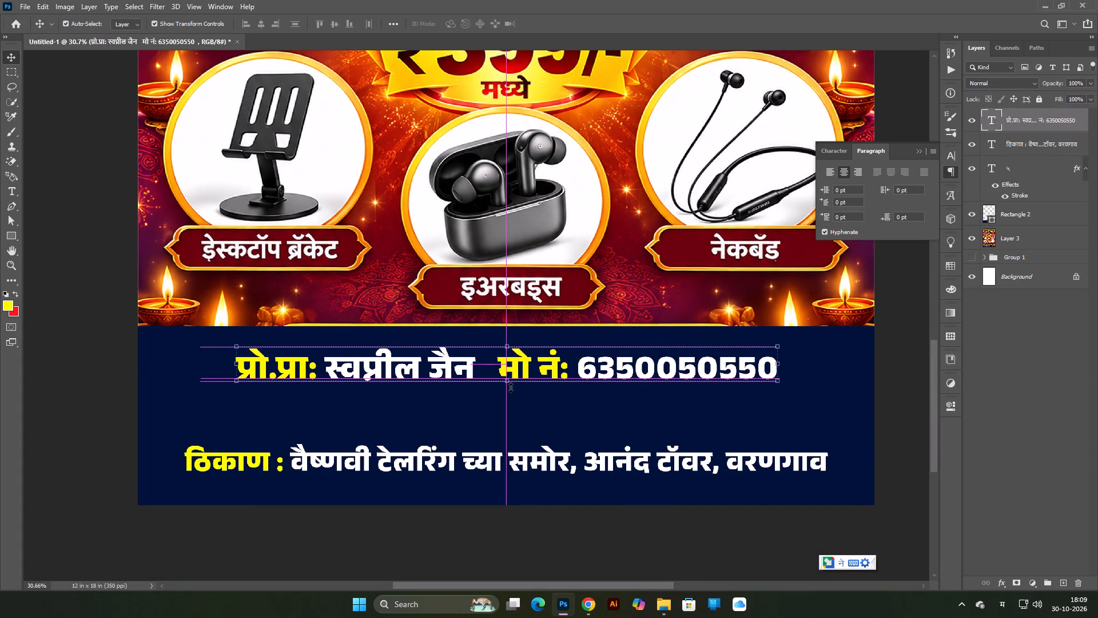
{"action": "left_click_drag", "start_coordinate": [510, 384], "coordinate": [508, 395], "text": "shift"}
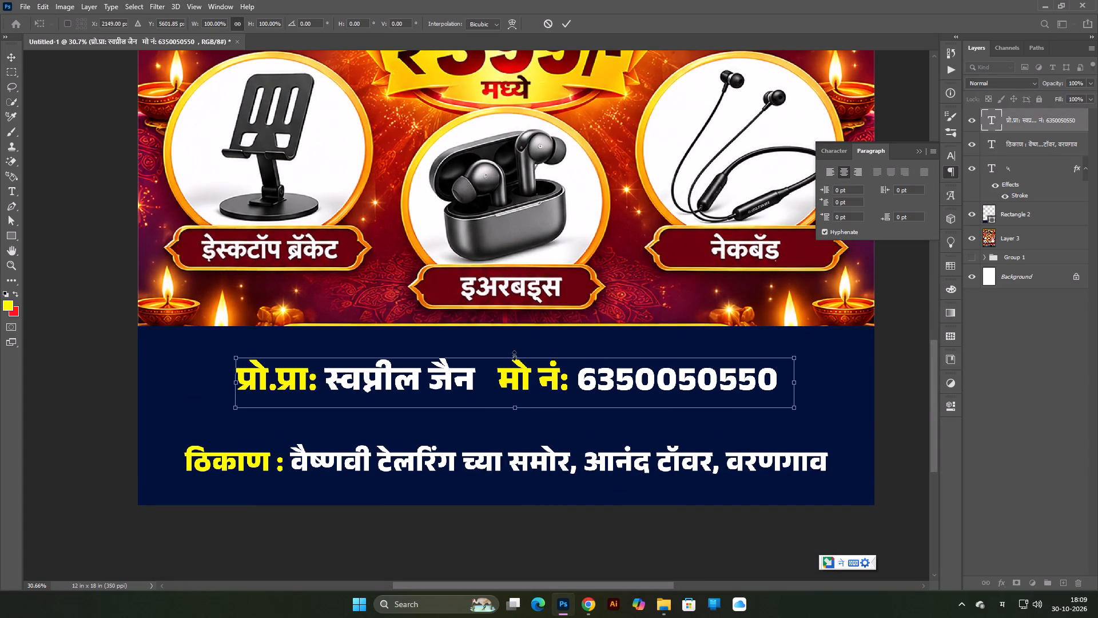
Scale the proprietor and mobile number line to 111.68% width and 163.33% height, keeping it centered above the address line.
{"action": "left_click_drag", "start_coordinate": [514, 355], "coordinate": [517, 332], "text": "shift"}
{"action": "left_click_drag", "start_coordinate": [528, 345], "coordinate": [526, 359]}
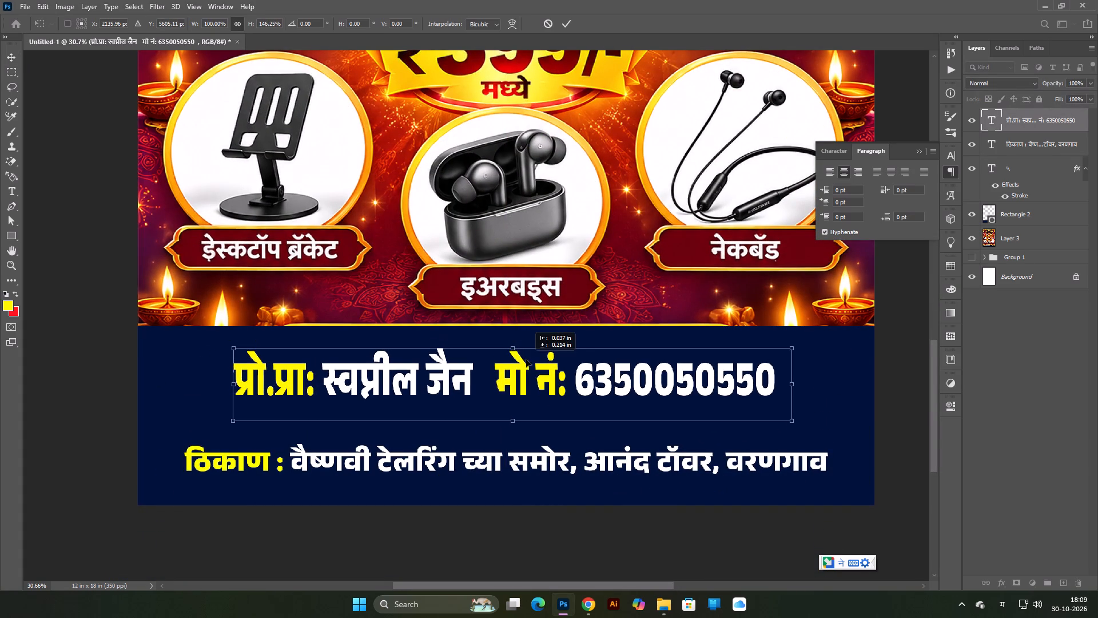
{"action": "left_click_drag", "start_coordinate": [526, 359], "coordinate": [520, 358]}
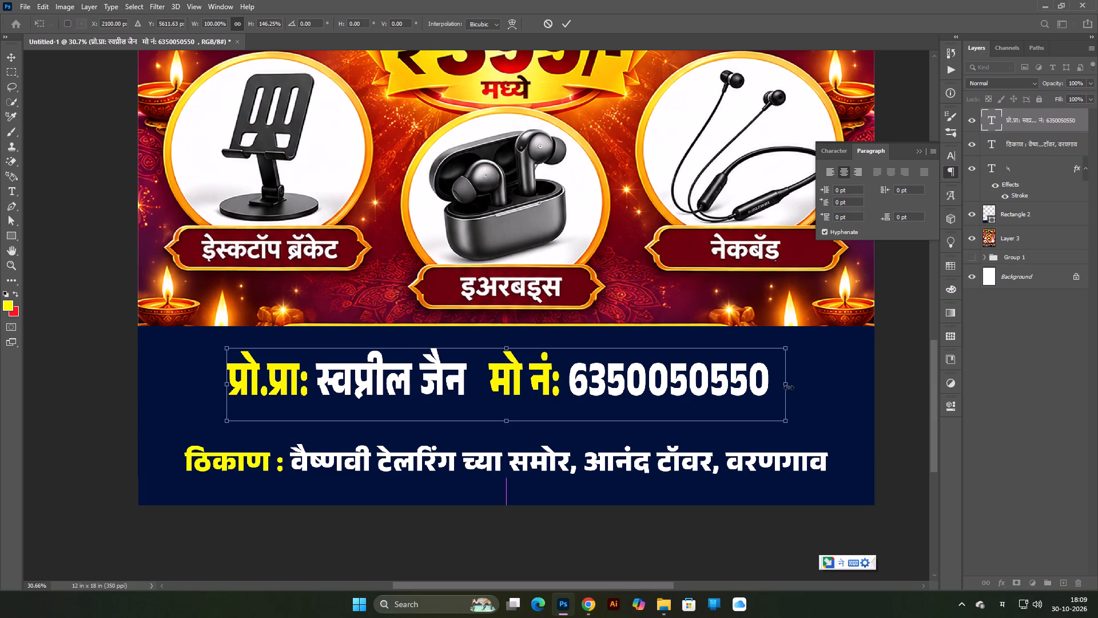
{"action": "left_click_drag", "start_coordinate": [789, 387], "coordinate": [821, 388], "text": "alt"}
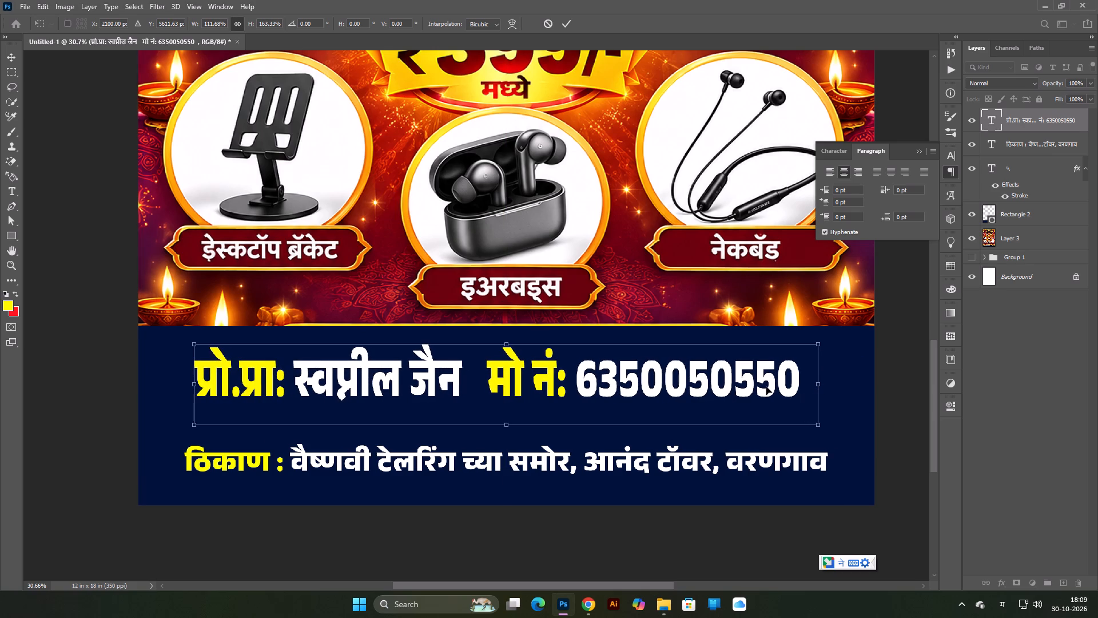
{"action": "left_click", "coordinate": [766, 387]}
{"action": "scroll", "coordinate": [756, 386], "scroll_direction": "down", "scroll_amount": 6}
{"action": "key", "text": "Return"}
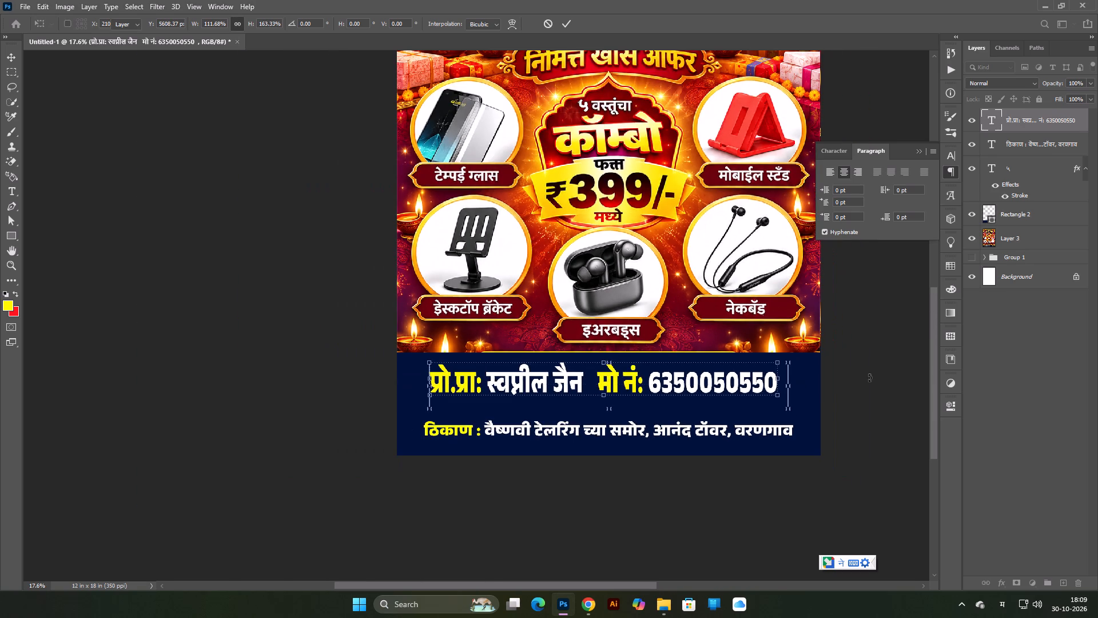
{"action": "left_click", "coordinate": [869, 378]}
Move the enlarged proprietor and mobile number line slightly down, aligned to the poster's vertical center line.
{"action": "scroll", "coordinate": [667, 377], "scroll_direction": "down", "scroll_amount": 10}
{"action": "scroll", "coordinate": [512, 429], "scroll_direction": "up", "scroll_amount": 4}
{"action": "scroll", "coordinate": [552, 463], "scroll_direction": "up", "scroll_amount": 10}
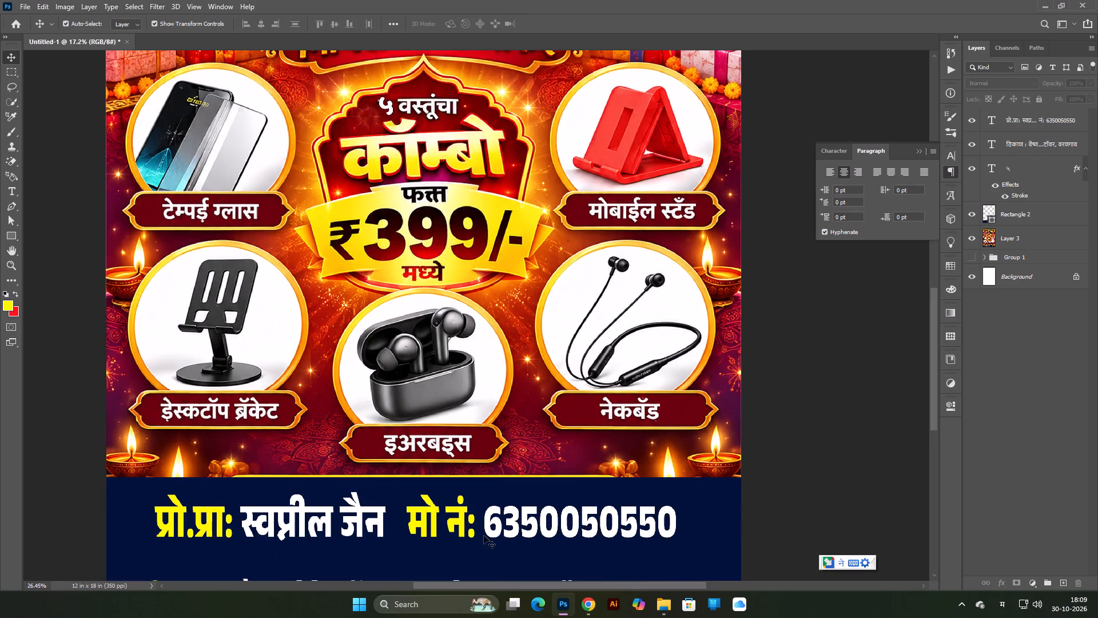
{"action": "key", "text": "space"}
{"action": "key", "text": "space"}
{"action": "left_click_drag", "start_coordinate": [472, 517], "coordinate": [545, 406]}
{"action": "left_click_drag", "start_coordinate": [523, 406], "coordinate": [528, 411]}
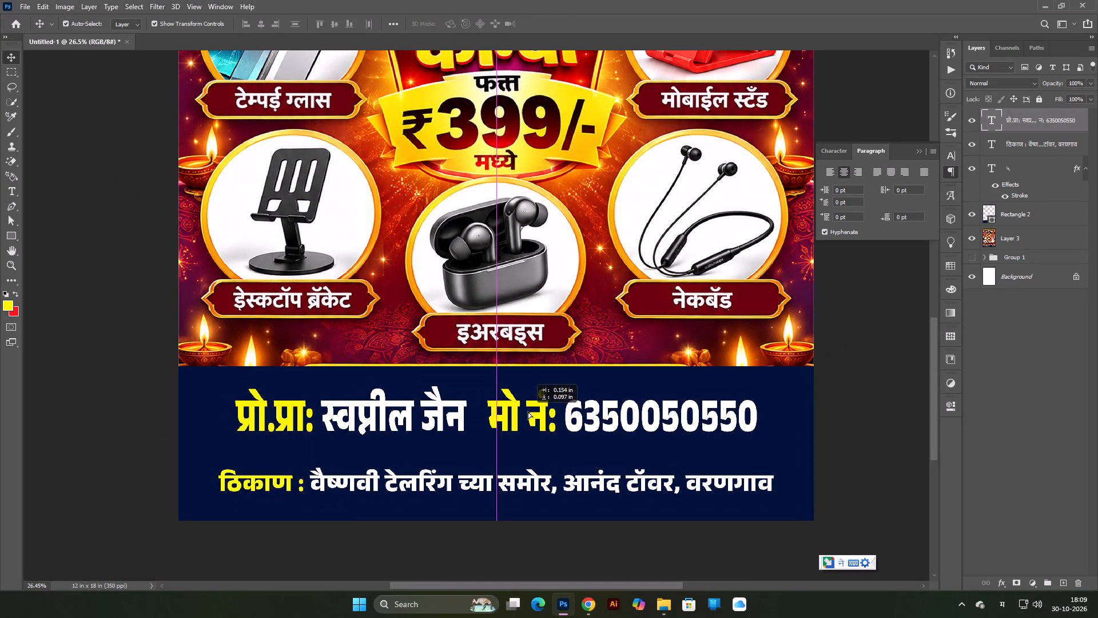
{"action": "left_click_drag", "start_coordinate": [528, 411], "coordinate": [530, 412]}
{"action": "left_click", "coordinate": [842, 395]}
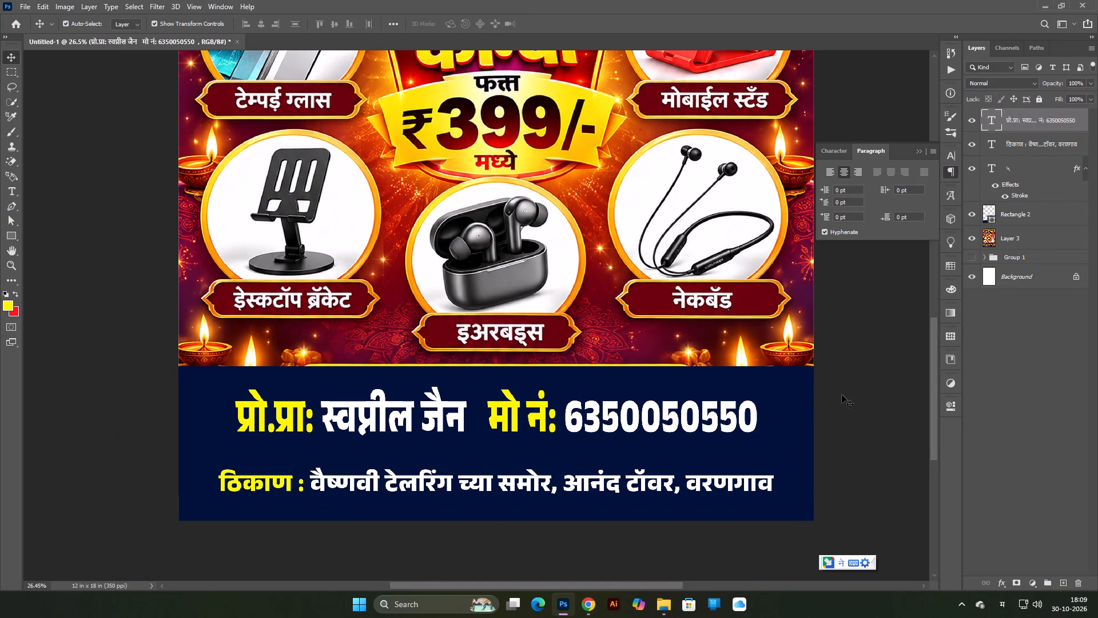
Move the proprietor and mobile number line down close above the address line, and lower the address line slightly in the navy footer.
{"action": "left_click_drag", "start_coordinate": [551, 412], "coordinate": [553, 433]}
{"action": "left_click", "coordinate": [921, 411]}
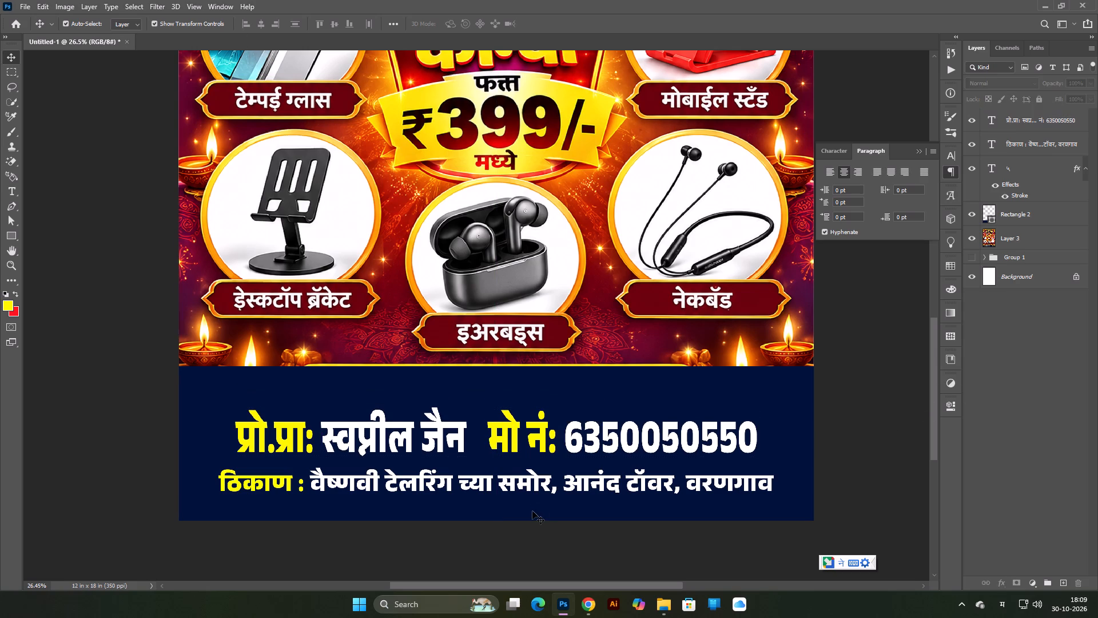
{"action": "left_click_drag", "start_coordinate": [540, 485], "coordinate": [540, 492]}
Fine-tune the vertical position of the proprietor and mobile number line above the address line, keeping it horizontally centered.
{"action": "left_click", "coordinate": [525, 433]}
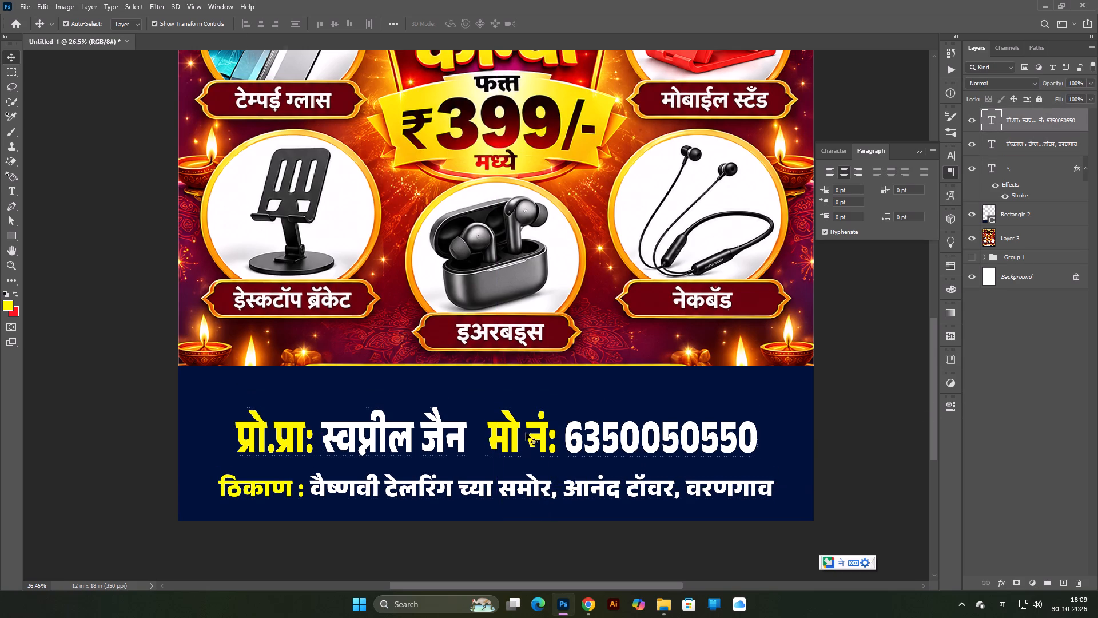
{"action": "left_click_drag", "start_coordinate": [526, 433], "coordinate": [527, 442]}
{"action": "key", "text": "Return"}
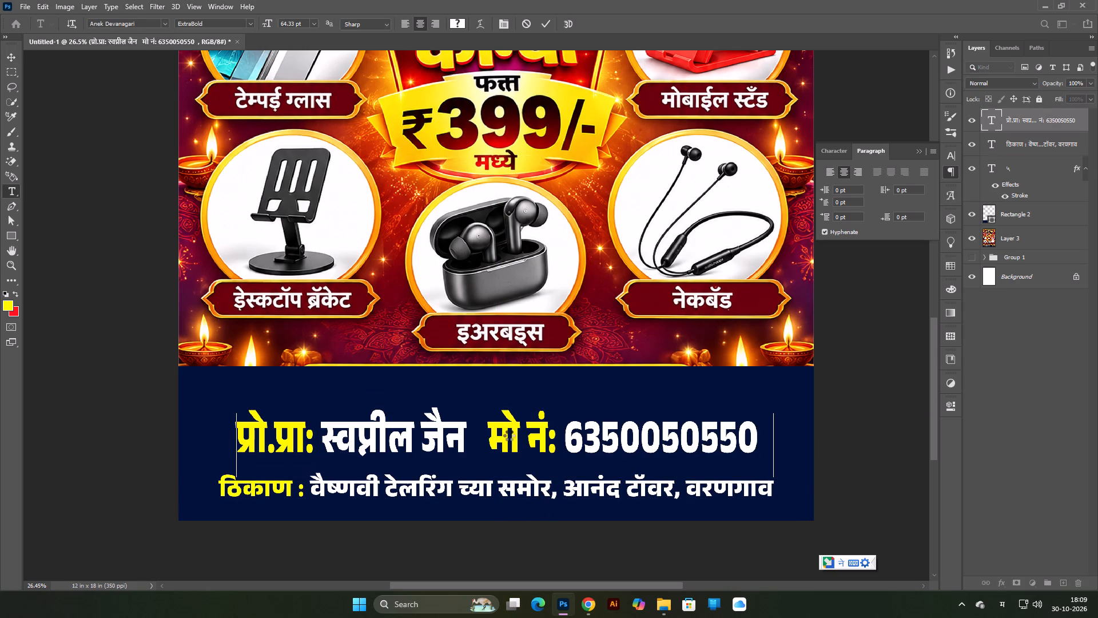
{"action": "left_click", "coordinate": [508, 434]}
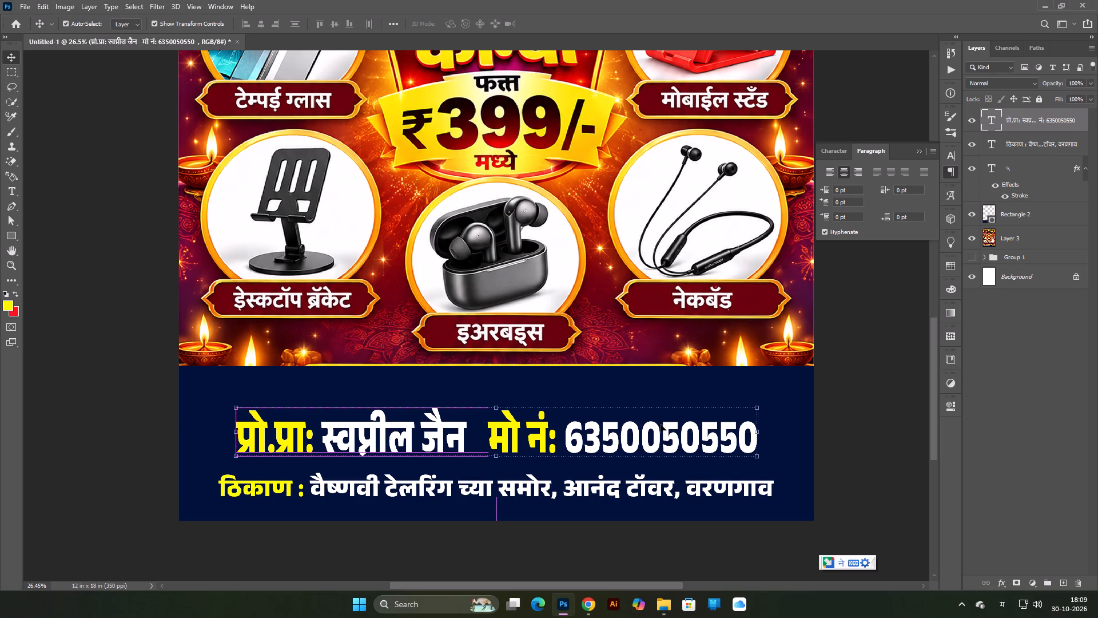
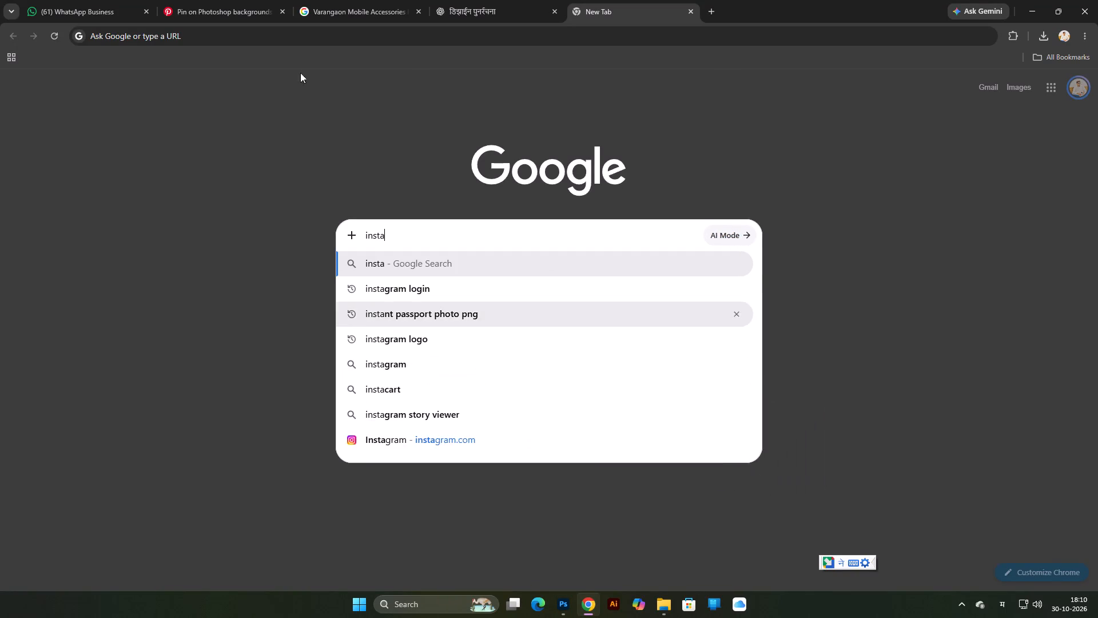
Run the Google search for insta and open the Instagram website from the results.
{"action": "key", "text": "Return"}
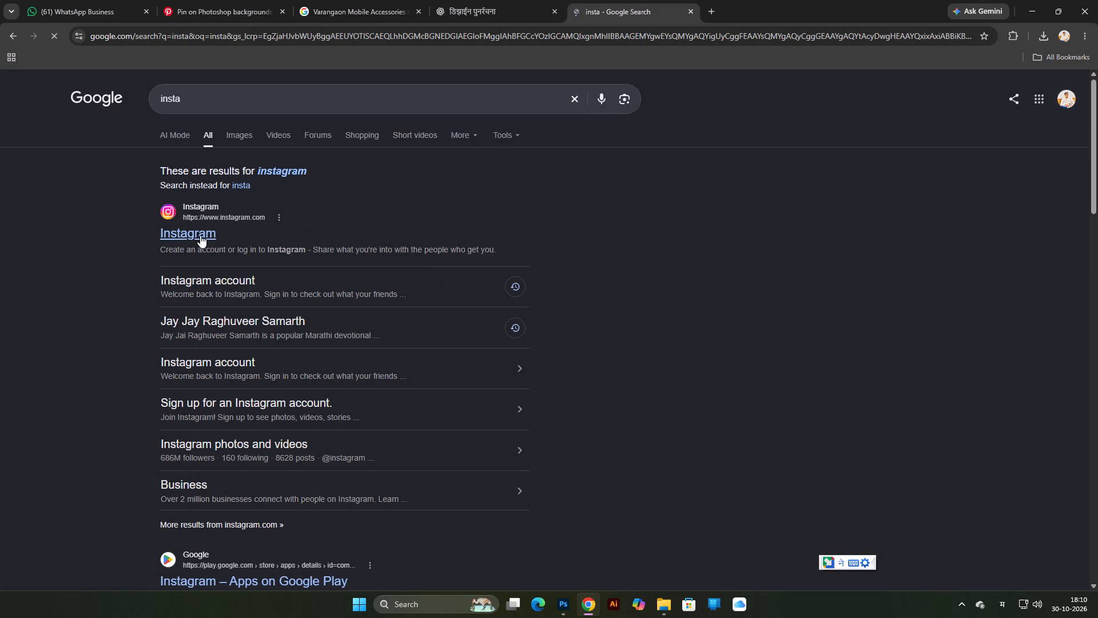
{"action": "left_click", "coordinate": [200, 235]}
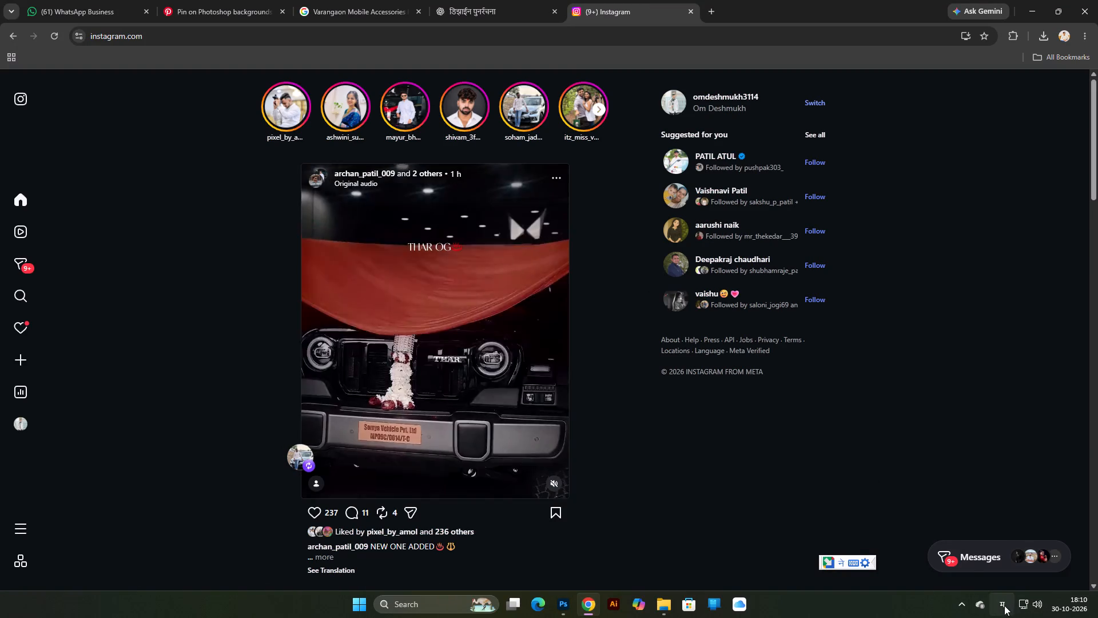
Switch the keyboard input language to English (India).
{"action": "left_click", "coordinate": [1004, 605]}
{"action": "left_click", "coordinate": [942, 451]}
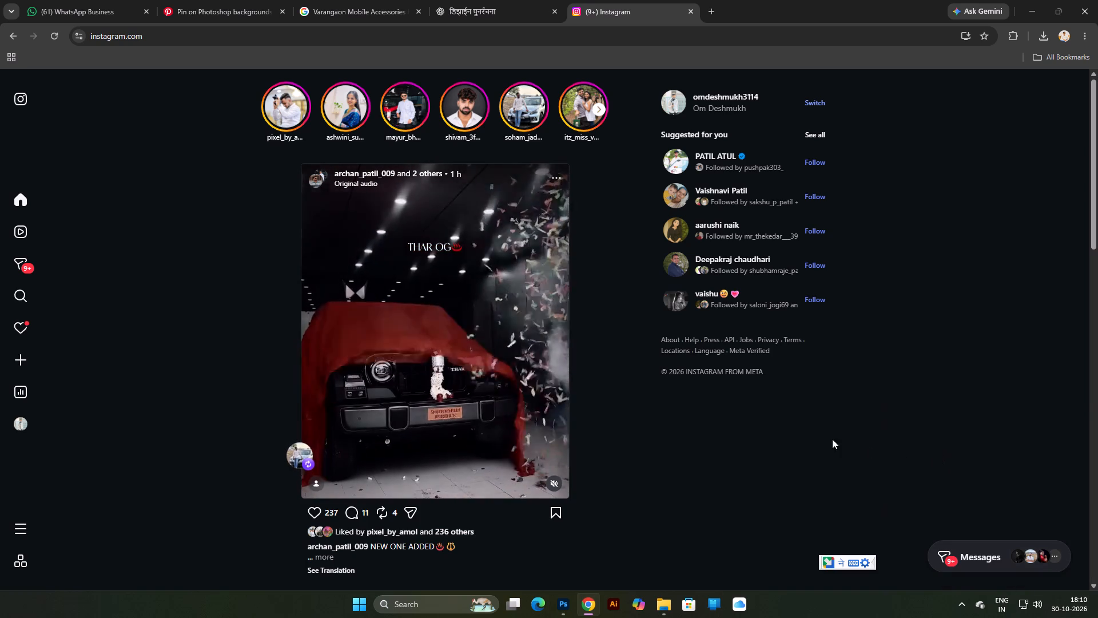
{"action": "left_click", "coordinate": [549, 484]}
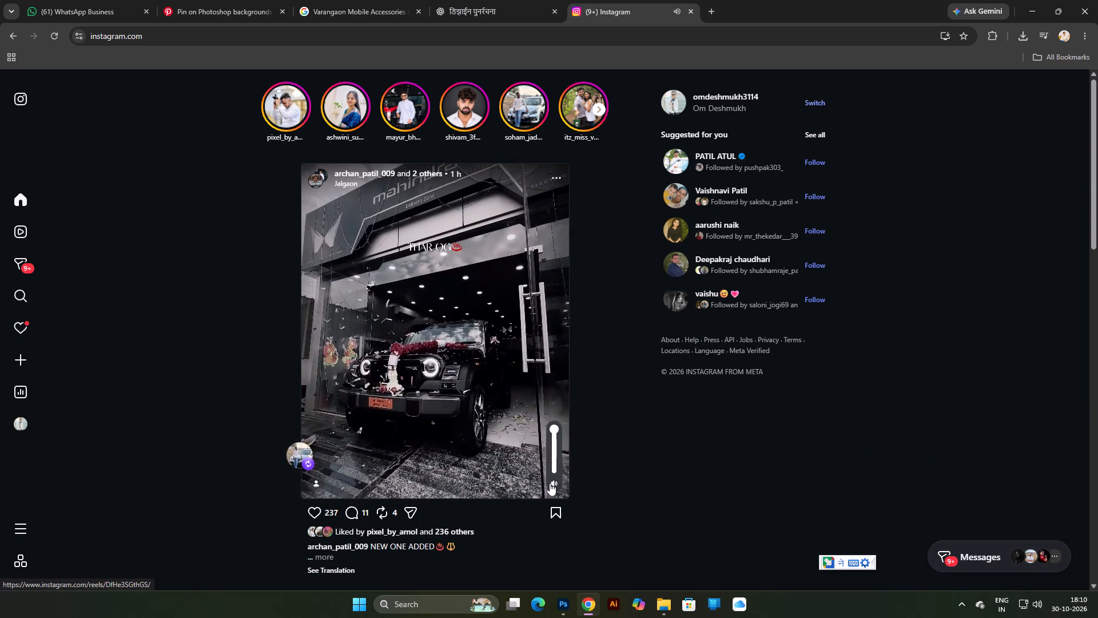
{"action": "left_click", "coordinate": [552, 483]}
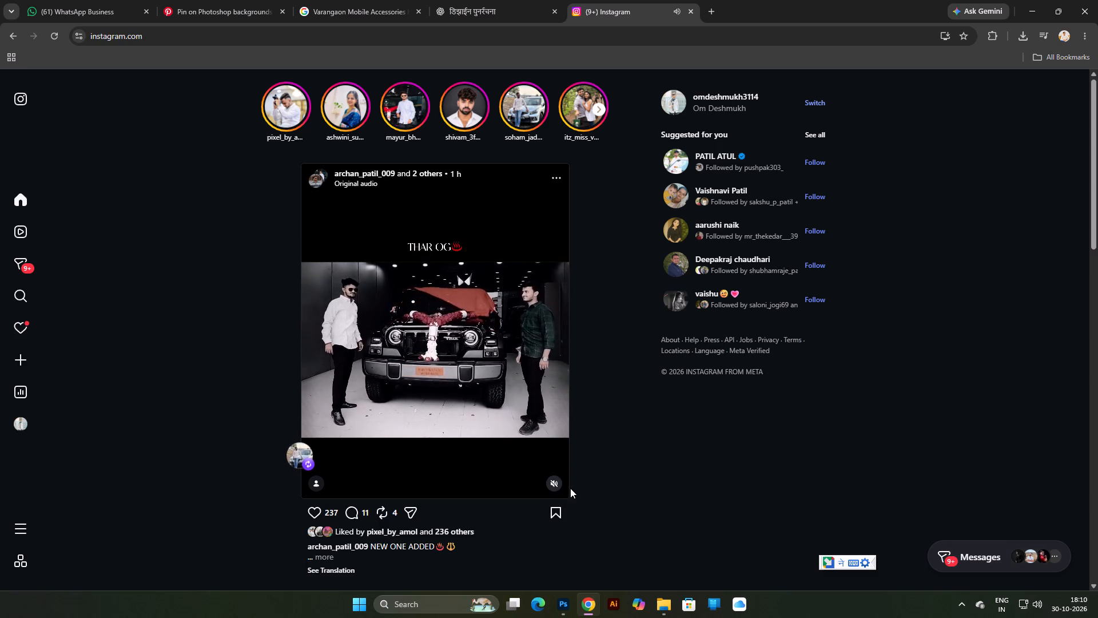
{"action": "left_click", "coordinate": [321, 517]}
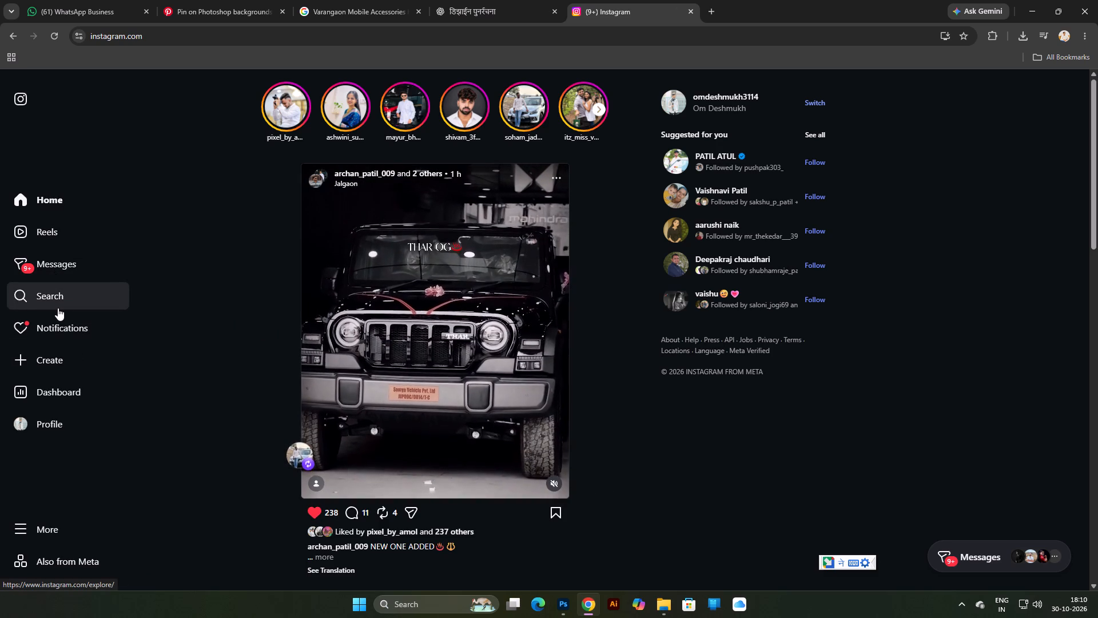
Search Instagram for varangaon and open the varangaon_mobile_hub profile.
{"action": "left_click", "coordinate": [58, 308]}
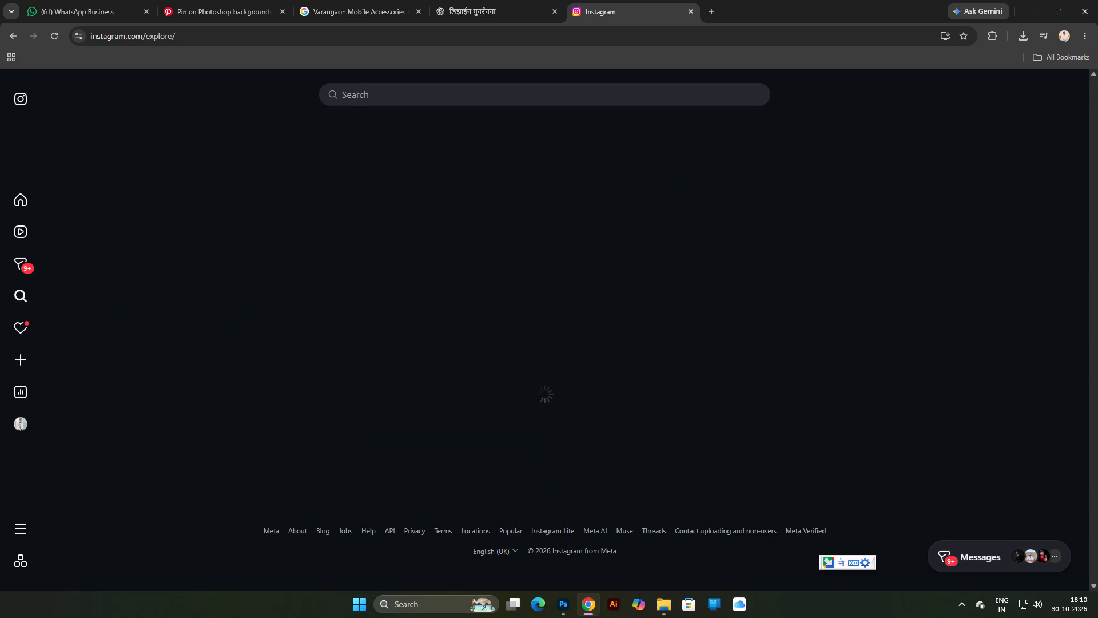
{"action": "left_click", "coordinate": [497, 94]}
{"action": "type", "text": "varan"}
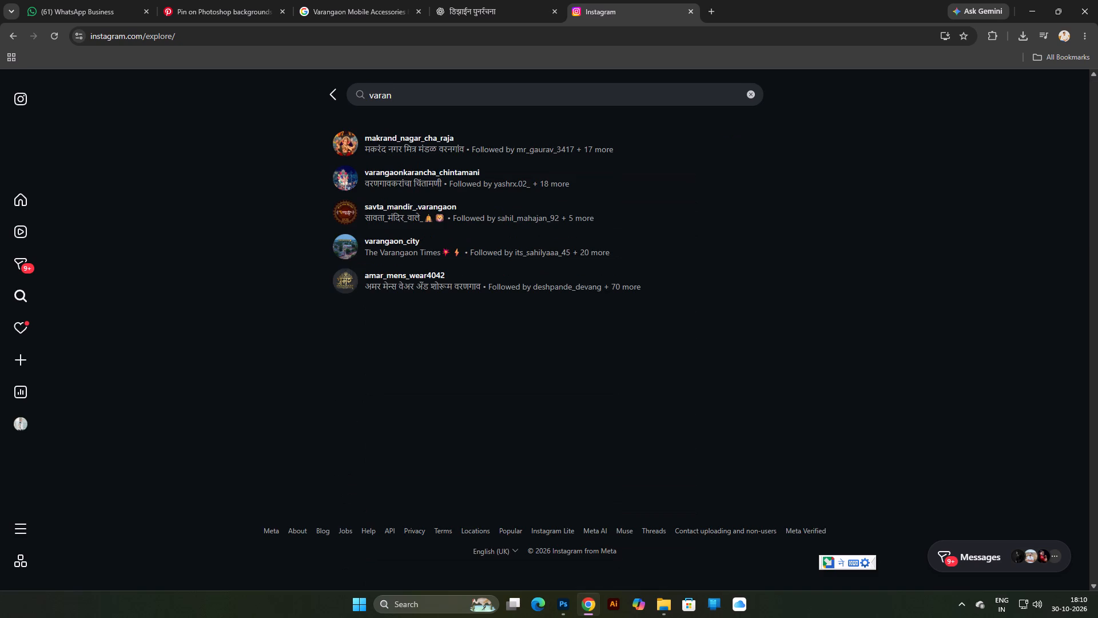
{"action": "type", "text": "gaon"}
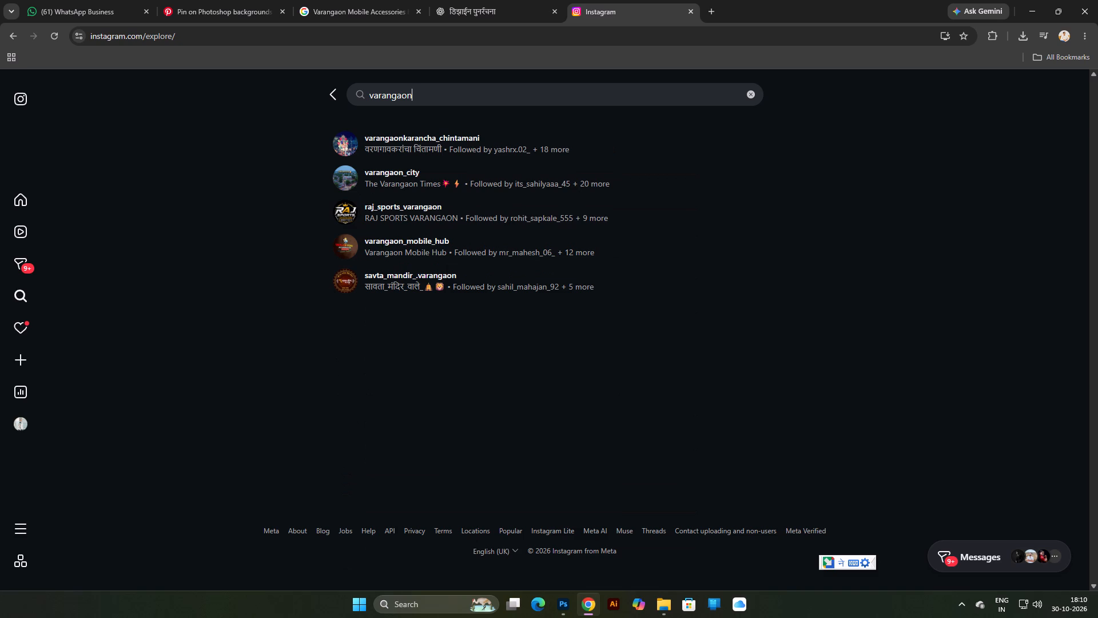
{"action": "left_click", "coordinate": [413, 253]}
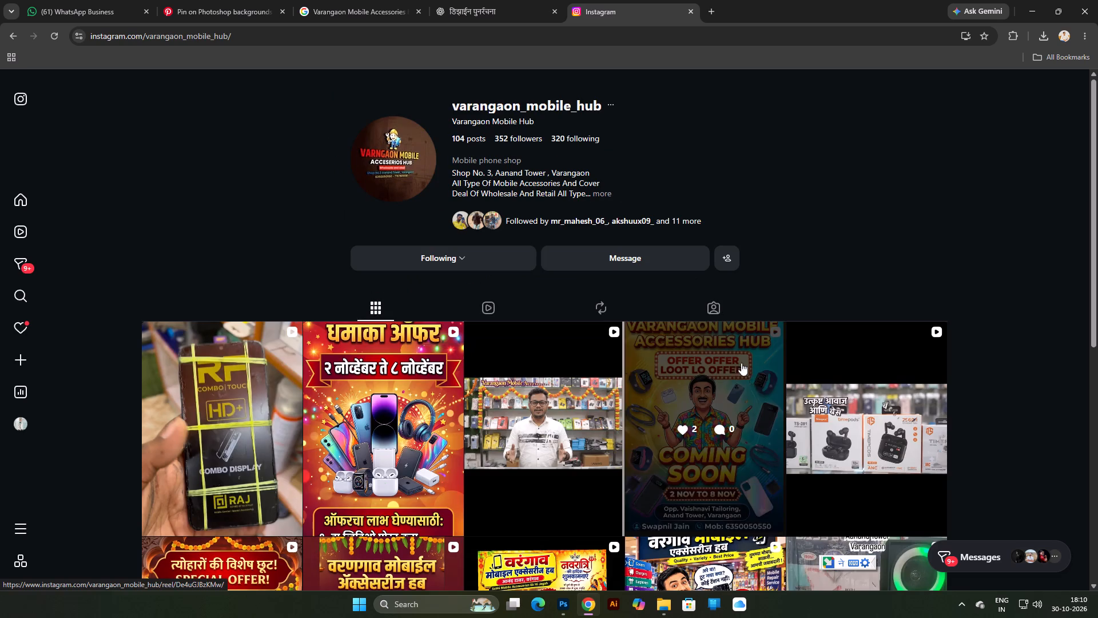
Copy the full username varangaon_mobile_hub from the profile header.
{"action": "left_click_drag", "start_coordinate": [449, 101], "coordinate": [552, 108]}
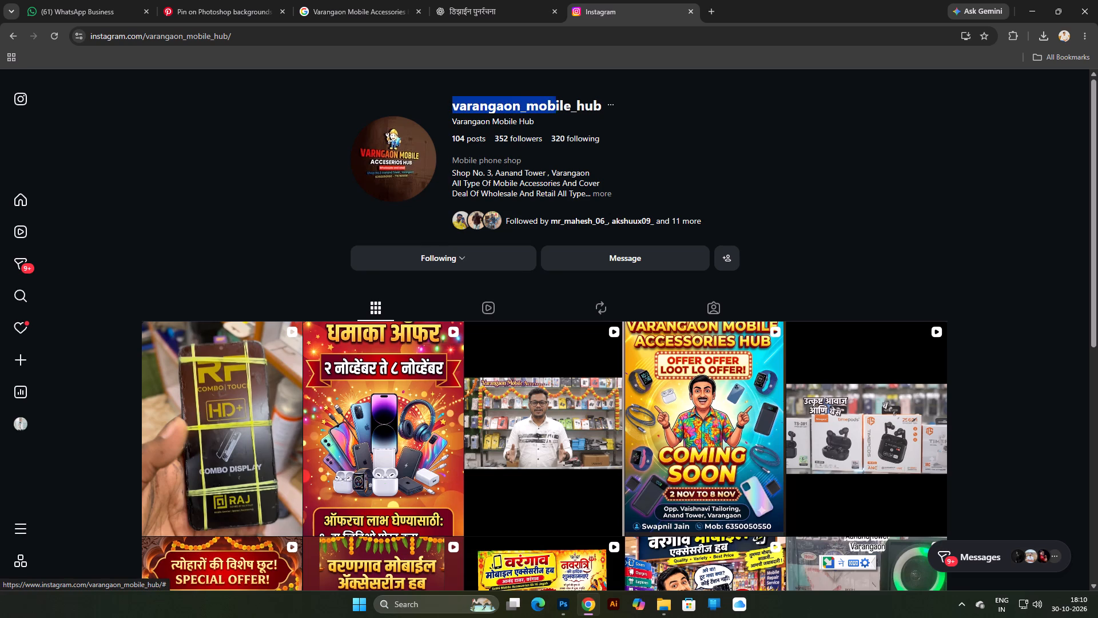
{"action": "left_click_drag", "start_coordinate": [552, 108], "coordinate": [601, 108]}
{"action": "key", "text": "ctrl+c"}
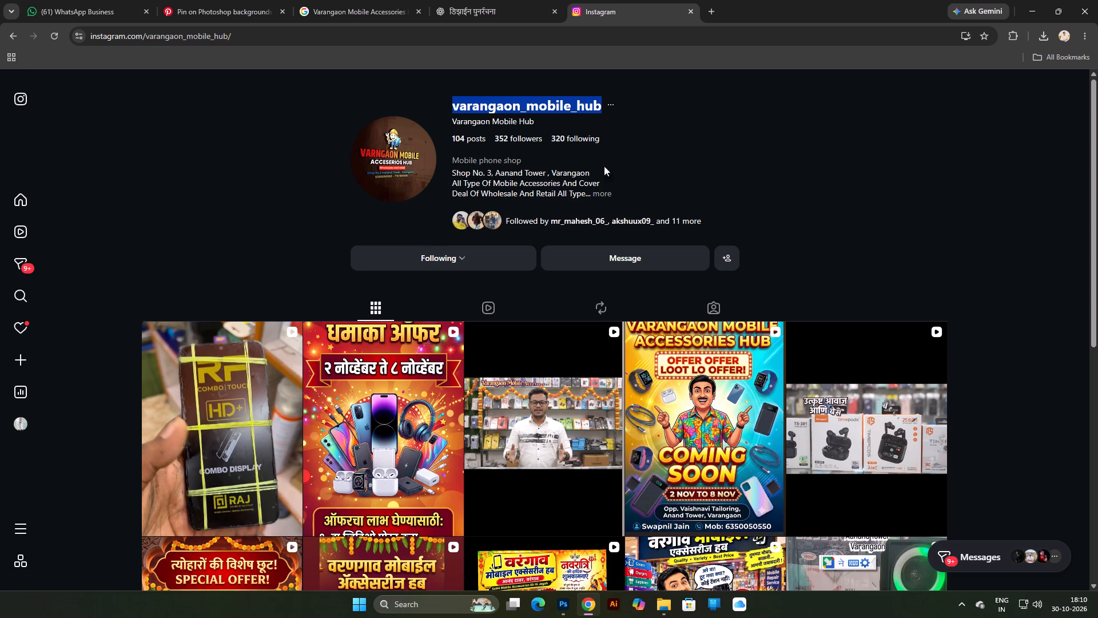
{"action": "key", "text": "ctrl+c"}
Switch to Photoshop and paste varangaon_mobile_hub as a new text line at the top of the navy footer, above the proprietor line.
{"action": "left_click", "coordinate": [554, 597]}
{"action": "scroll", "coordinate": [509, 392], "scroll_direction": "down", "scroll_amount": 5}
{"action": "scroll", "coordinate": [448, 384], "scroll_direction": "up", "scroll_amount": 4}
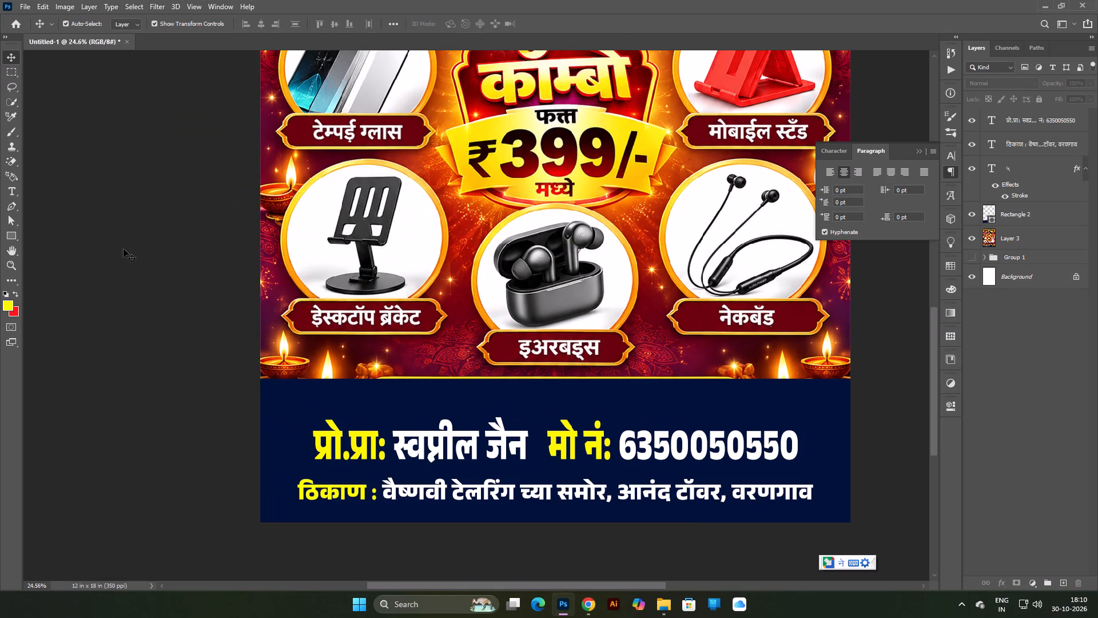
{"action": "left_click", "coordinate": [10, 188]}
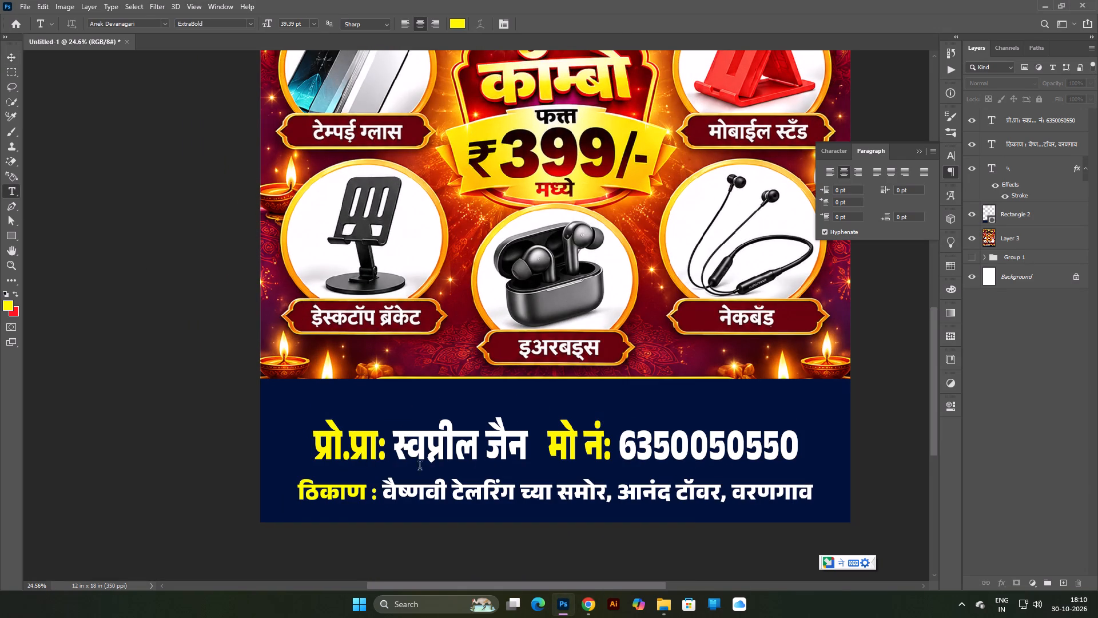
{"action": "left_click", "coordinate": [517, 395]}
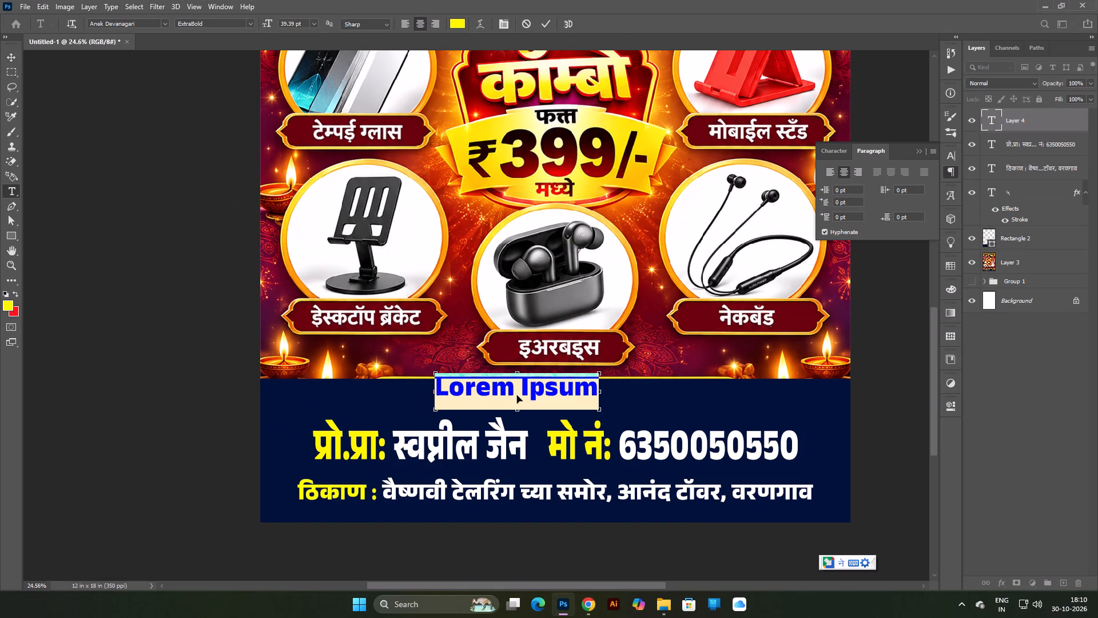
{"action": "key", "text": "ctrl+v"}
Format the whole varangaon_mobile_hub text in Baloo 2 SemiBold with white (#ffffff) and finish the text edit.
{"action": "triple_click", "coordinate": [517, 395]}
{"action": "left_click", "coordinate": [517, 395]}
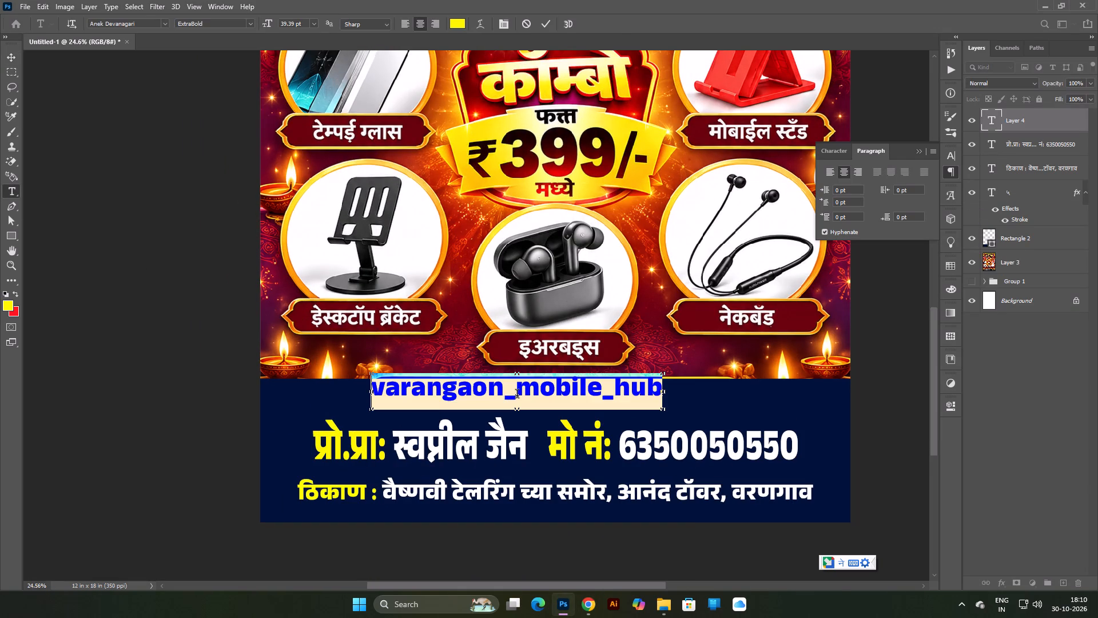
{"action": "left_click", "coordinate": [153, 26]}
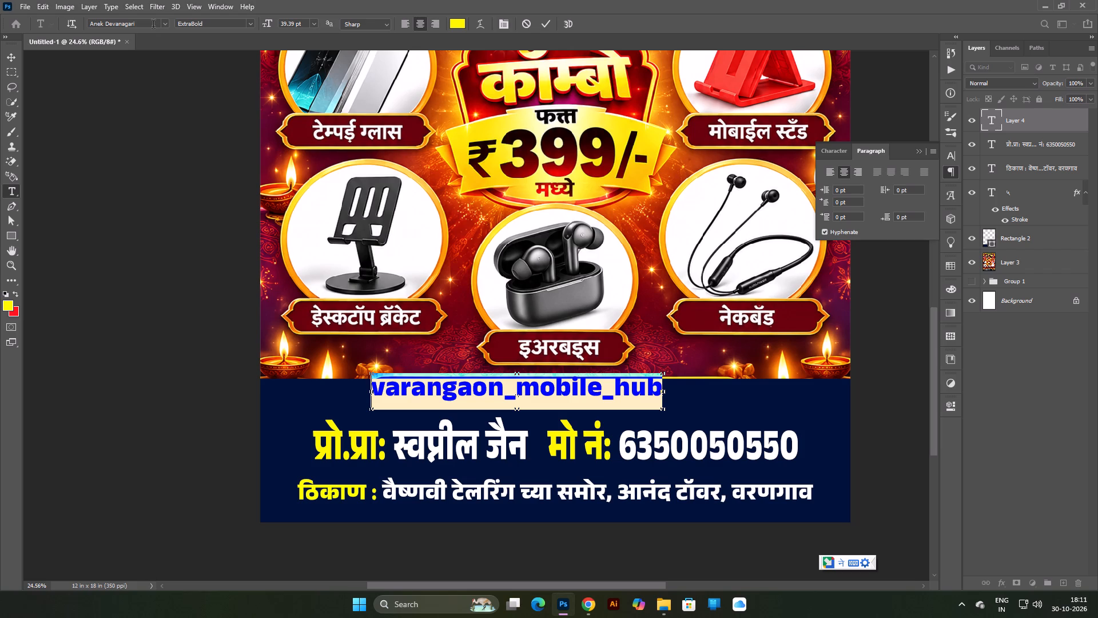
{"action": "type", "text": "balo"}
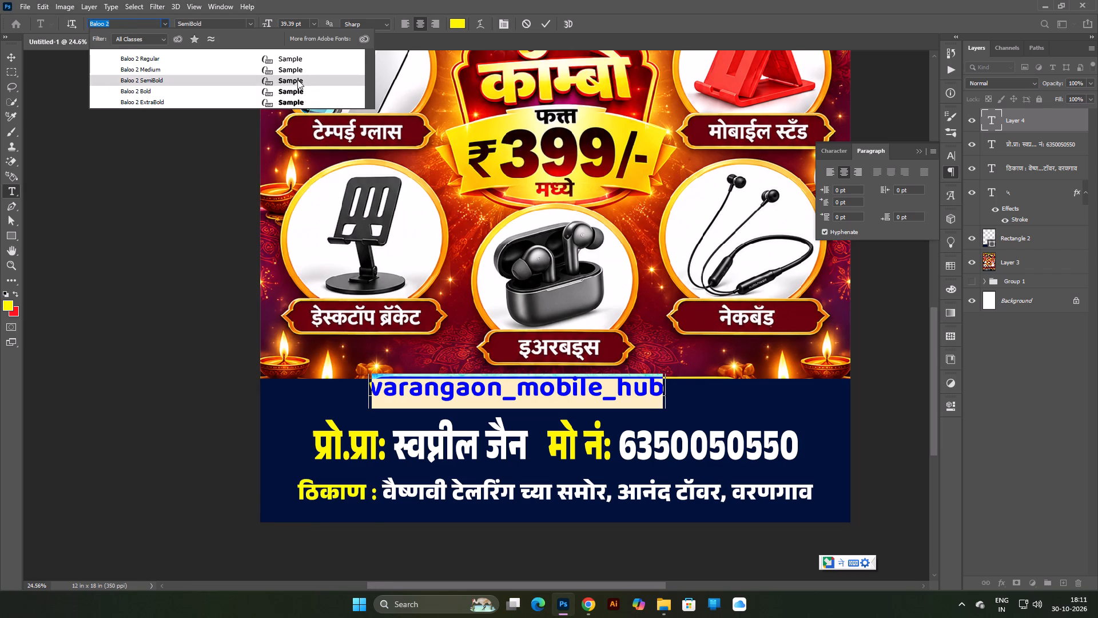
{"action": "left_click", "coordinate": [297, 80]}
{"action": "left_click", "coordinate": [457, 22]}
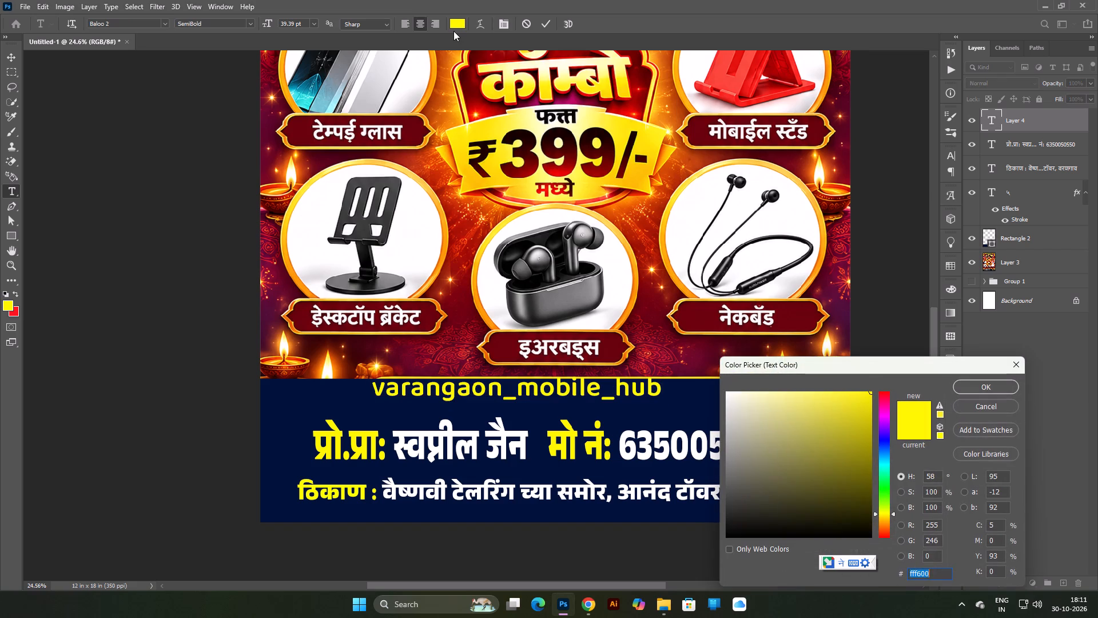
{"action": "left_click_drag", "start_coordinate": [758, 464], "coordinate": [564, 236]}
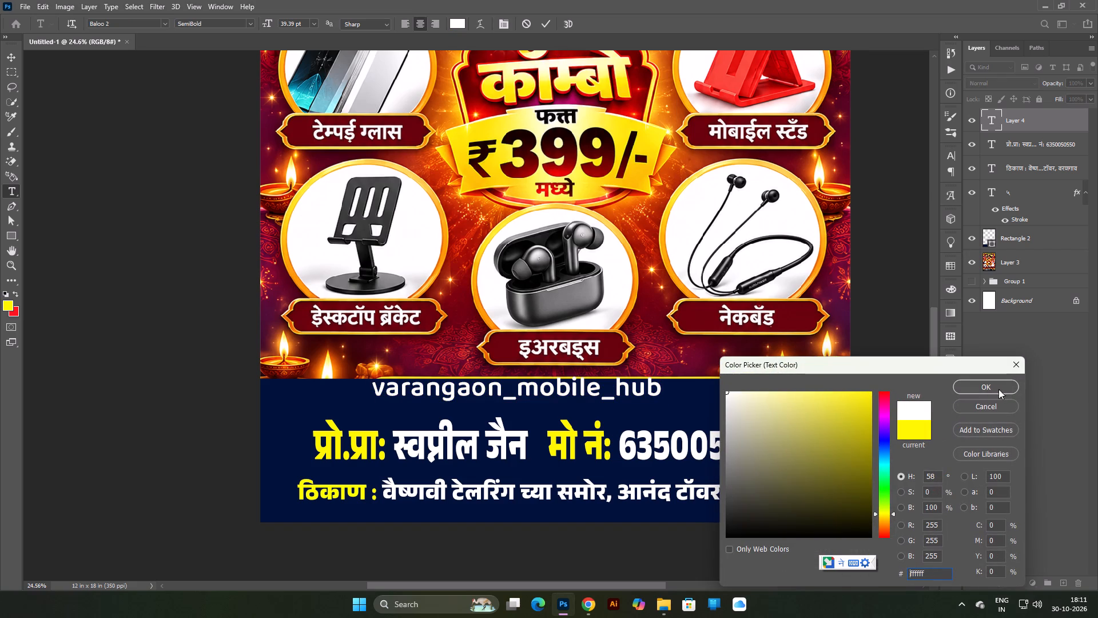
{"action": "left_click", "coordinate": [985, 382]}
{"action": "left_click", "coordinate": [7, 56]}
{"action": "left_click", "coordinate": [86, 103]}
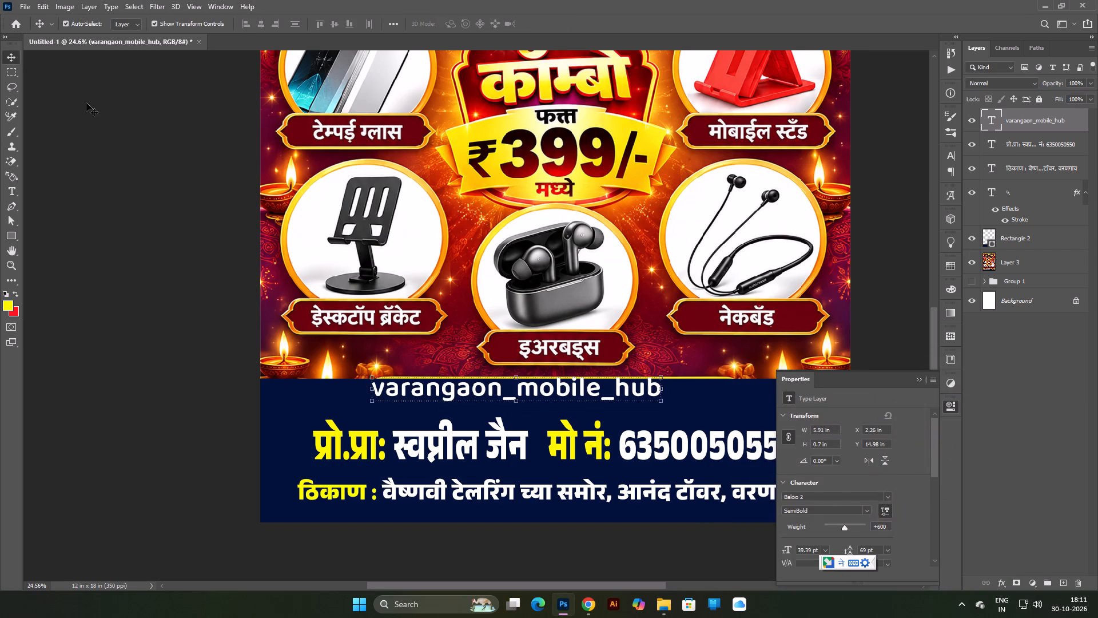
Move the varangaon_mobile_hub line about 0.79 in right and 0.22 in down, centering it horizontally above the proprietor line.
{"action": "scroll", "coordinate": [253, 187], "scroll_direction": "down", "scroll_amount": 5}
{"action": "scroll", "coordinate": [279, 244], "scroll_direction": "up", "scroll_amount": 4}
{"action": "scroll", "coordinate": [499, 395], "scroll_direction": "up", "scroll_amount": 5}
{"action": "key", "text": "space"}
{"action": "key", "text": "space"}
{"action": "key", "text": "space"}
{"action": "left_click_drag", "start_coordinate": [588, 366], "coordinate": [472, 314]}
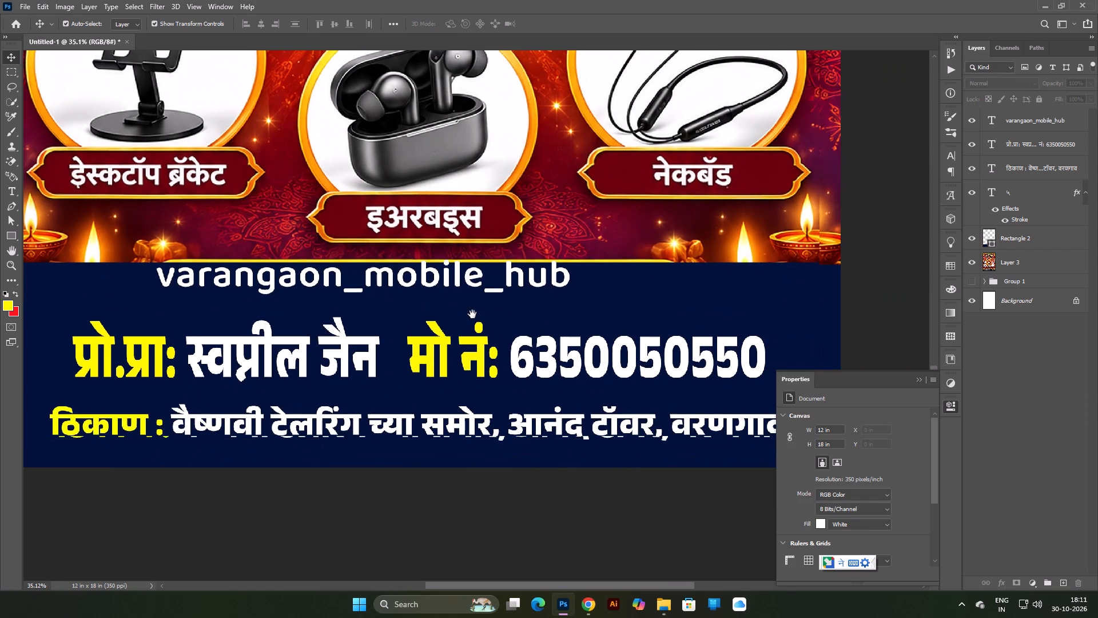
{"action": "left_click_drag", "start_coordinate": [472, 314], "coordinate": [472, 314]}
{"action": "left_click_drag", "start_coordinate": [452, 276], "coordinate": [506, 291]}
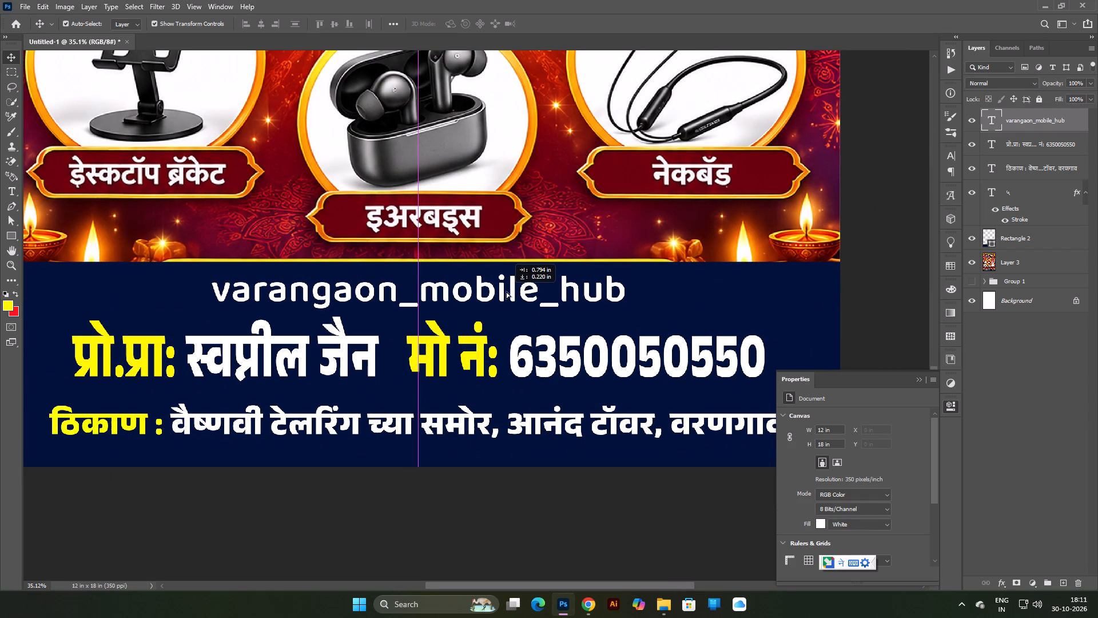
{"action": "left_click_drag", "start_coordinate": [506, 291], "coordinate": [507, 291]}
Scale the varangaon_mobile_hub line to 84.79% and raise it slightly, aligned to the poster's vertical center line.
{"action": "left_click_drag", "start_coordinate": [418, 270], "coordinate": [417, 278]}
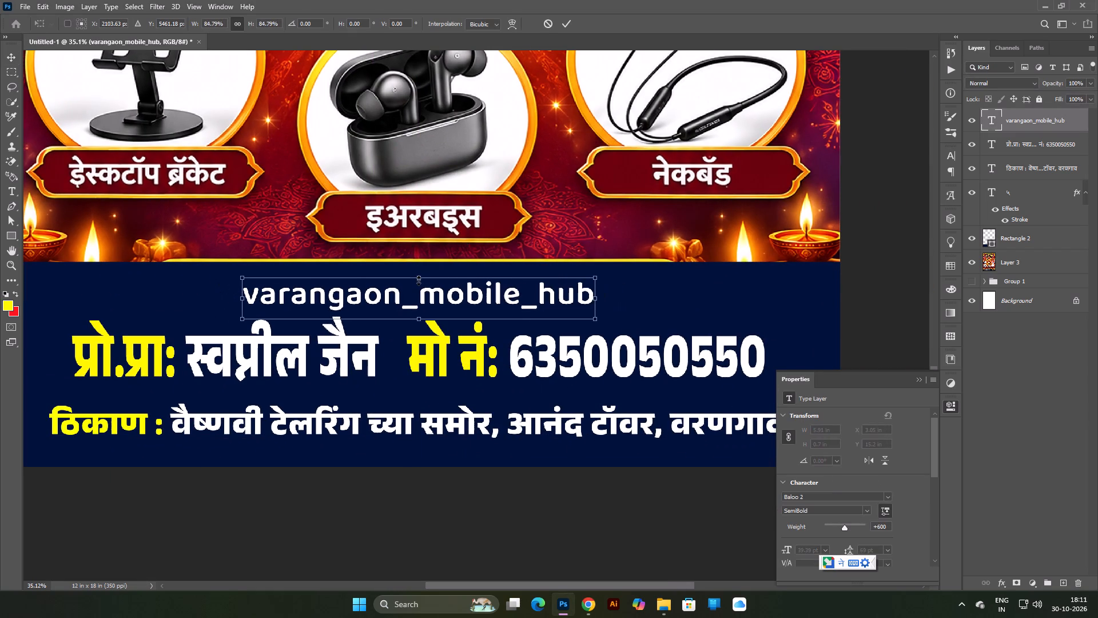
{"action": "left_click_drag", "start_coordinate": [422, 285], "coordinate": [423, 279]}
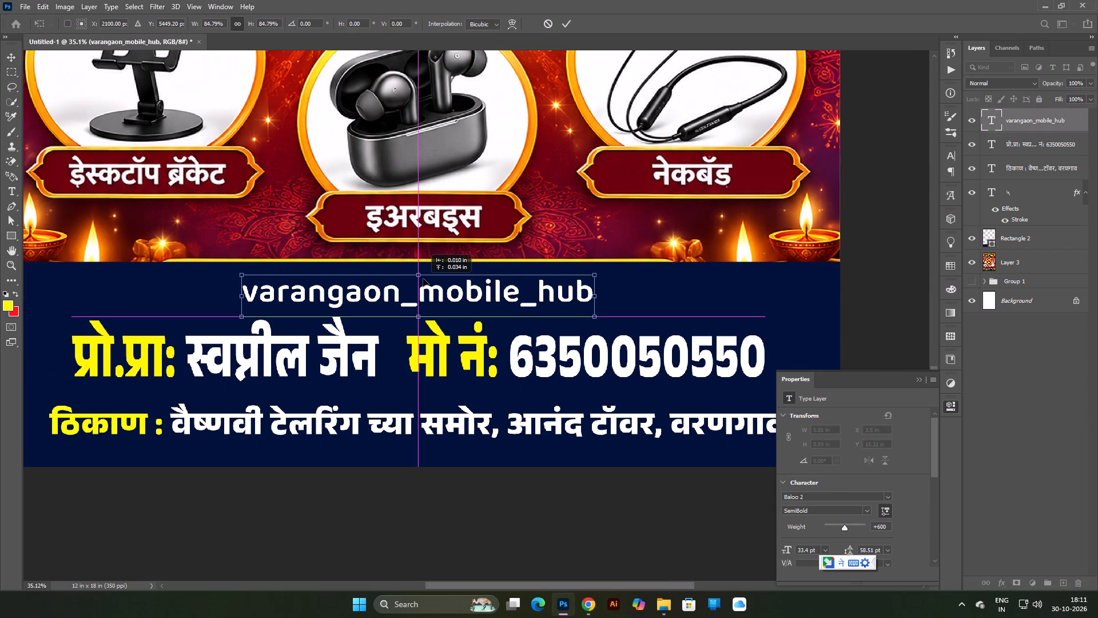
{"action": "left_click_drag", "start_coordinate": [423, 279], "coordinate": [423, 278]}
{"action": "double_click", "coordinate": [407, 285]}
Insert a capital V, set off by a space, in front of varangaon_mobile_hub.
{"action": "double_click", "coordinate": [385, 294]}
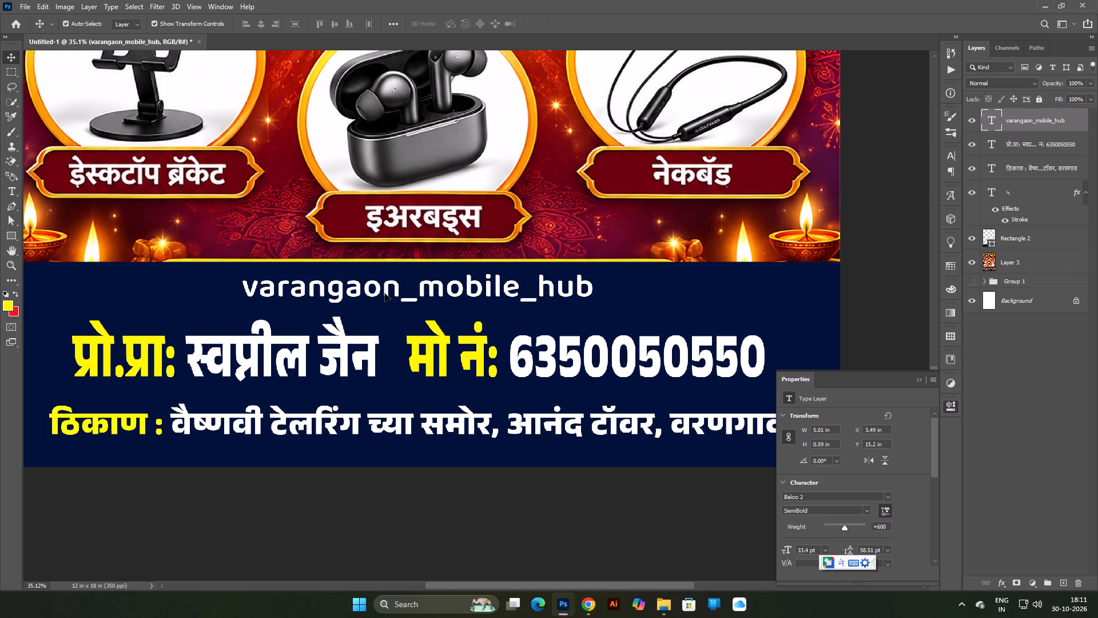
{"action": "left_click", "coordinate": [244, 288]}
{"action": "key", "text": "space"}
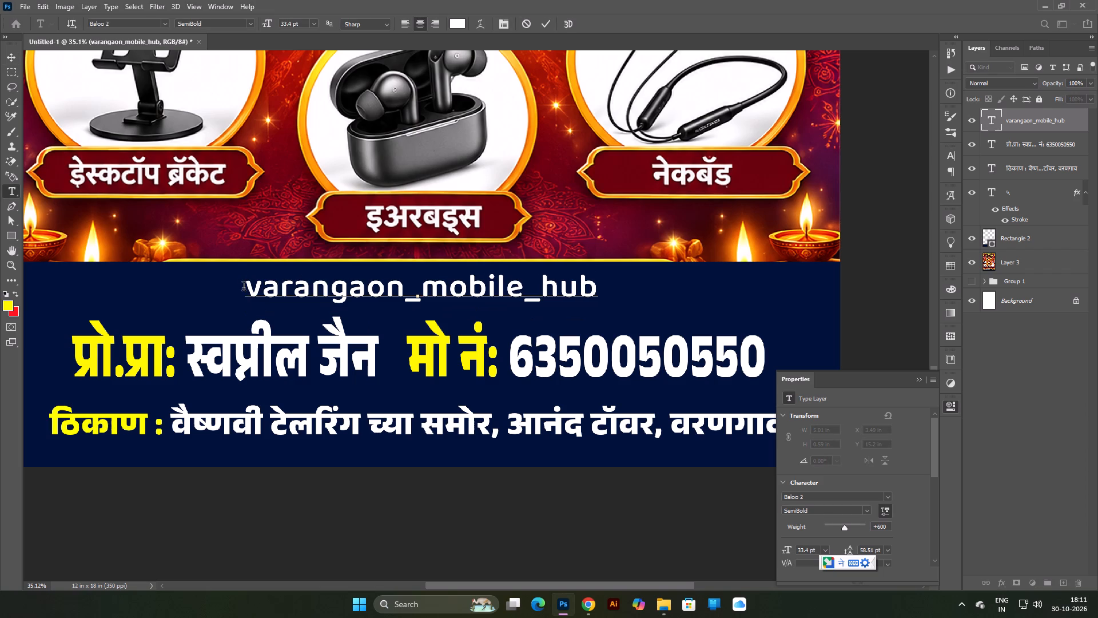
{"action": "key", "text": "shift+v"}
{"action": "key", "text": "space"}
Set the font of the added capital V to Icons Social Media 8 Regular, leaving the username in its own font.
{"action": "left_click_drag", "start_coordinate": [257, 284], "coordinate": [197, 279]}
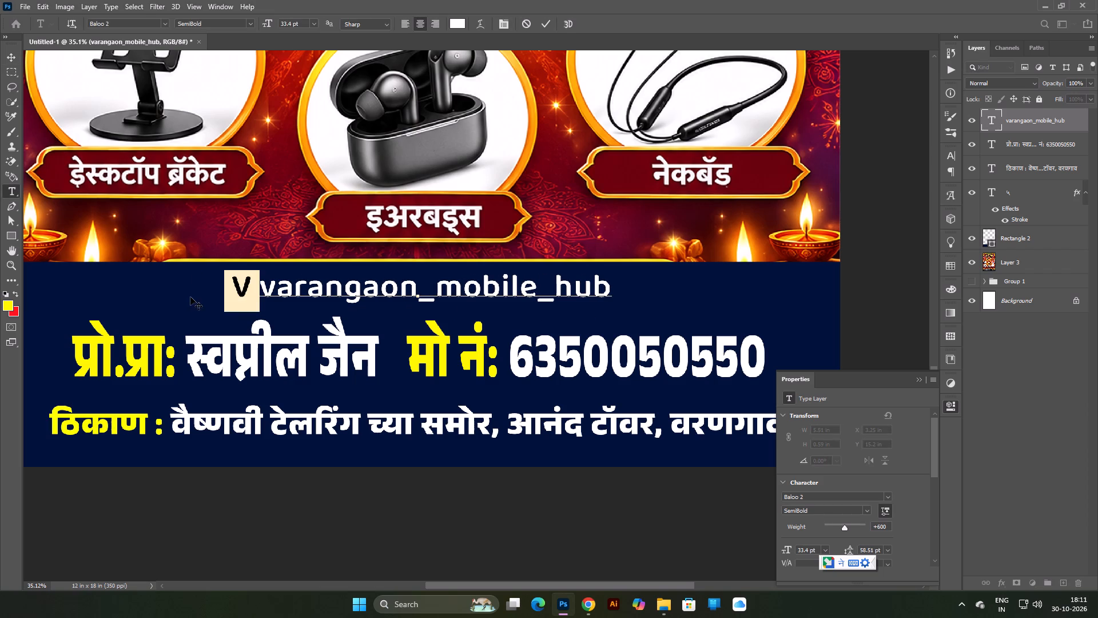
{"action": "left_click", "coordinate": [136, 19]}
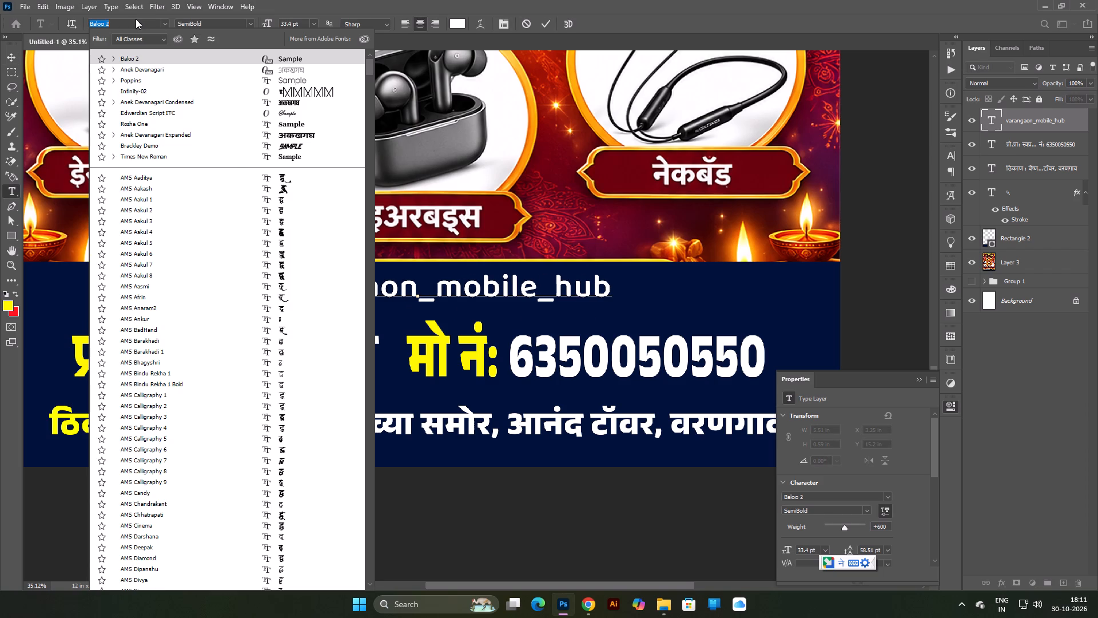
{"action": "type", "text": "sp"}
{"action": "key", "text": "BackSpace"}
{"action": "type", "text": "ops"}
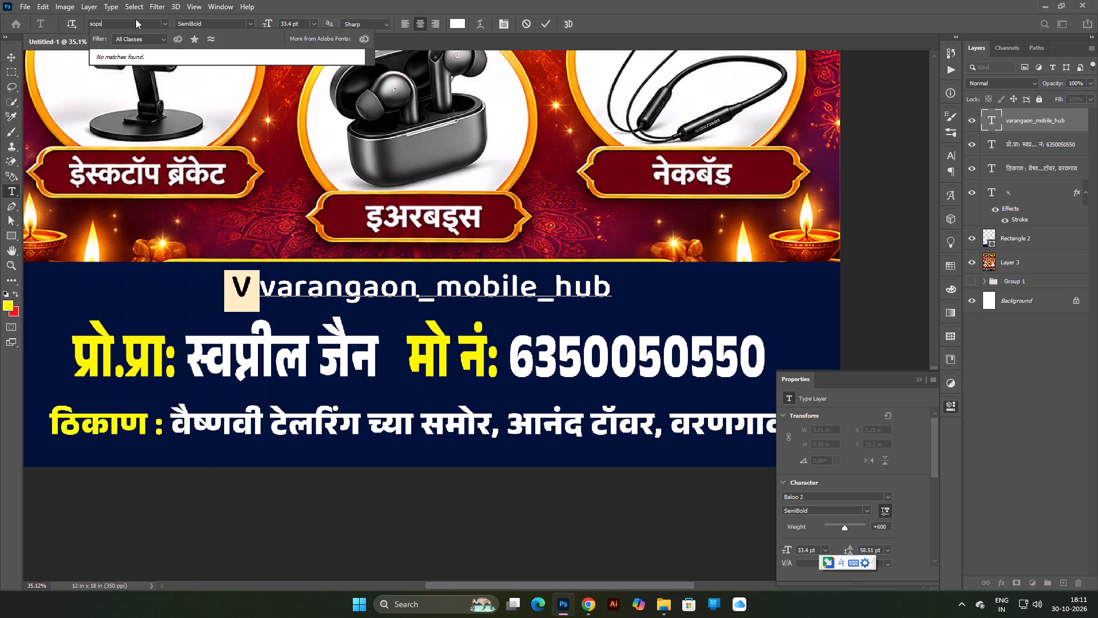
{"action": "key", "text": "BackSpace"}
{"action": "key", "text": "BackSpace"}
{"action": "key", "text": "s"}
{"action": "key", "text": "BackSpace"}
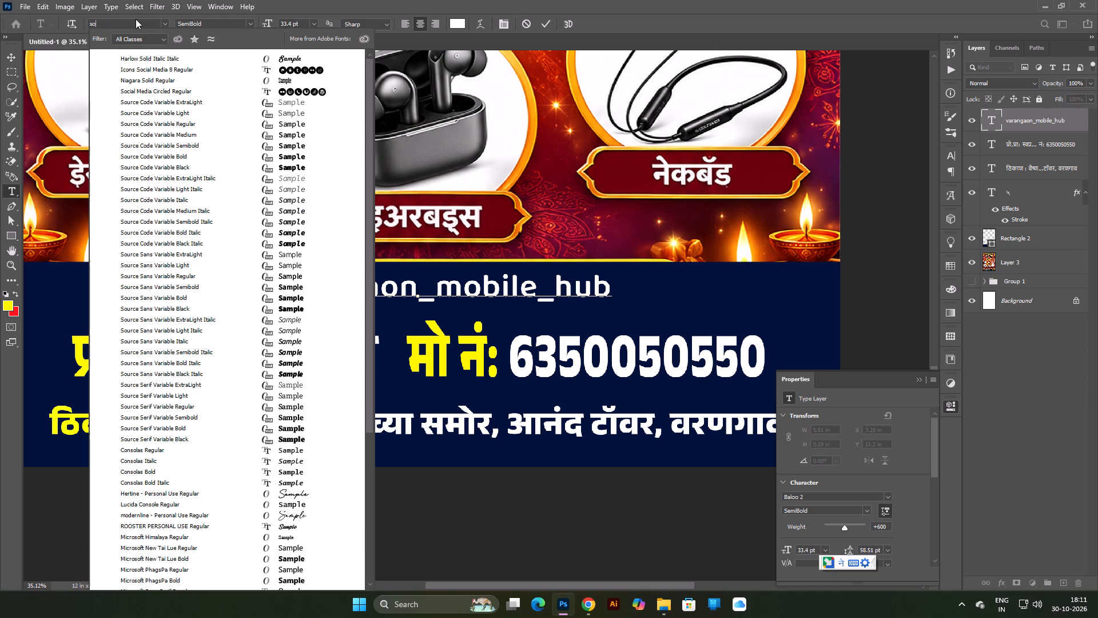
{"action": "left_click", "coordinate": [303, 72]}
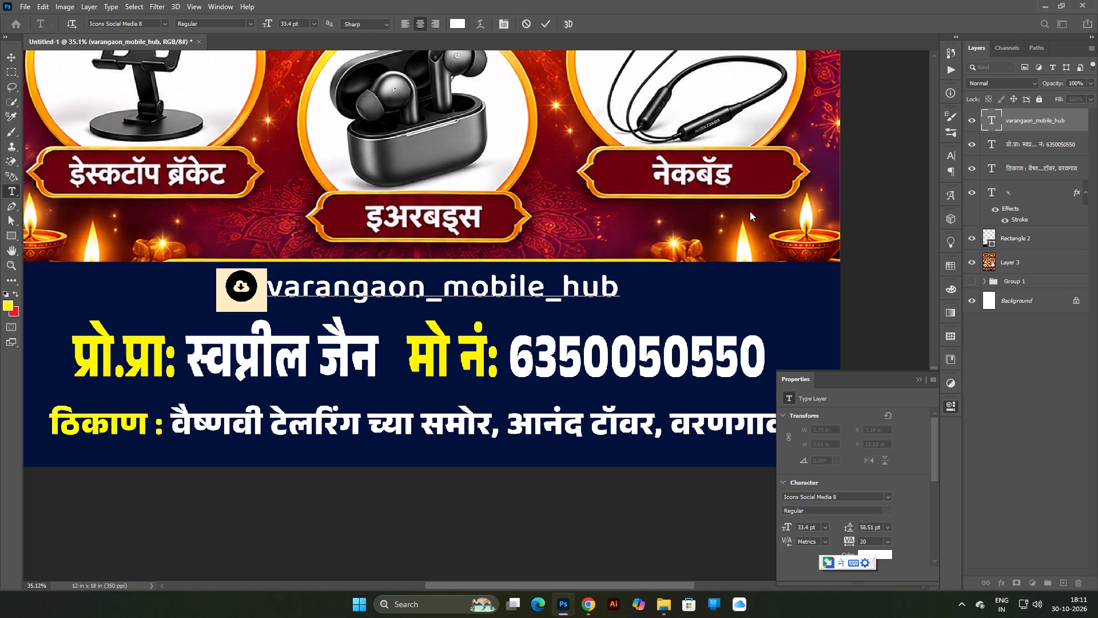
Open the glyph set of the Icons Social Media 8 font for the selected icon character.
{"action": "left_click", "coordinate": [944, 198]}
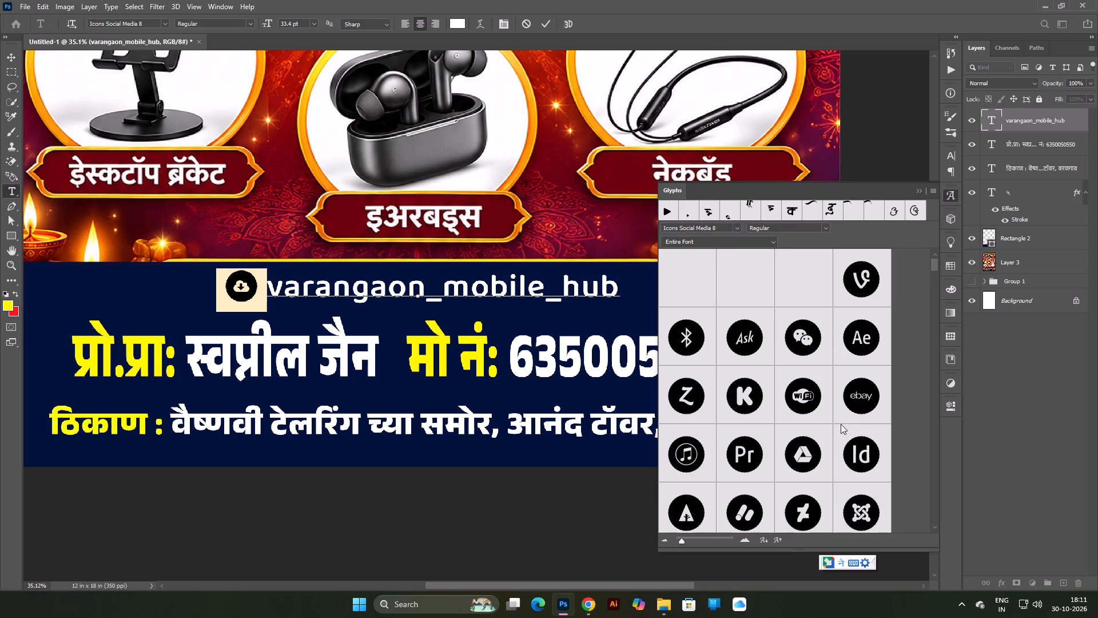
Look through the Icons Social Media 8 glyphs for a suitable icon to place before varangaon_mobile_hub.
{"action": "scroll", "coordinate": [840, 420], "scroll_direction": "down", "scroll_amount": 1}
{"action": "scroll", "coordinate": [838, 420], "scroll_direction": "up", "scroll_amount": 1}
{"action": "scroll", "coordinate": [838, 420], "scroll_direction": "down", "scroll_amount": 2}
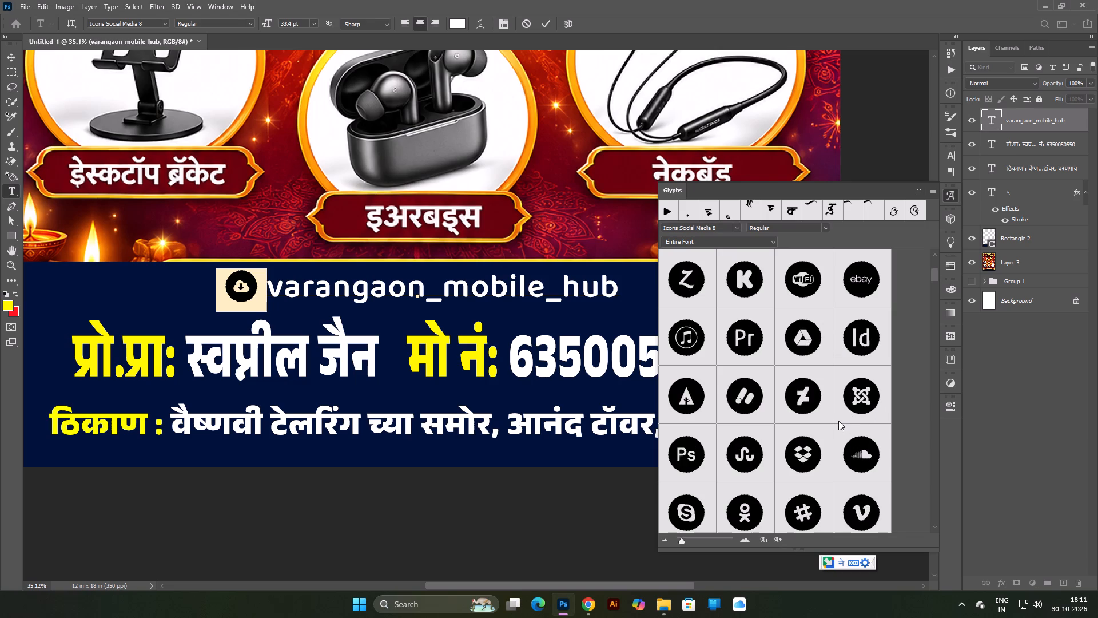
{"action": "scroll", "coordinate": [838, 421], "scroll_direction": "down", "scroll_amount": 2}
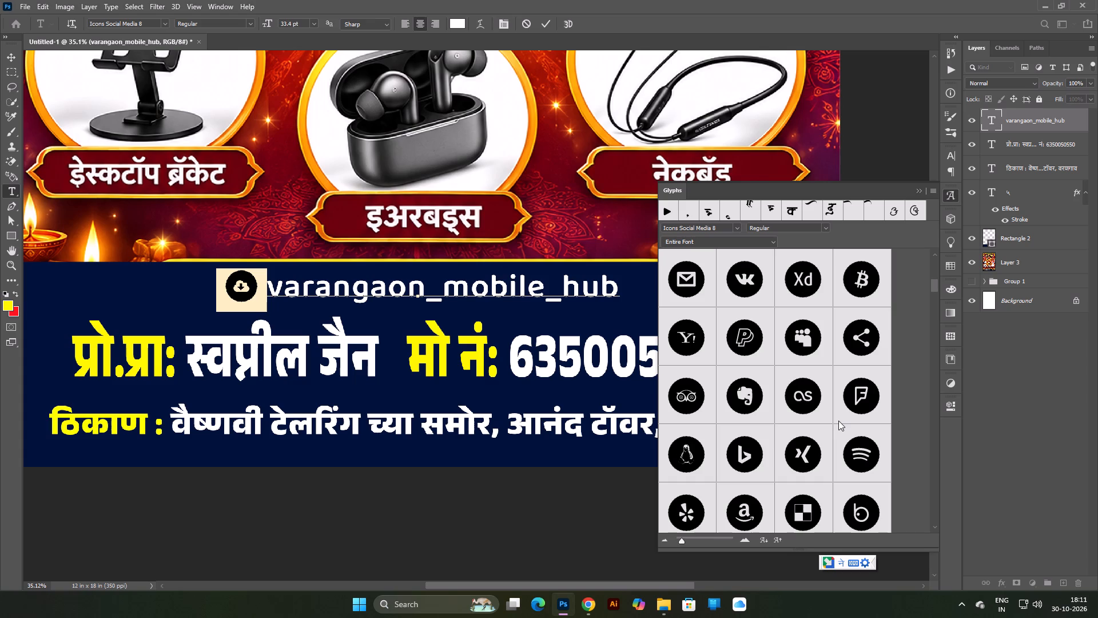
{"action": "scroll", "coordinate": [838, 421], "scroll_direction": "down", "scroll_amount": 3}
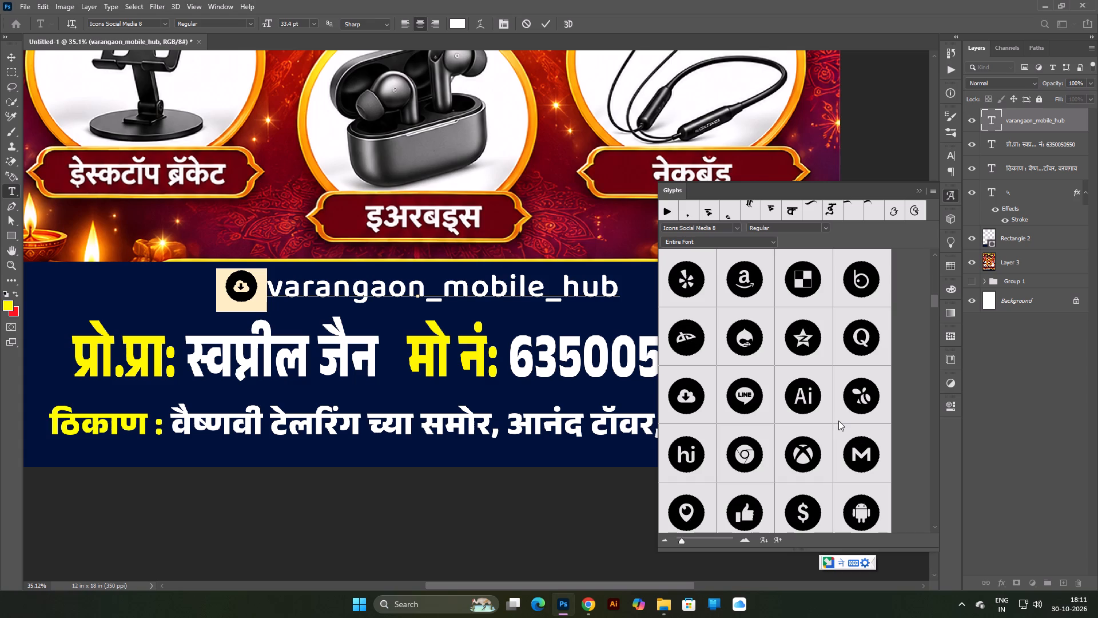
{"action": "scroll", "coordinate": [749, 463], "scroll_direction": "down", "scroll_amount": 3}
{"action": "scroll", "coordinate": [802, 450], "scroll_direction": "down", "scroll_amount": 4}
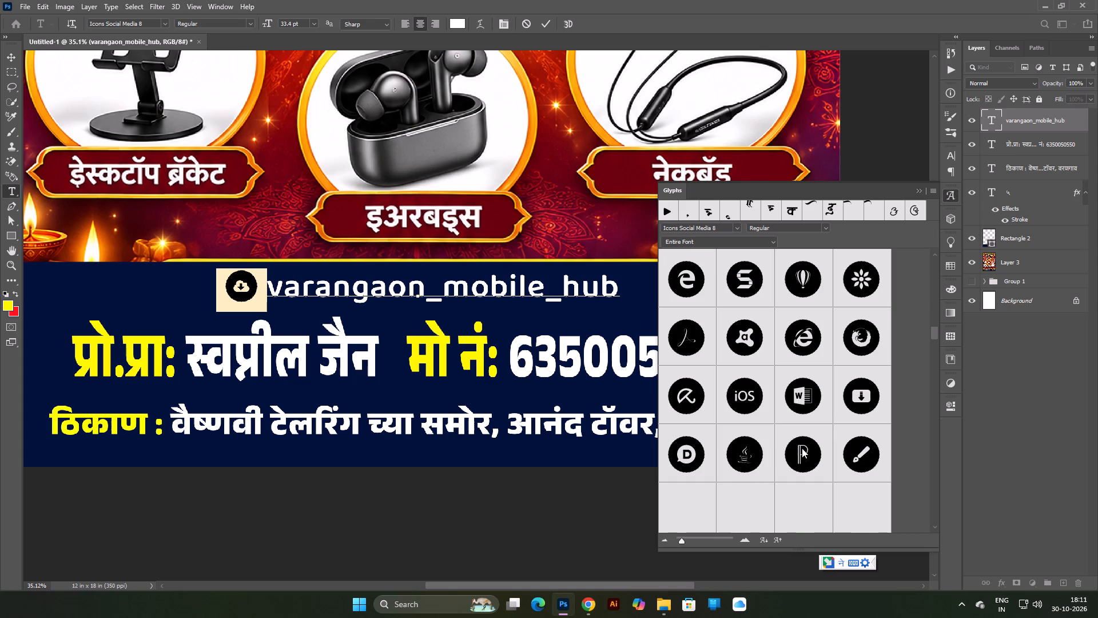
{"action": "scroll", "coordinate": [846, 289], "scroll_direction": "down", "scroll_amount": 10}
{"action": "scroll", "coordinate": [815, 402], "scroll_direction": "down", "scroll_amount": 7}
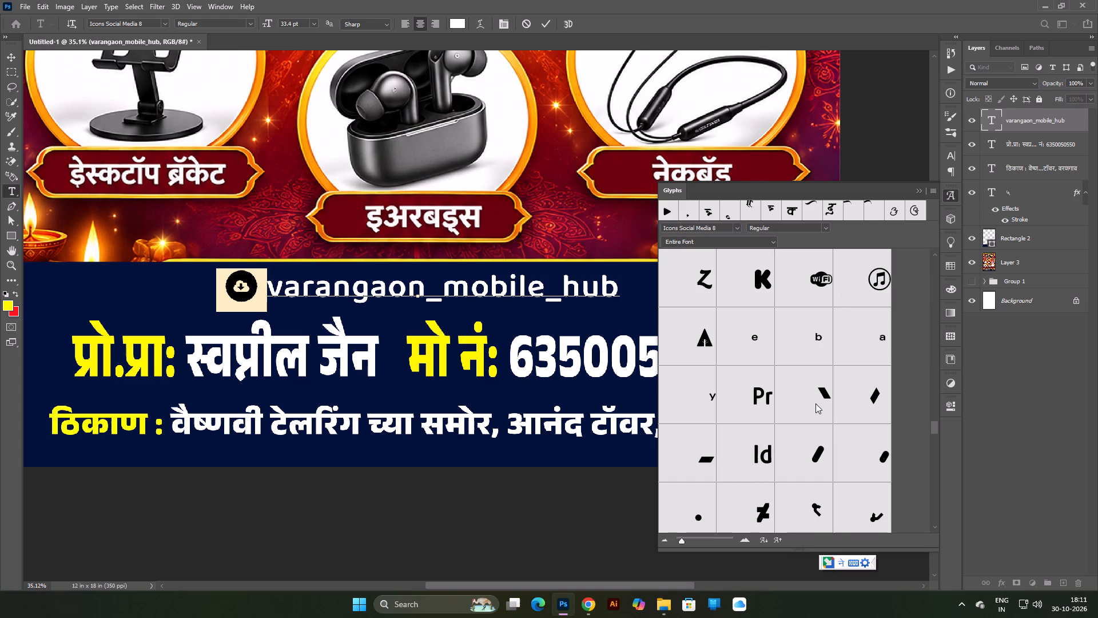
{"action": "scroll", "coordinate": [815, 404], "scroll_direction": "down", "scroll_amount": 3}
{"action": "scroll", "coordinate": [813, 402], "scroll_direction": "up", "scroll_amount": 1}
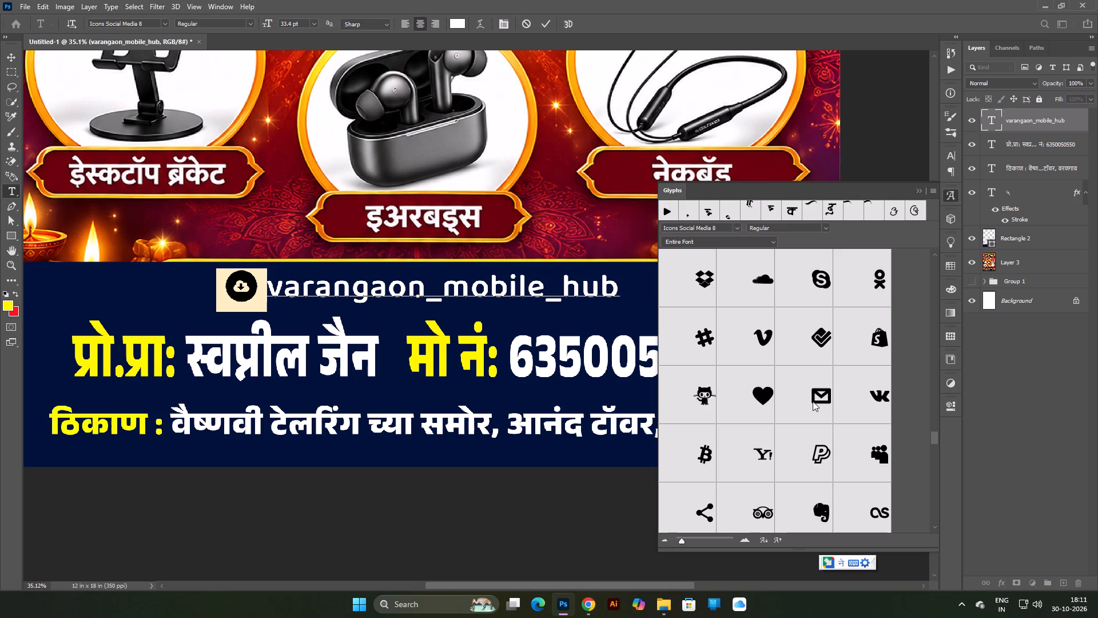
{"action": "scroll", "coordinate": [813, 401], "scroll_direction": "up", "scroll_amount": 3}
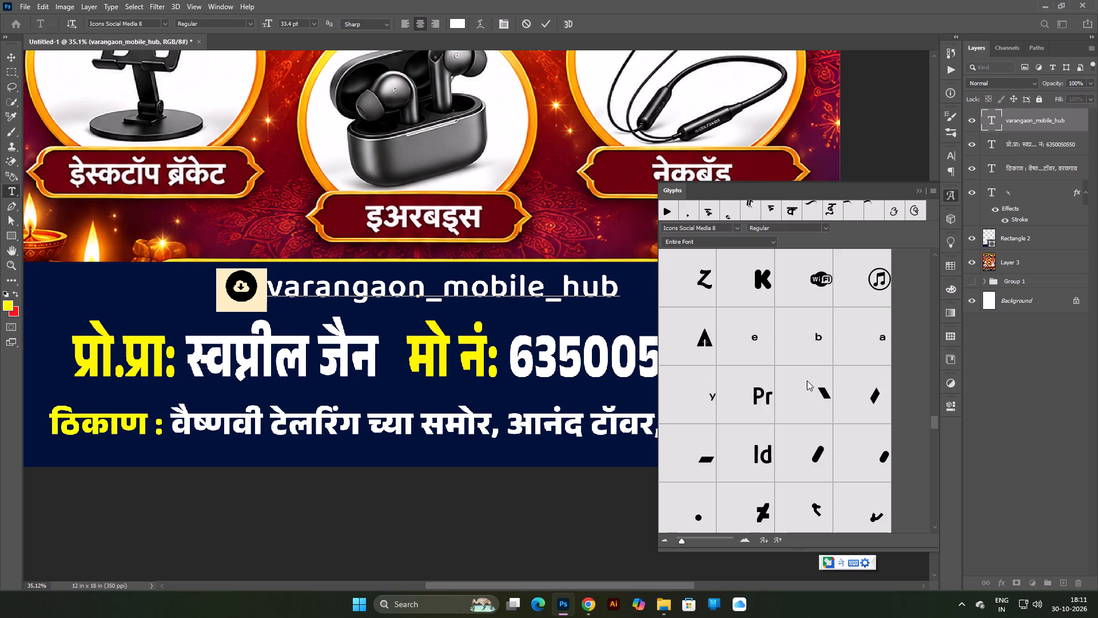
{"action": "scroll", "coordinate": [807, 381], "scroll_direction": "down", "scroll_amount": 6}
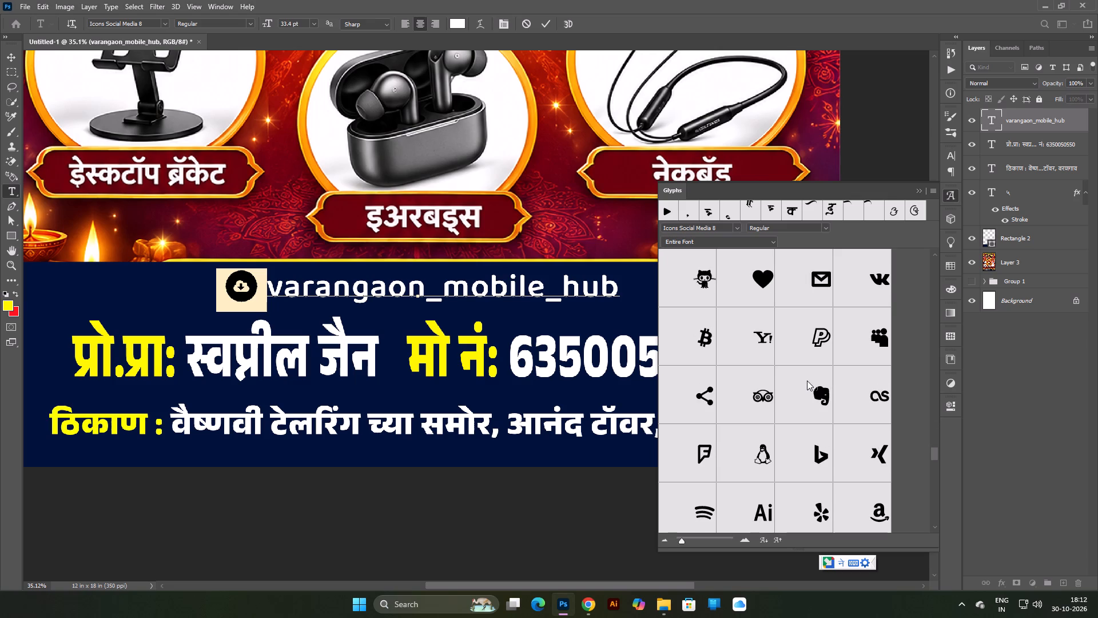
{"action": "scroll", "coordinate": [807, 381], "scroll_direction": "down", "scroll_amount": 3}
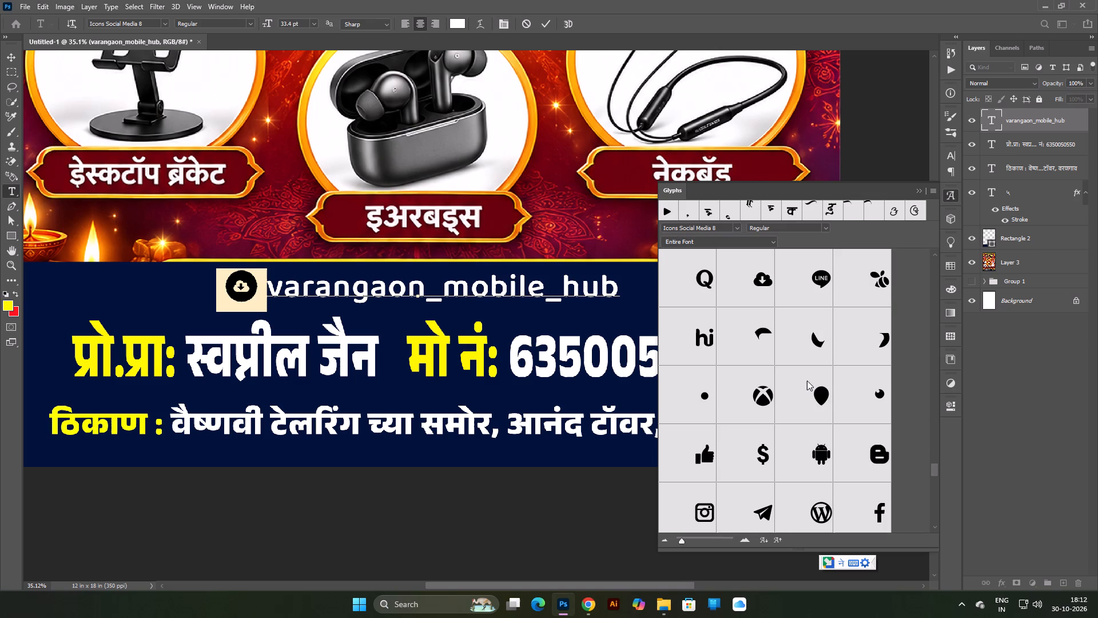
{"action": "scroll", "coordinate": [798, 381], "scroll_direction": "down", "scroll_amount": 9}
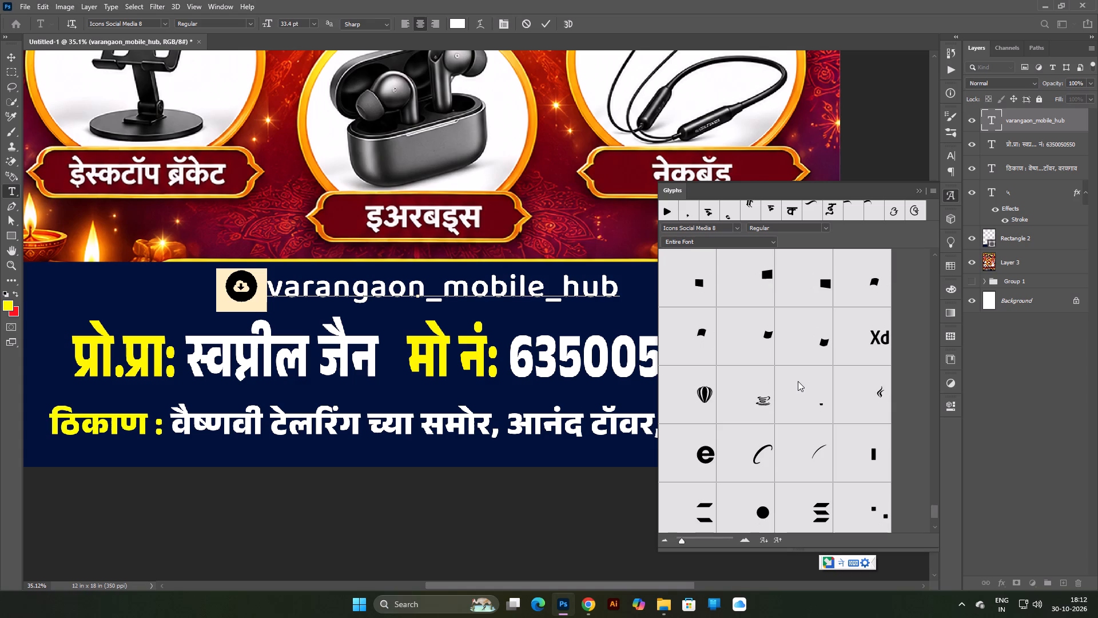
{"action": "scroll", "coordinate": [798, 381], "scroll_direction": "up", "scroll_amount": 2}
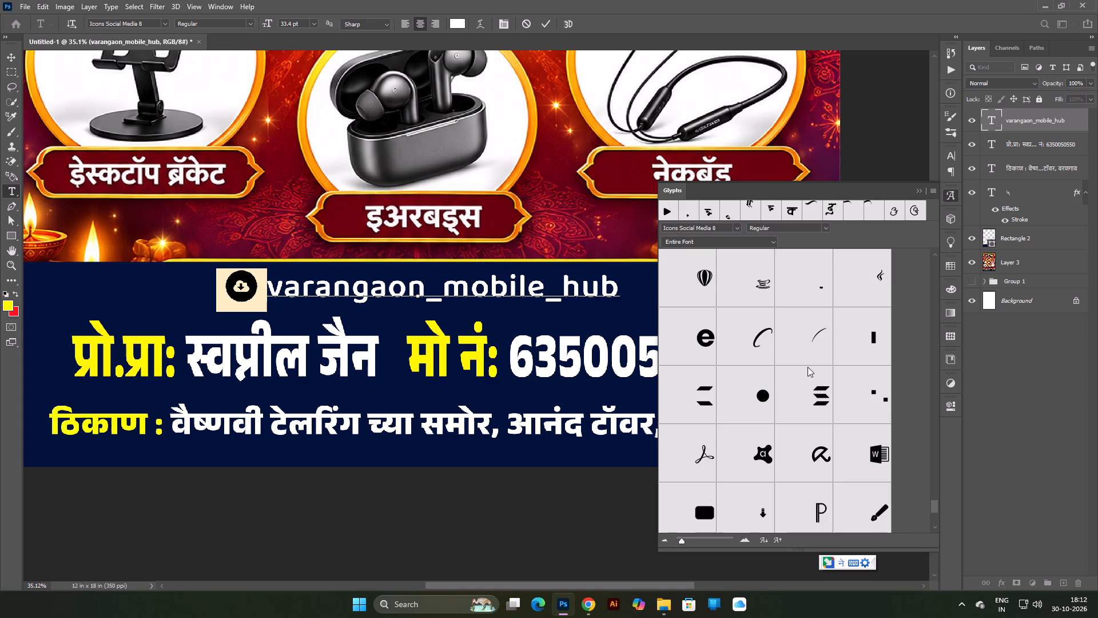
{"action": "left_click", "coordinate": [924, 186]}
{"action": "left_click", "coordinate": [913, 193]}
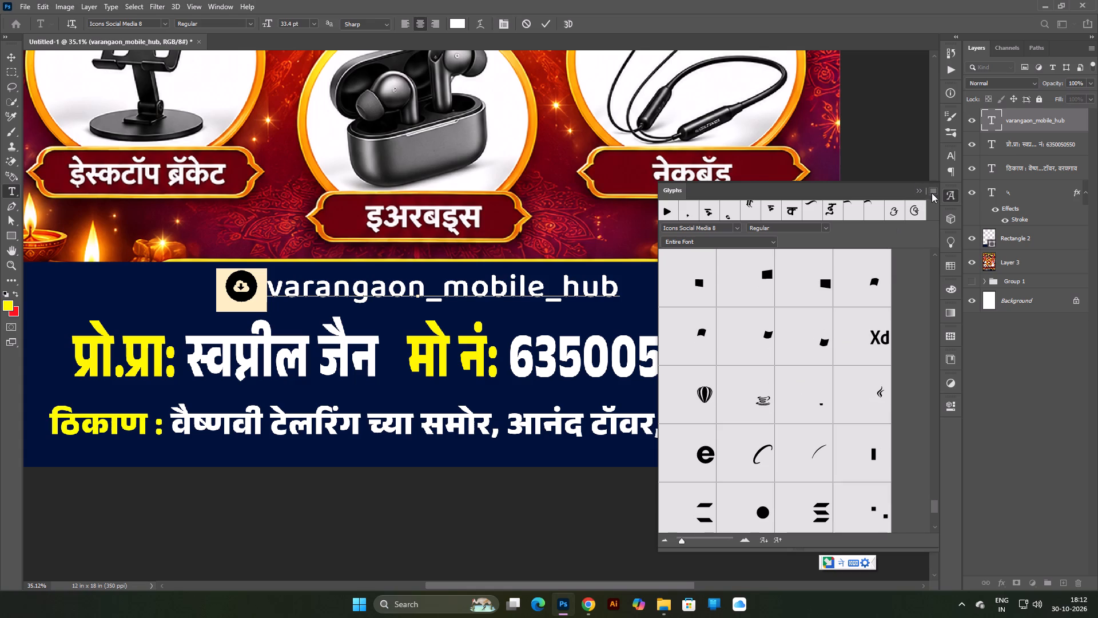
{"action": "left_click", "coordinate": [920, 193]}
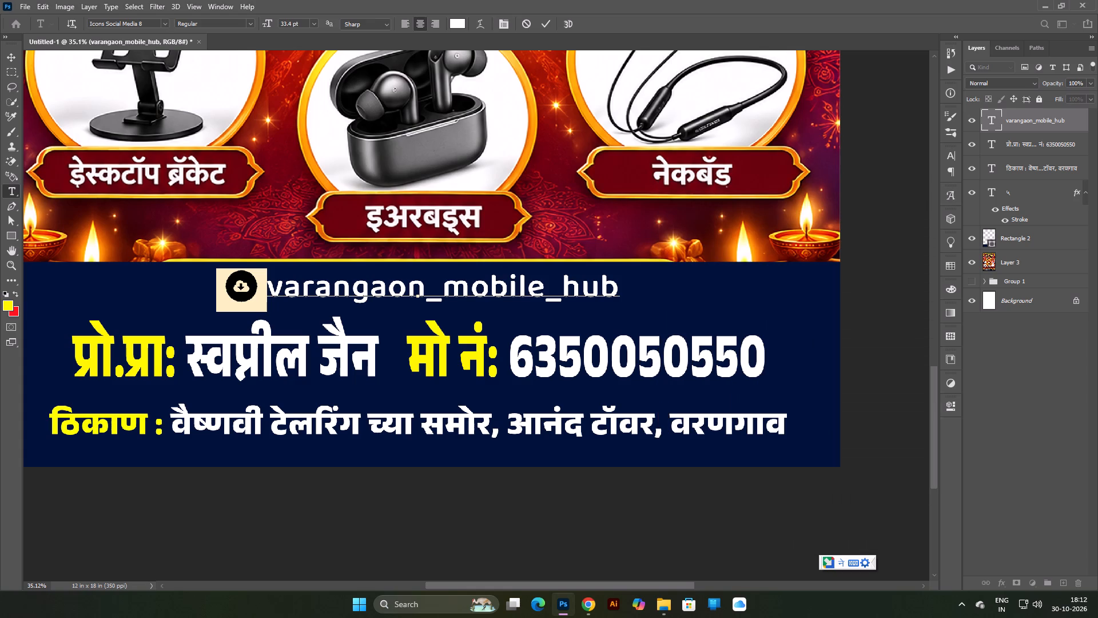
Search the fonts for "sos" to replace the cloud icon before varangaon_mobile_hub with an Instagram icon.
{"action": "left_click", "coordinate": [153, 24]}
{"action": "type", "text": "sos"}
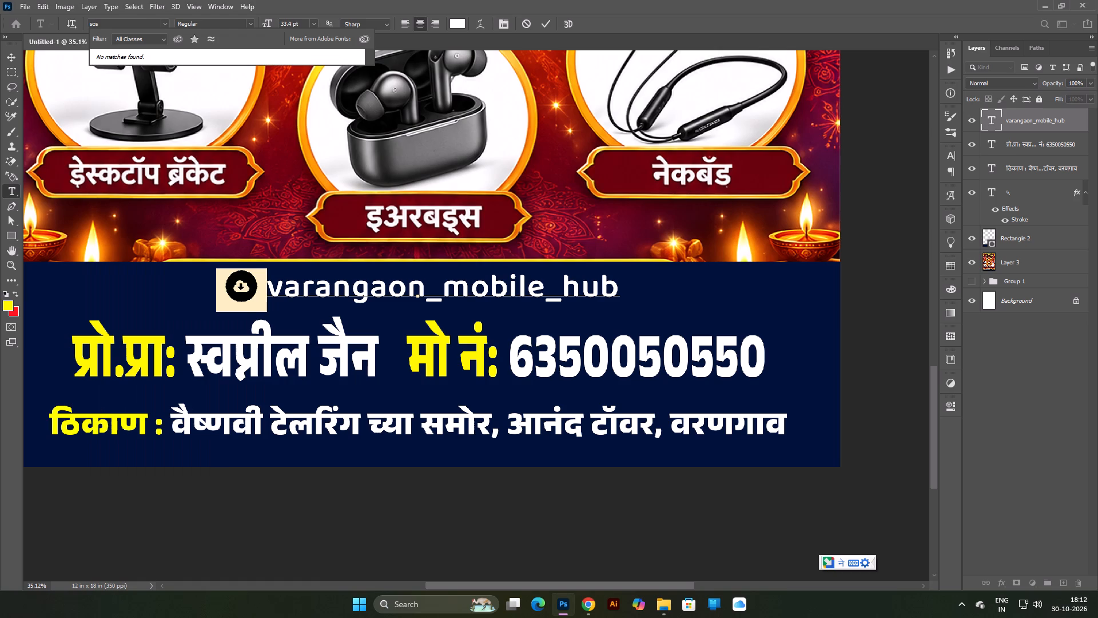
Replace the icon before varangaon_mobile_hub with the circled Instagram glyph from the Social Media Circled font.
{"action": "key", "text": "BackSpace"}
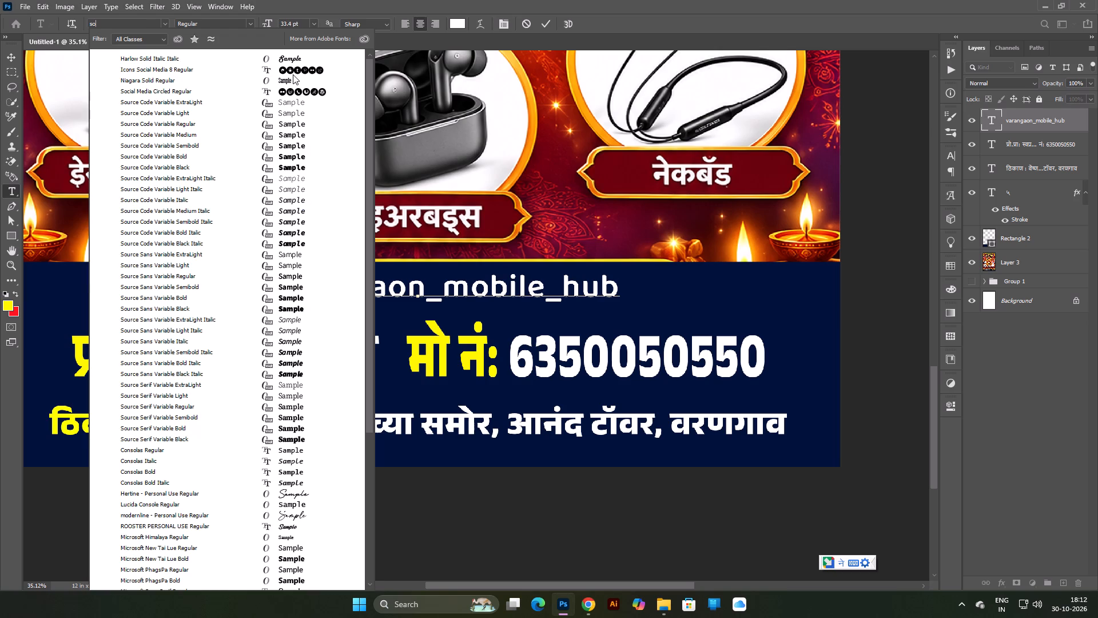
{"action": "left_click", "coordinate": [311, 92]}
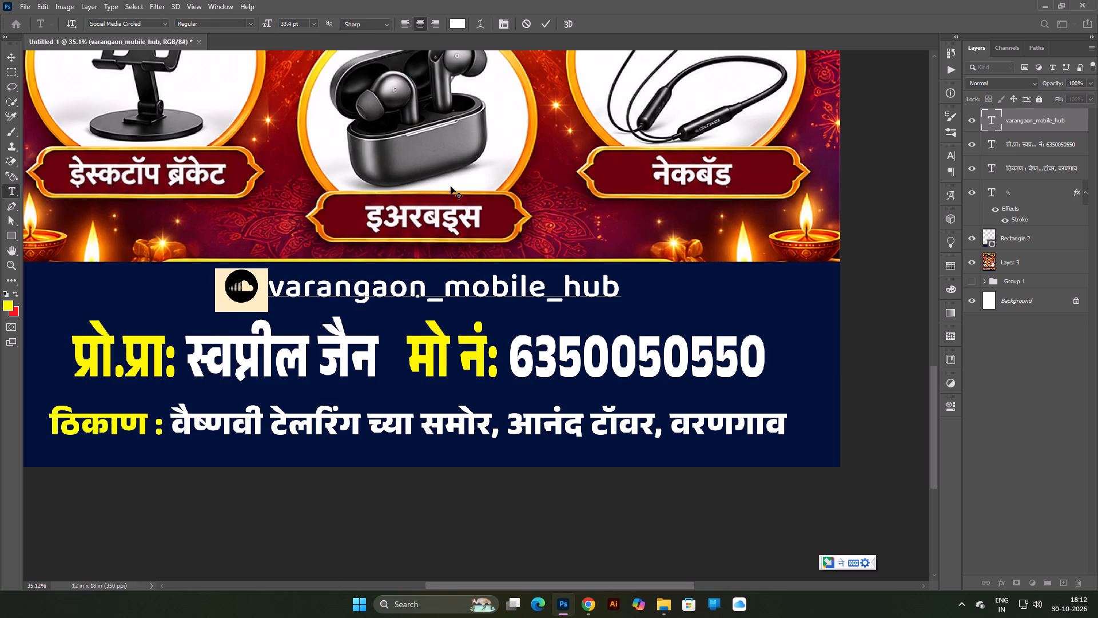
{"action": "left_click", "coordinate": [952, 193]}
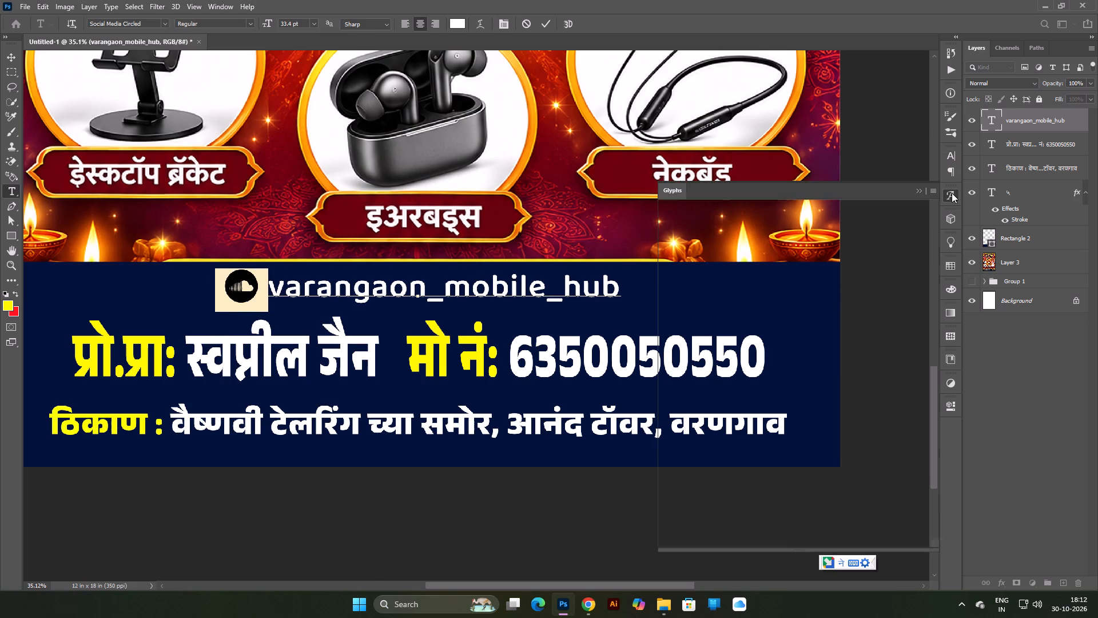
{"action": "double_click", "coordinate": [249, 286]}
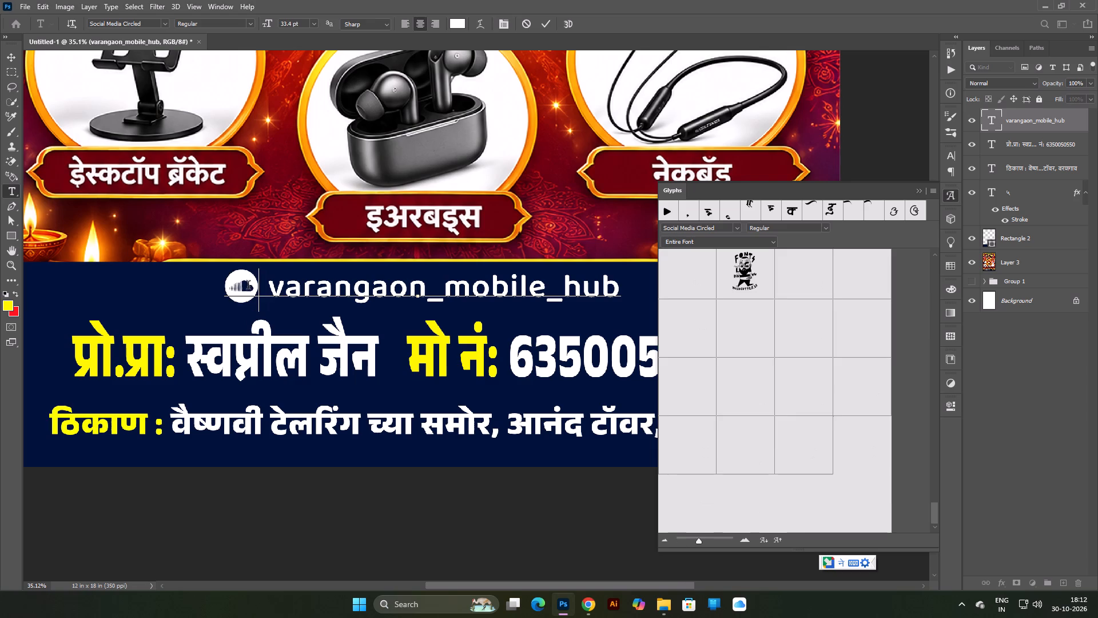
{"action": "scroll", "coordinate": [794, 425], "scroll_direction": "up", "scroll_amount": 3}
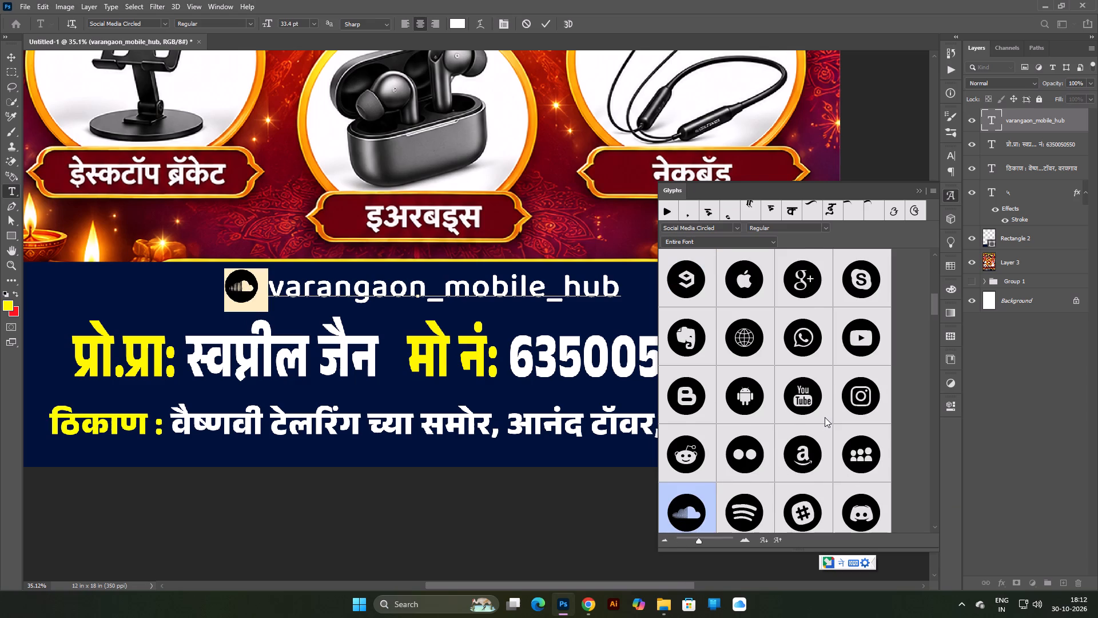
{"action": "scroll", "coordinate": [825, 417], "scroll_direction": "up", "scroll_amount": 1}
{"action": "scroll", "coordinate": [825, 417], "scroll_direction": "down", "scroll_amount": 1}
{"action": "double_click", "coordinate": [854, 518]}
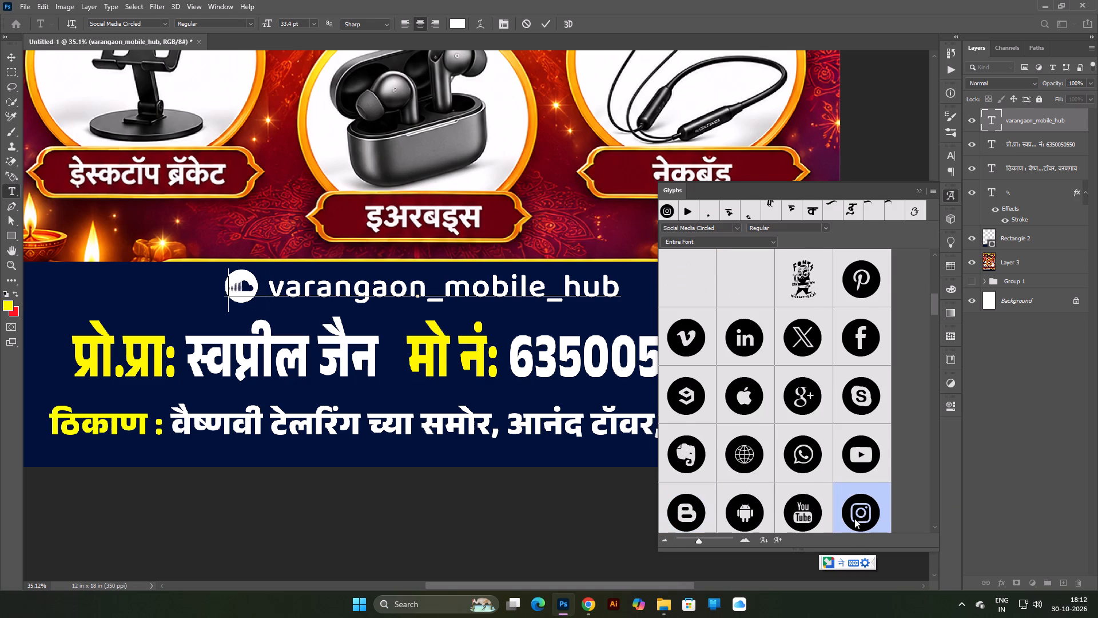
Insert a space between the Instagram icon and varangaon_mobile_hub in the contact footer.
{"action": "left_click", "coordinate": [268, 294]}
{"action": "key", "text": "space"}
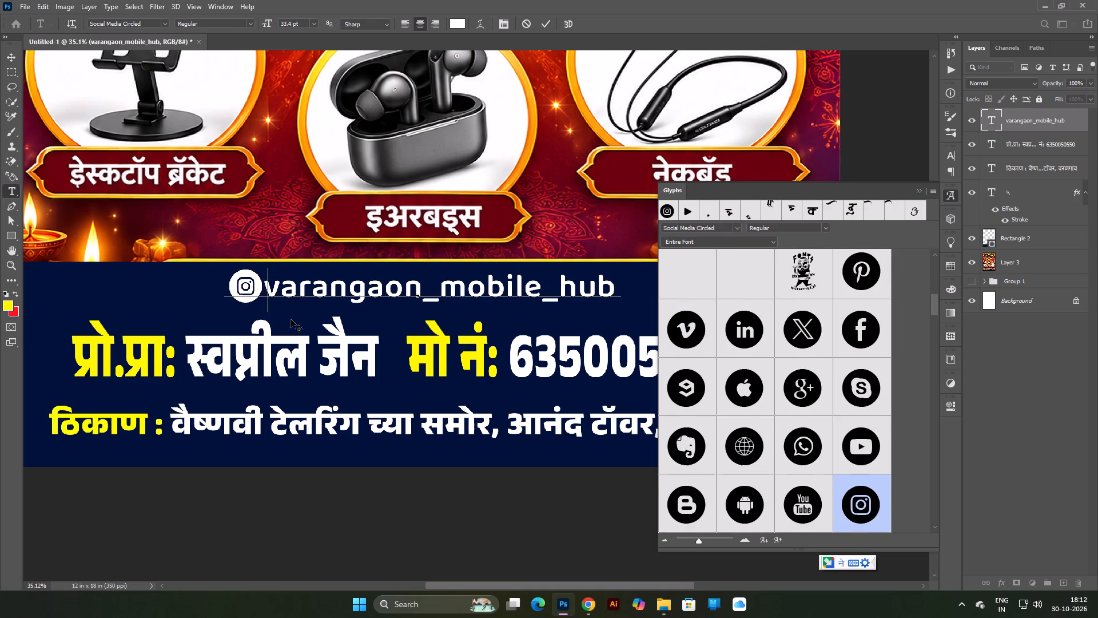
{"action": "left_click", "coordinate": [917, 191]}
{"action": "scroll", "coordinate": [394, 274], "scroll_direction": "down", "scroll_amount": 5}
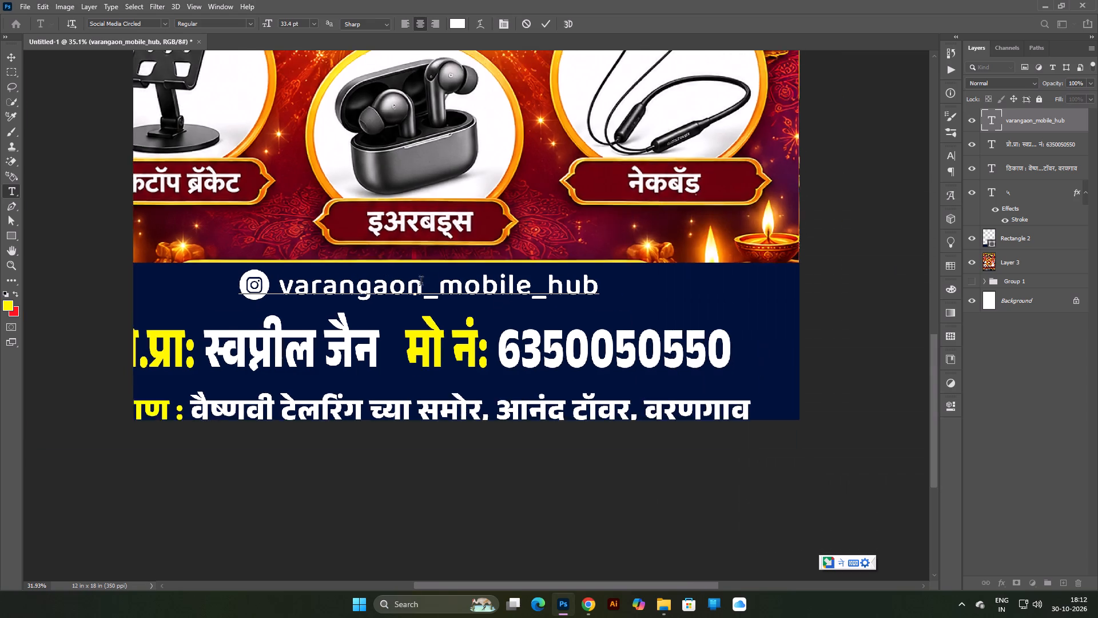
{"action": "key", "text": "Return"}
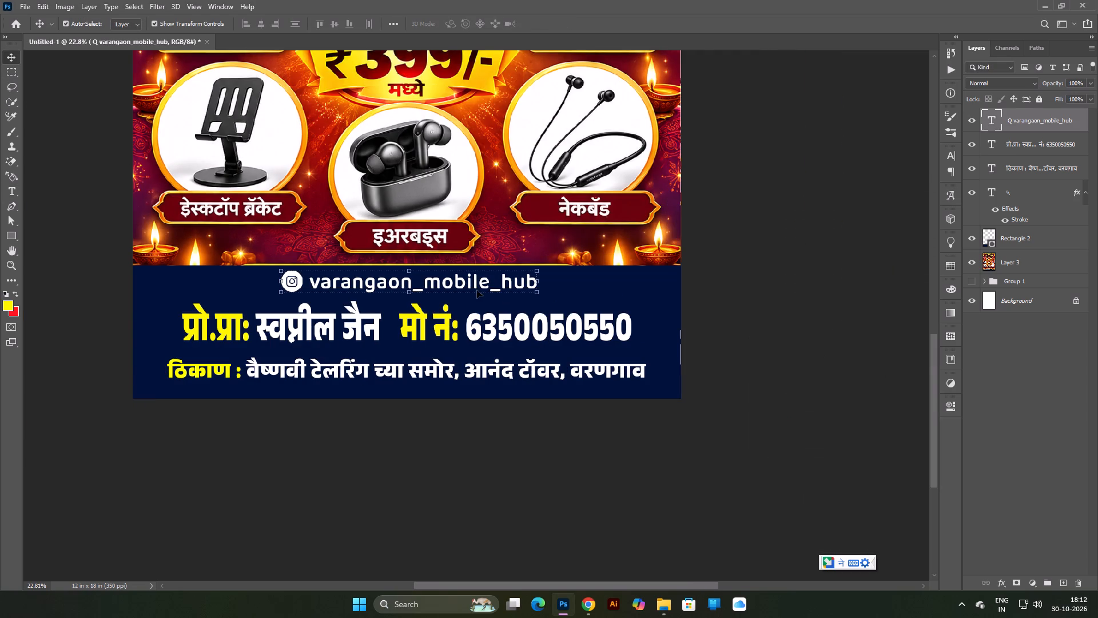
Scale the Instagram icon and handle line to 90.14%, keeping it centered above the proprietor and mobile number line.
{"action": "scroll", "coordinate": [427, 272], "scroll_direction": "up", "scroll_amount": 4}
{"action": "left_click", "coordinate": [402, 271]}
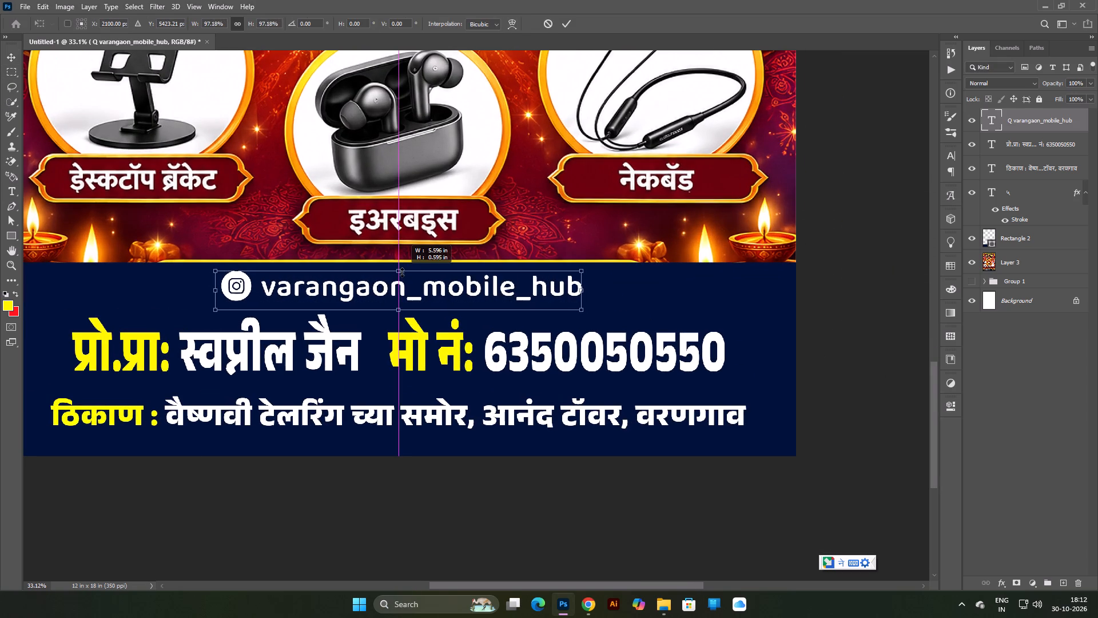
{"action": "scroll", "coordinate": [218, 243], "scroll_direction": "down", "scroll_amount": 4}
{"action": "key", "text": "Return"}
{"action": "left_click", "coordinate": [684, 324]}
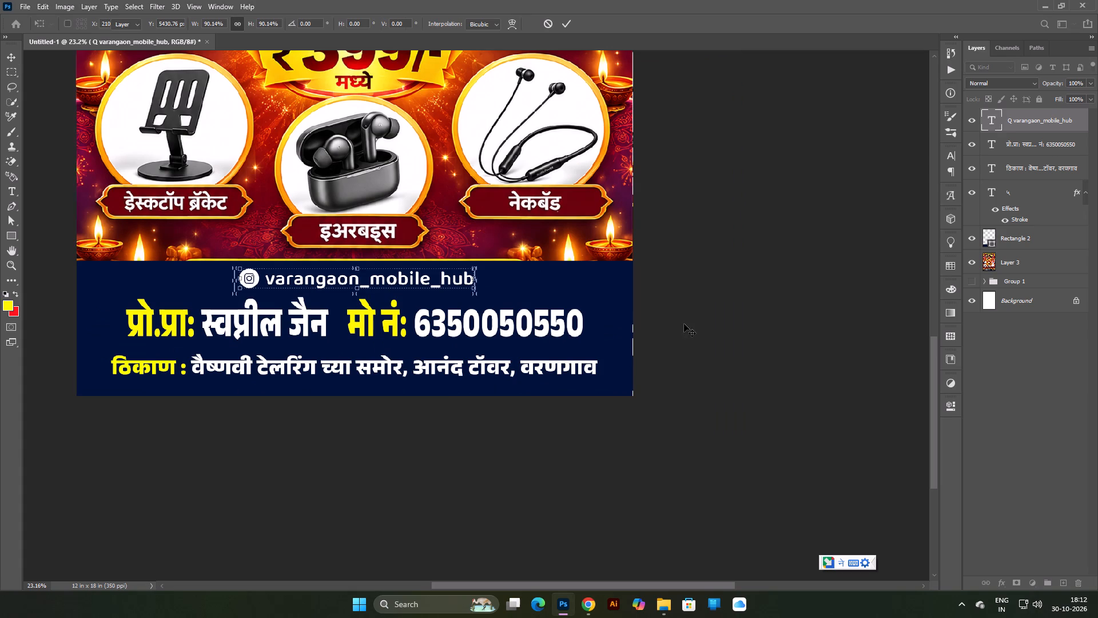
Select the text layer with the Stroke effect, directly beneath the address layer in the layer stack.
{"action": "scroll", "coordinate": [463, 307], "scroll_direction": "down", "scroll_amount": 4}
{"action": "scroll", "coordinate": [453, 329], "scroll_direction": "up", "scroll_amount": 3}
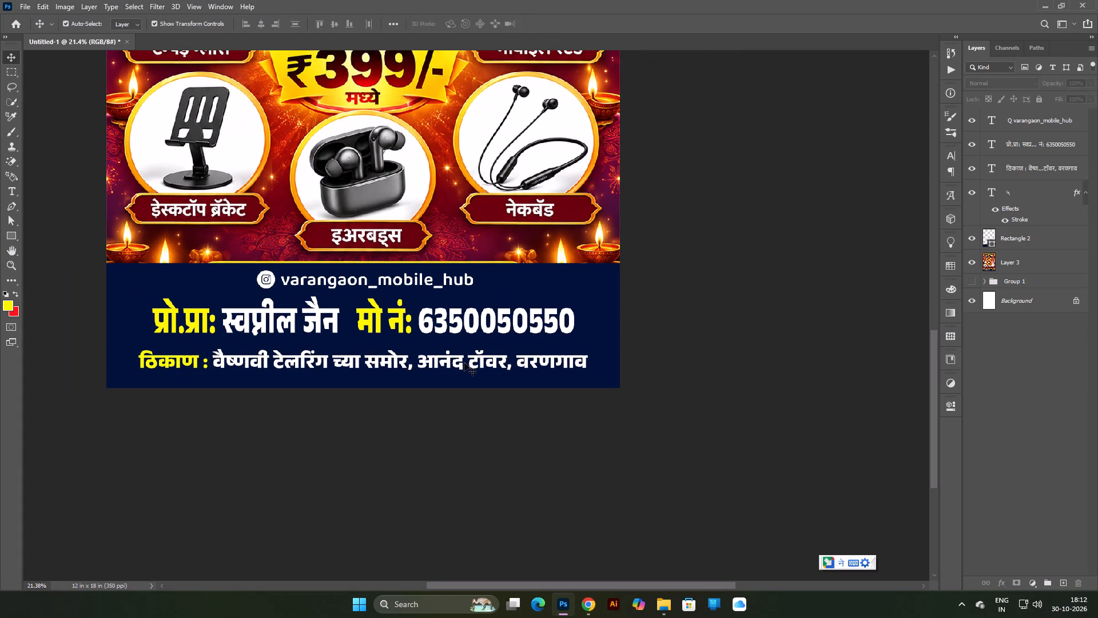
{"action": "left_click", "coordinate": [716, 344]}
{"action": "scroll", "coordinate": [575, 345], "scroll_direction": "down", "scroll_amount": 4}
{"action": "scroll", "coordinate": [562, 346], "scroll_direction": "up", "scroll_amount": 4}
{"action": "left_click", "coordinate": [527, 362]}
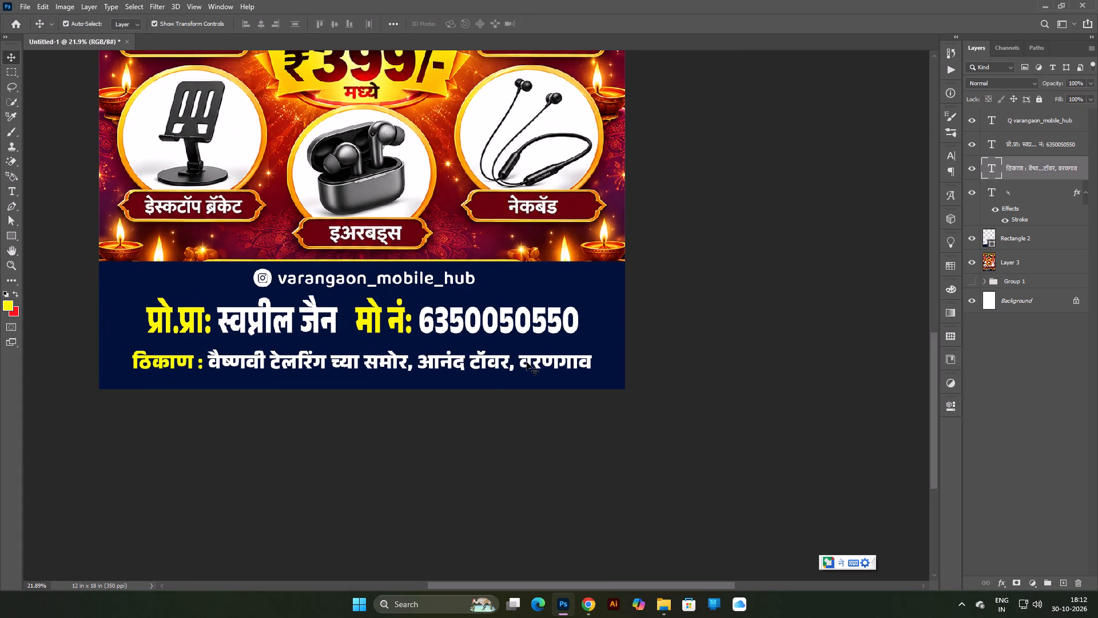
{"action": "left_click", "coordinate": [1021, 195]}
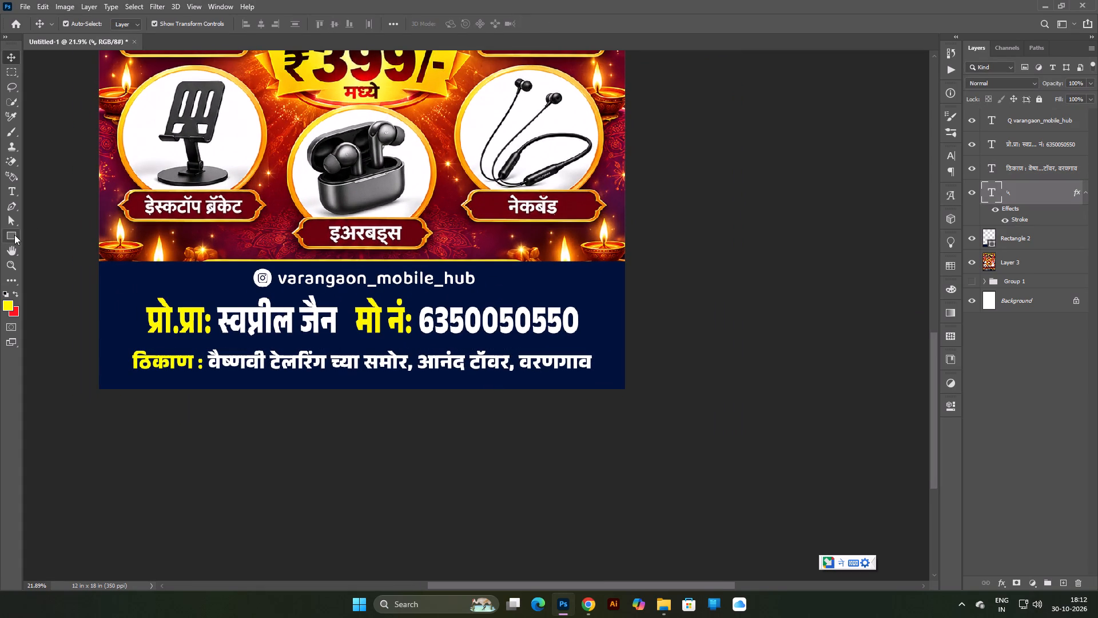
Draw a 4341 x 147 px yellow rectangle across the footer behind the address line and nudge it slightly up.
{"action": "left_click", "coordinate": [13, 235]}
{"action": "left_click_drag", "start_coordinate": [96, 353], "coordinate": [474, 367]}
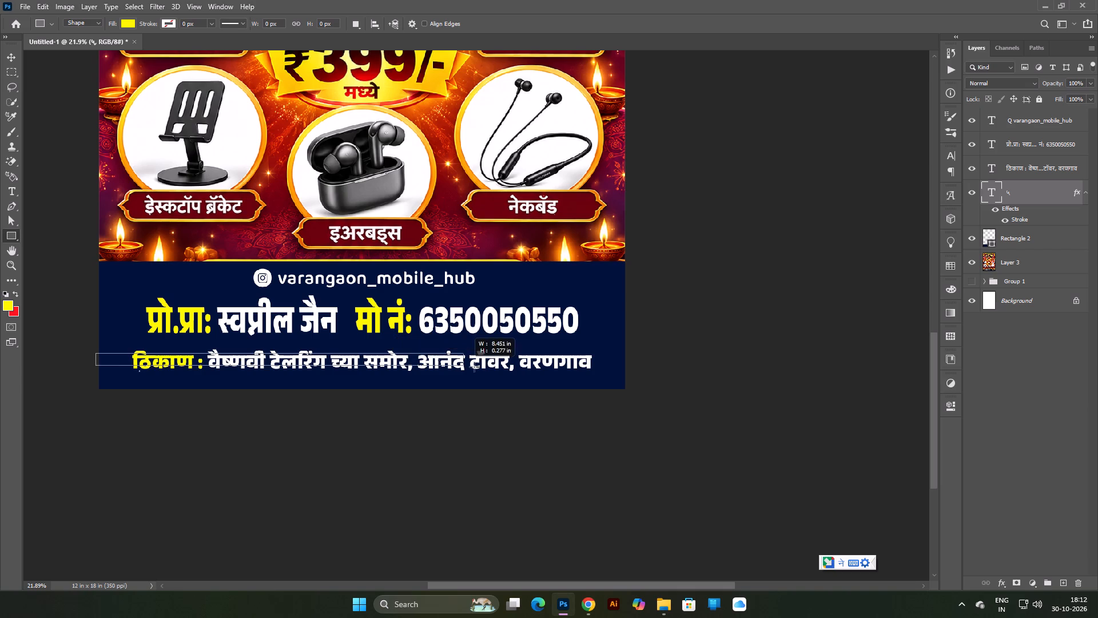
{"action": "left_click_drag", "start_coordinate": [474, 367], "coordinate": [639, 371]}
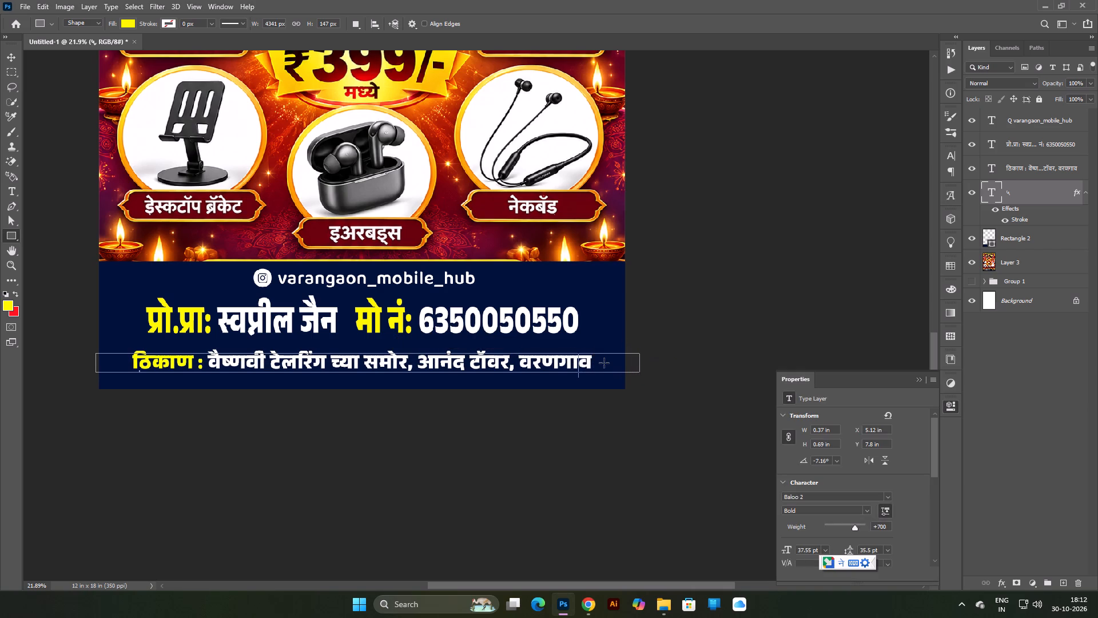
{"action": "left_click", "coordinate": [917, 380]}
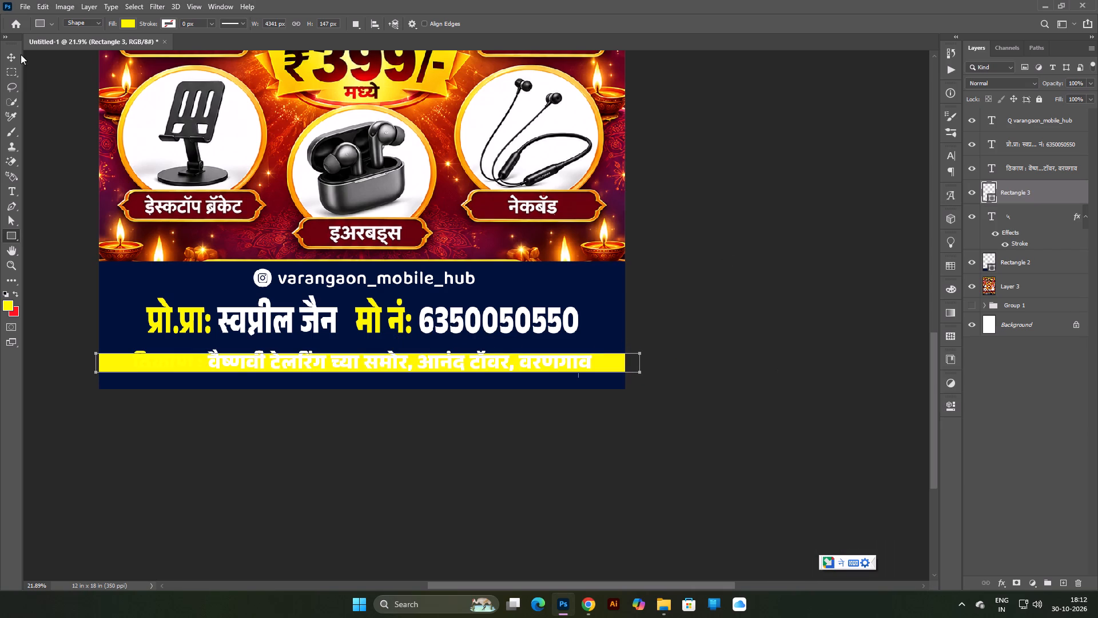
{"action": "left_click", "coordinate": [7, 61]}
{"action": "key", "text": "Up"}
{"action": "key", "text": "Up"}
{"action": "key", "text": "Up"}
{"action": "key", "text": "Down"}
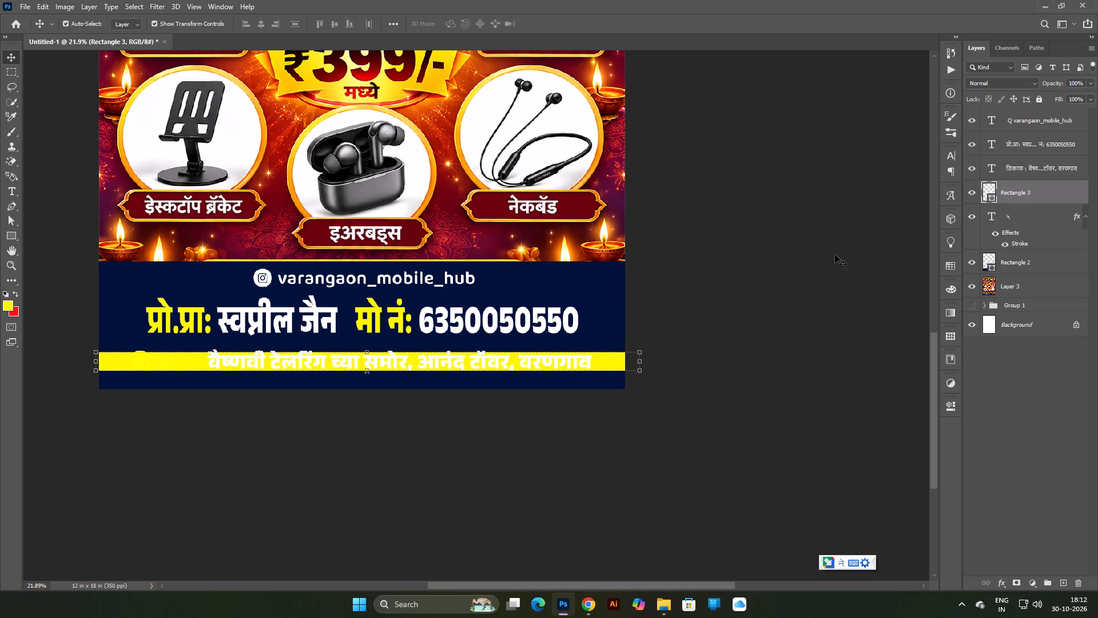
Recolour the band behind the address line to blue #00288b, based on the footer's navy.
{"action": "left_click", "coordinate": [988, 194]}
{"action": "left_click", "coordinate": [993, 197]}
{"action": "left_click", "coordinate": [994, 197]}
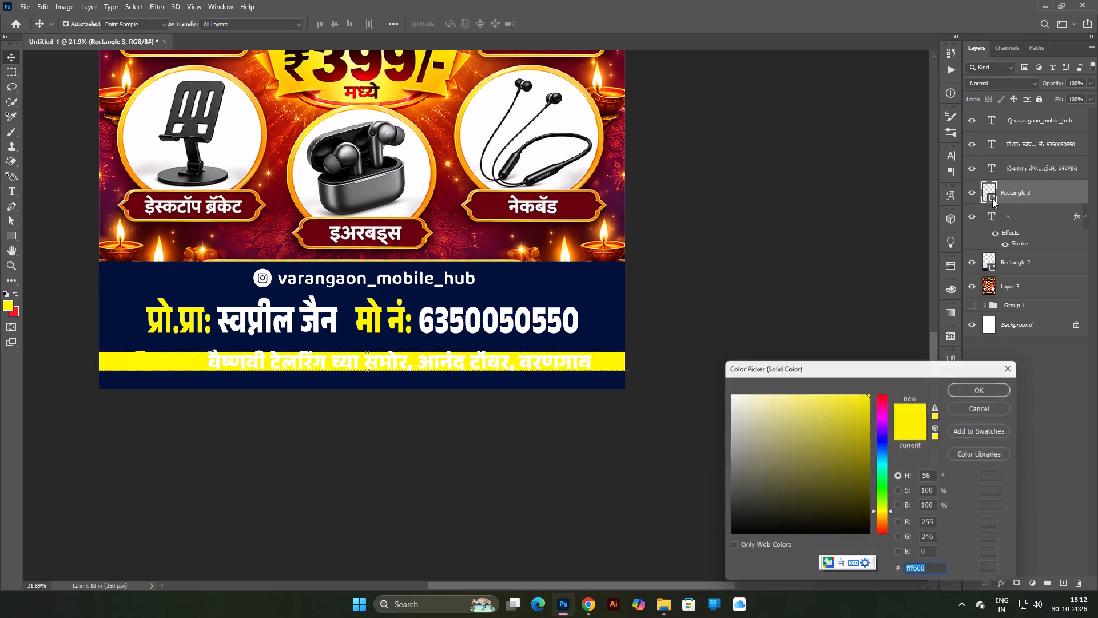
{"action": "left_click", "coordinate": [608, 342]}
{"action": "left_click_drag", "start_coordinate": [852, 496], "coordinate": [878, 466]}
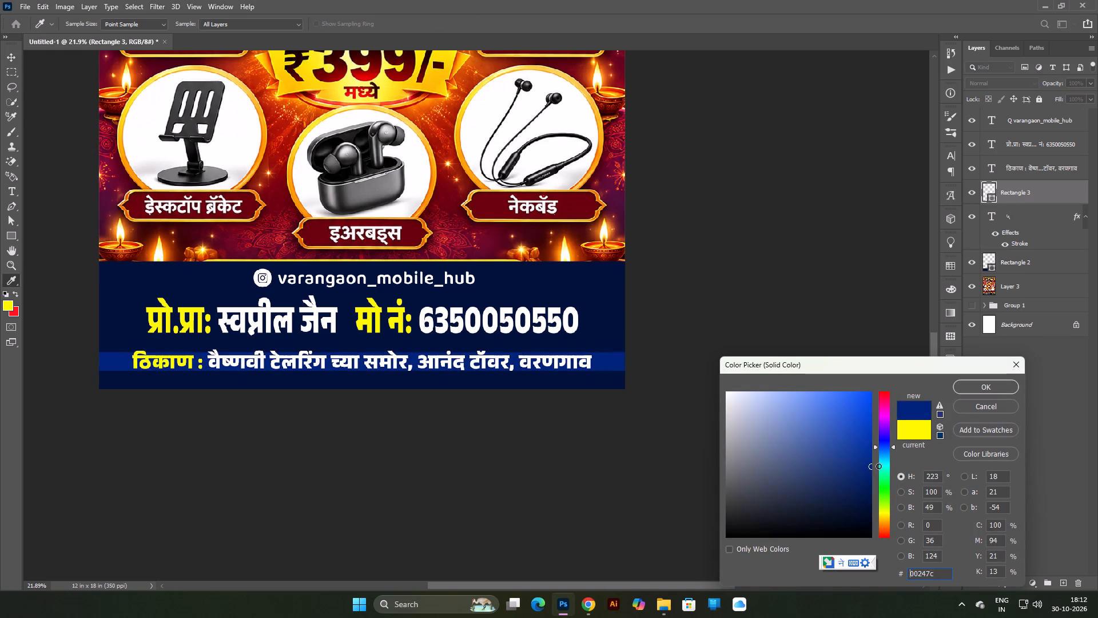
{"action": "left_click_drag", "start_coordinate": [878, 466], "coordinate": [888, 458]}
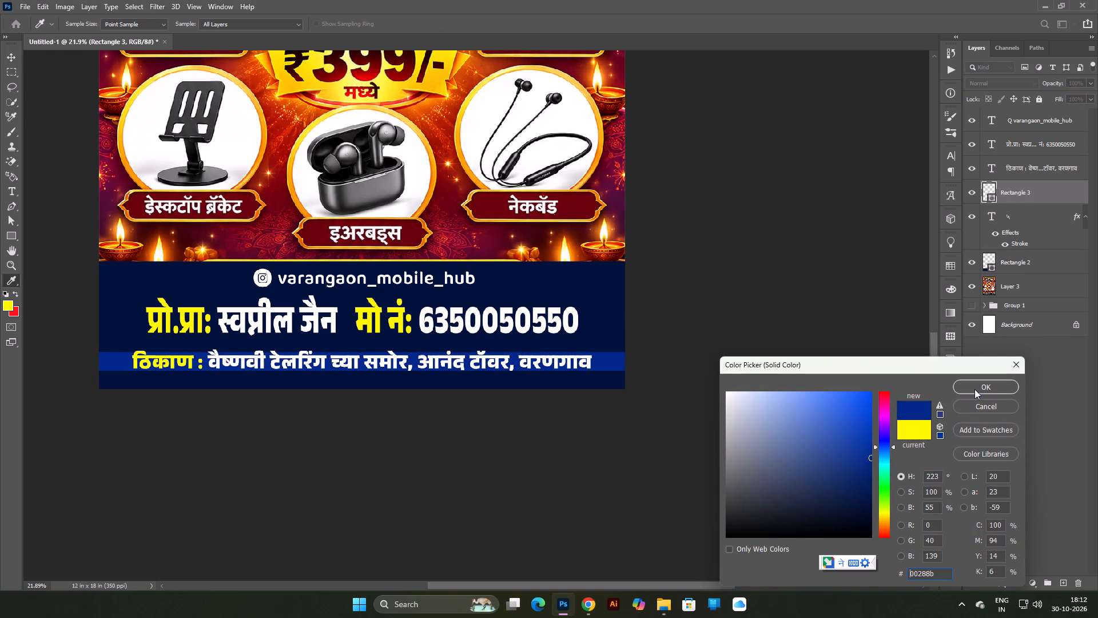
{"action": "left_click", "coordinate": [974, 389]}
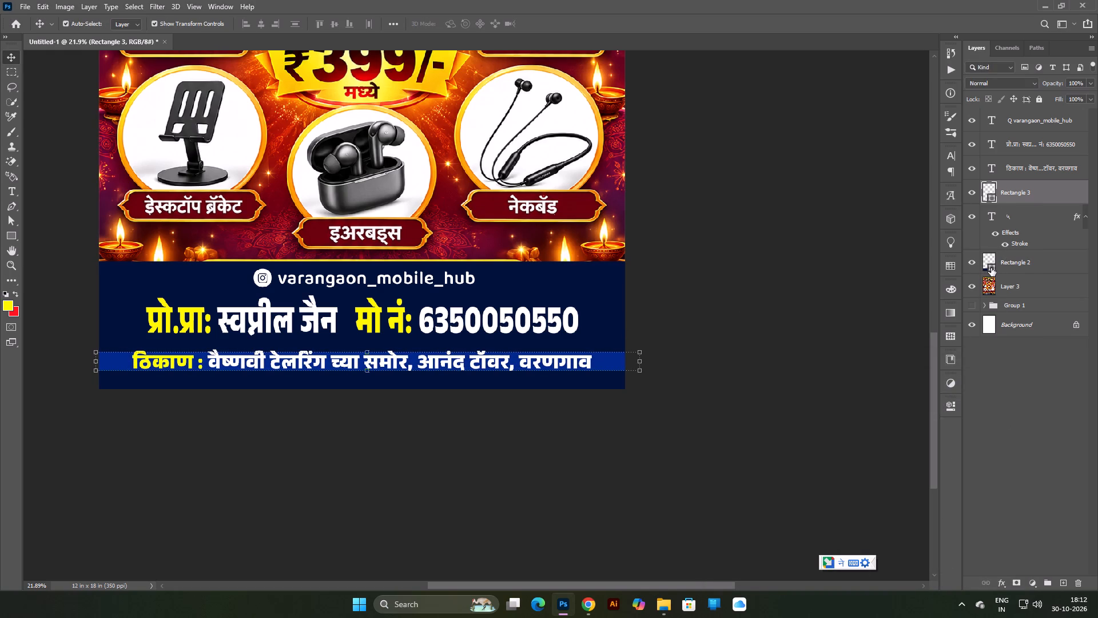
Change the footer background rectangle's fill to dark purple #3c0132.
{"action": "double_click", "coordinate": [991, 267]}
{"action": "left_click", "coordinate": [607, 298]}
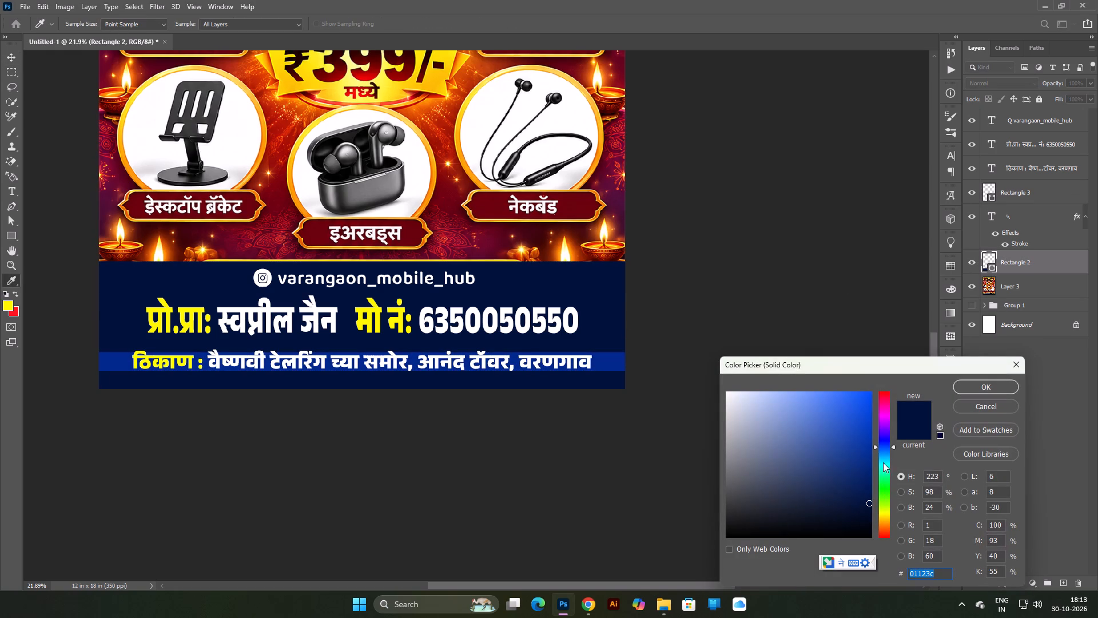
{"action": "left_click_drag", "start_coordinate": [885, 441], "coordinate": [888, 411]}
{"action": "left_click", "coordinate": [989, 389]}
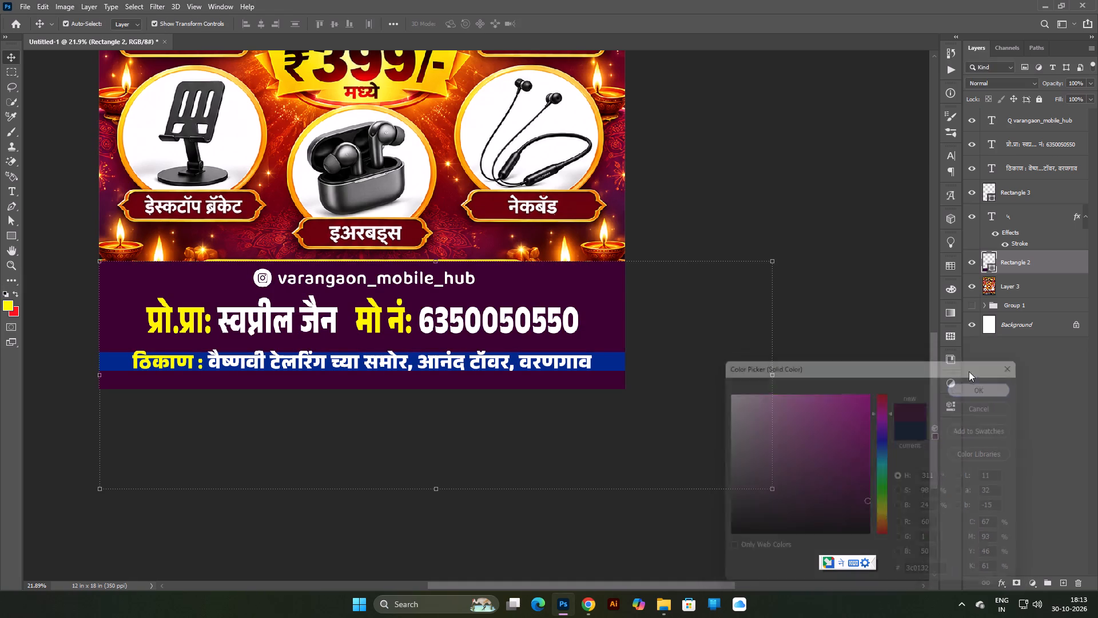
Recolour the band behind the address line to magenta #86006f, based on the footer's dark purple.
{"action": "double_click", "coordinate": [992, 198]}
{"action": "left_click", "coordinate": [622, 307]}
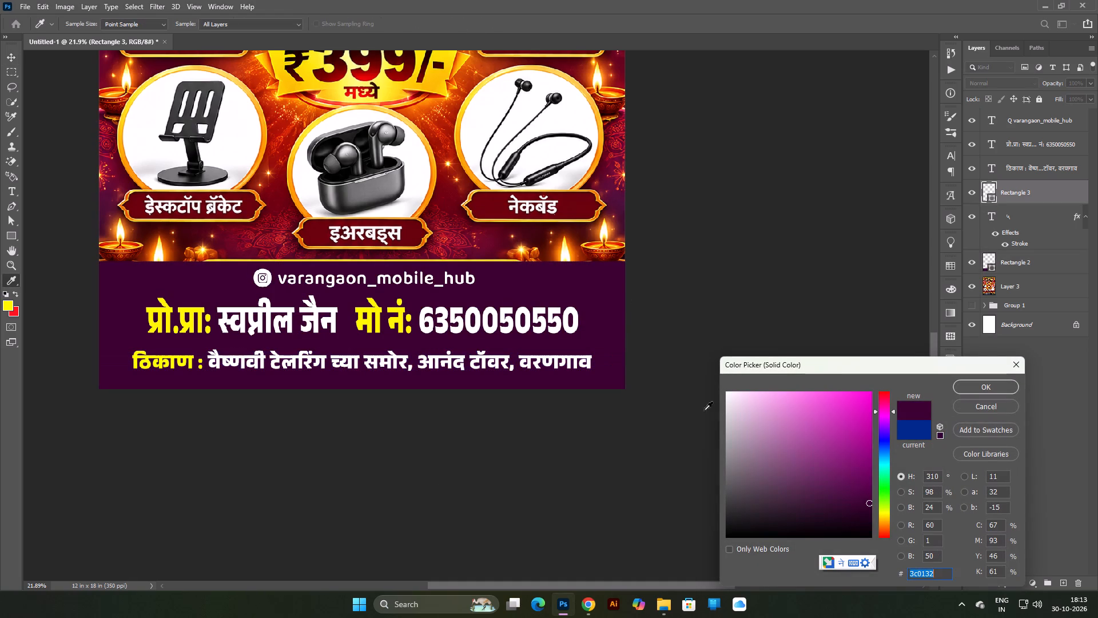
{"action": "left_click_drag", "start_coordinate": [863, 493], "coordinate": [877, 461]}
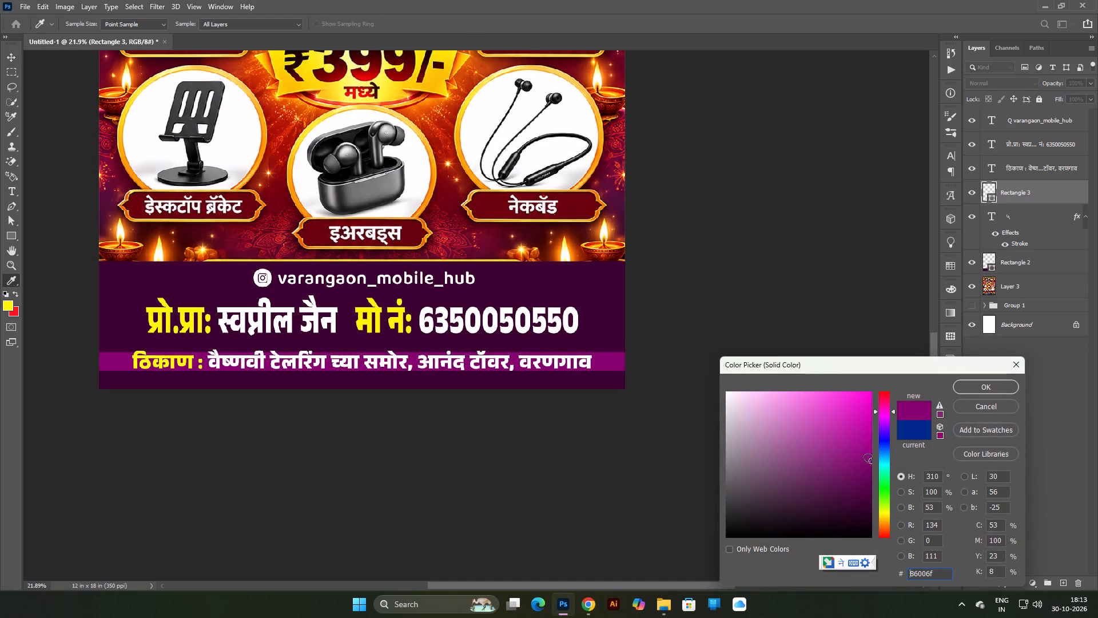
{"action": "left_click", "coordinate": [975, 387]}
Deselect the layers and review the whole poster with the recoloured footer.
{"action": "scroll", "coordinate": [710, 354], "scroll_direction": "down", "scroll_amount": 5}
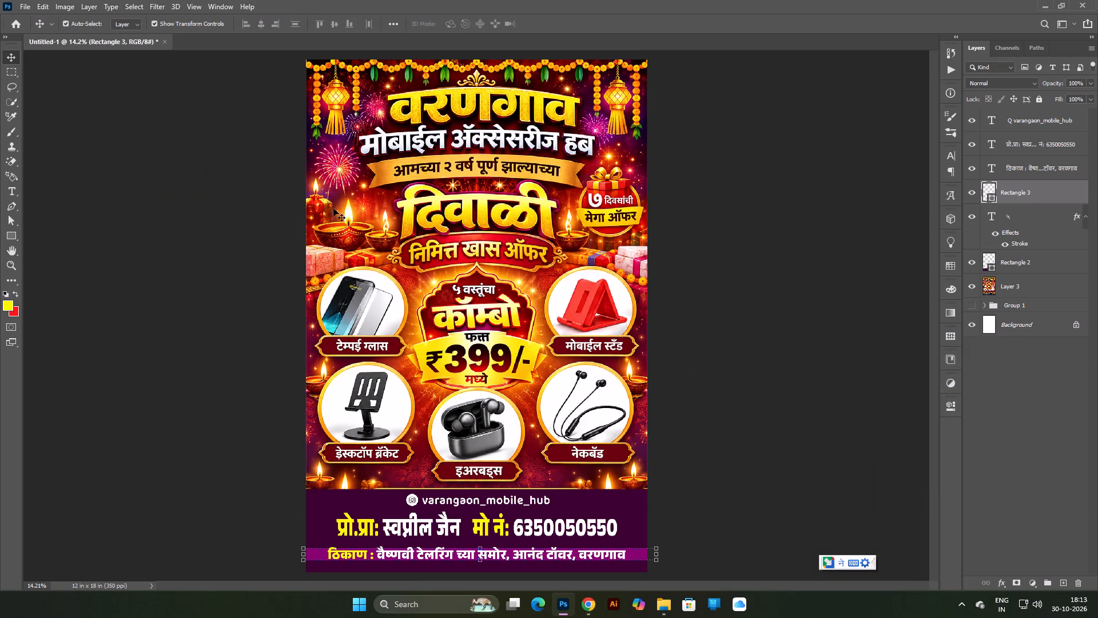
{"action": "left_click", "coordinate": [14, 61]}
{"action": "left_click", "coordinate": [106, 86]}
{"action": "scroll", "coordinate": [293, 214], "scroll_direction": "down", "scroll_amount": 5}
{"action": "scroll", "coordinate": [340, 268], "scroll_direction": "up", "scroll_amount": 5}
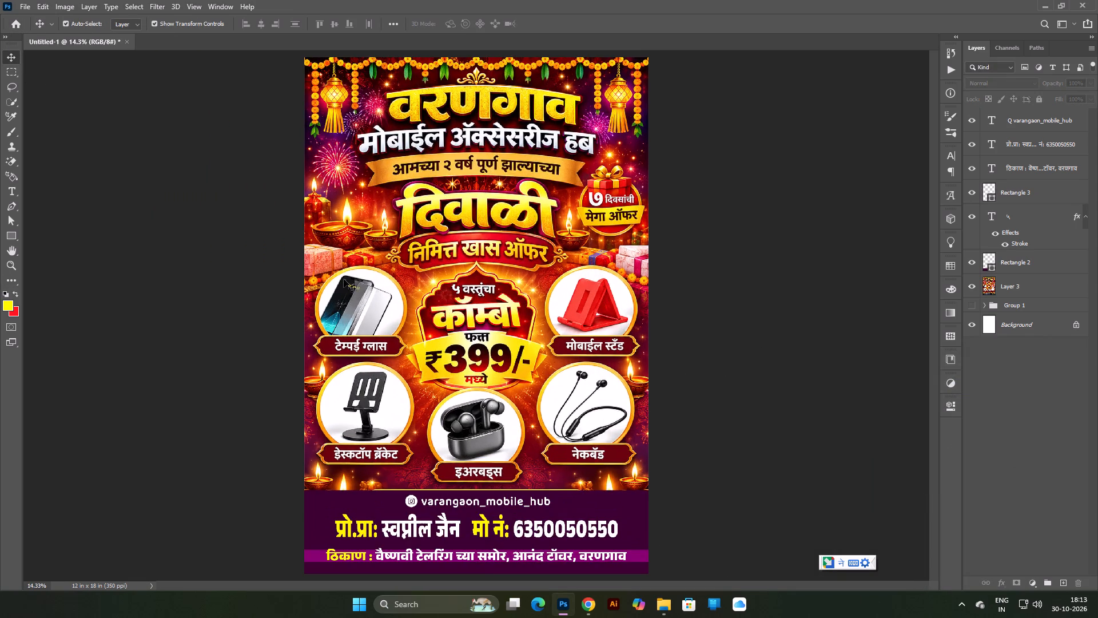
{"action": "scroll", "coordinate": [433, 449], "scroll_direction": "down", "scroll_amount": 4}
{"action": "scroll", "coordinate": [439, 450], "scroll_direction": "up", "scroll_amount": 3}
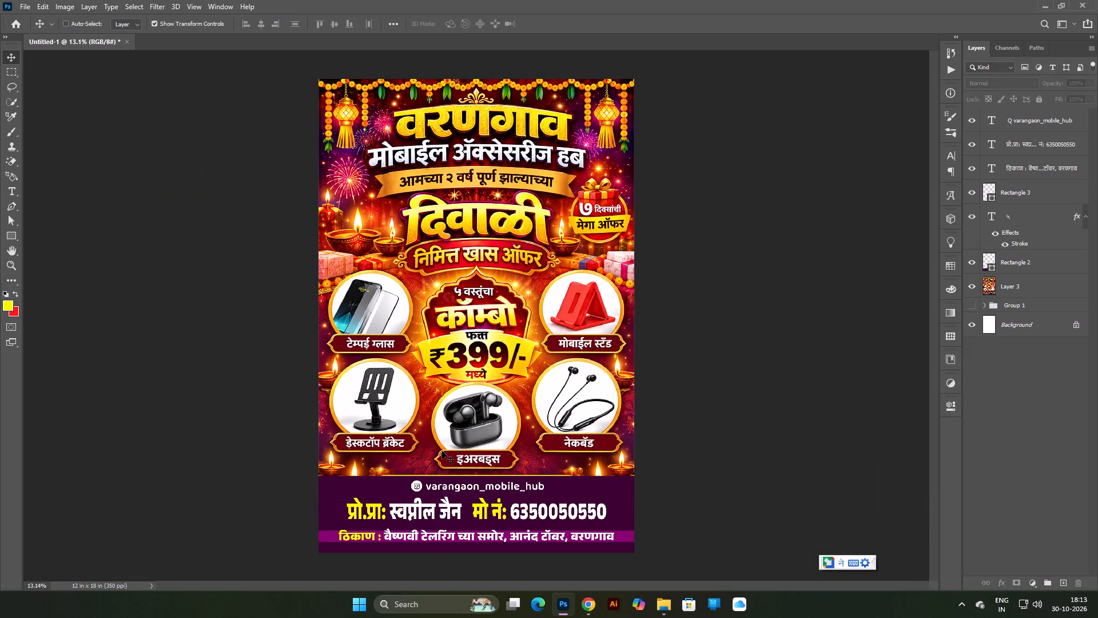
{"action": "key", "text": "ctrl+0"}
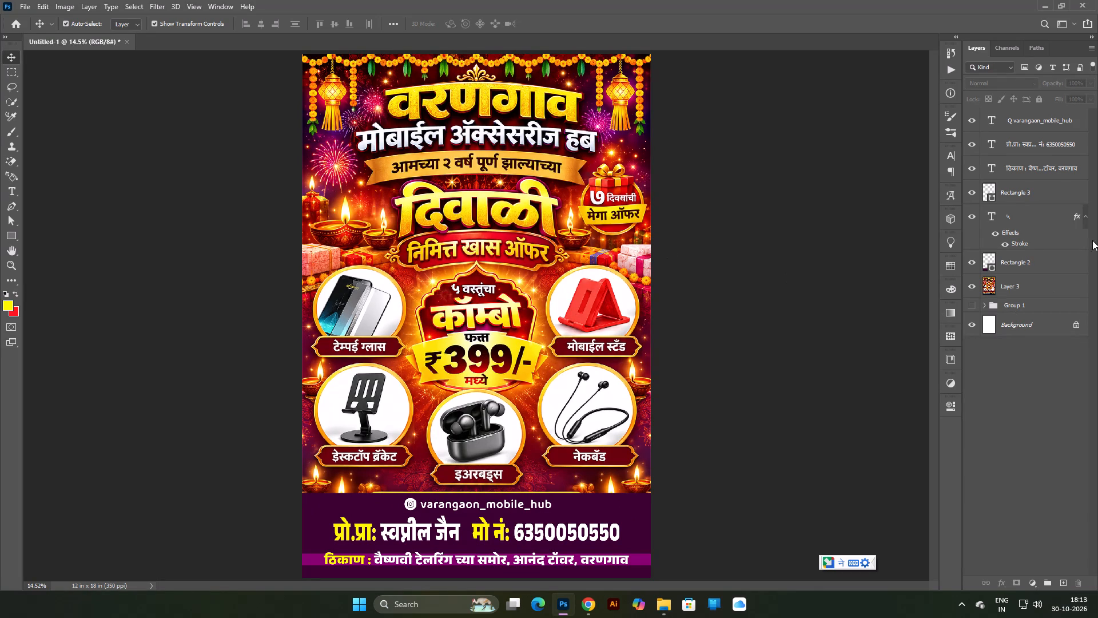
Nudge the three footer text lines and the address band together slightly down within the purple footer.
{"action": "left_click_drag", "start_coordinate": [1012, 195], "coordinate": [1016, 186], "text": "shift"}
{"action": "left_click", "coordinate": [1035, 130], "text": "shift"}
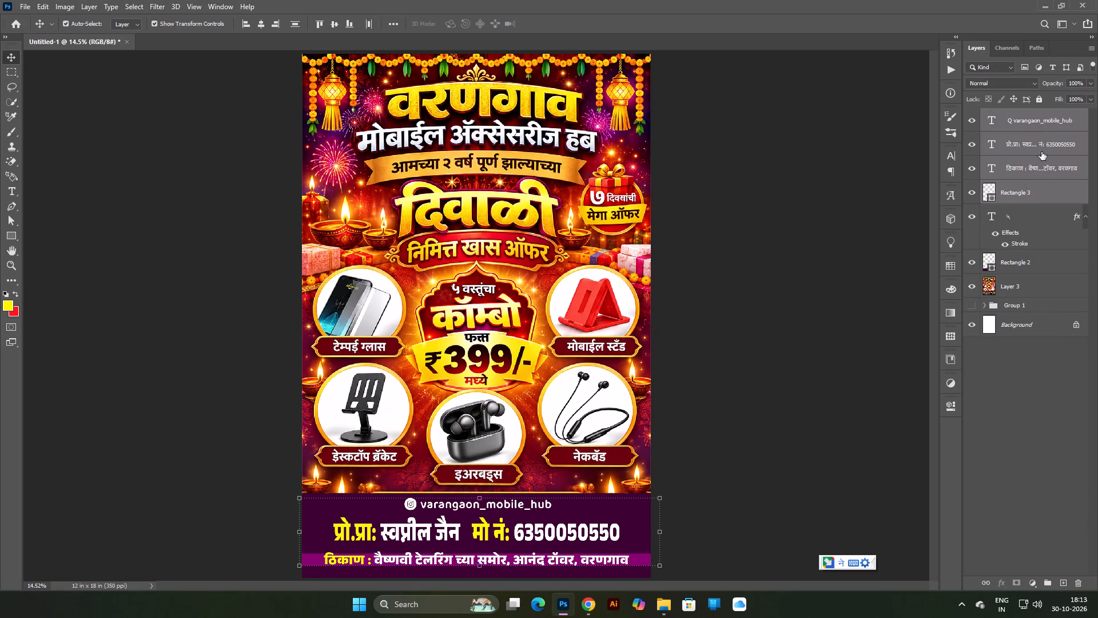
{"action": "key", "text": "Down"}
{"action": "key", "text": "Down"}
{"action": "key", "text": "Down"}
{"action": "key", "text": "Down"}
{"action": "key", "text": "Down"}
{"action": "key", "text": "Down"}
{"action": "key", "text": "Down"}
{"action": "key", "text": "Down"}
{"action": "key", "text": "Down"}
{"action": "key", "text": "Up"}
{"action": "key", "text": "Up"}
{"action": "left_click", "coordinate": [852, 372]}
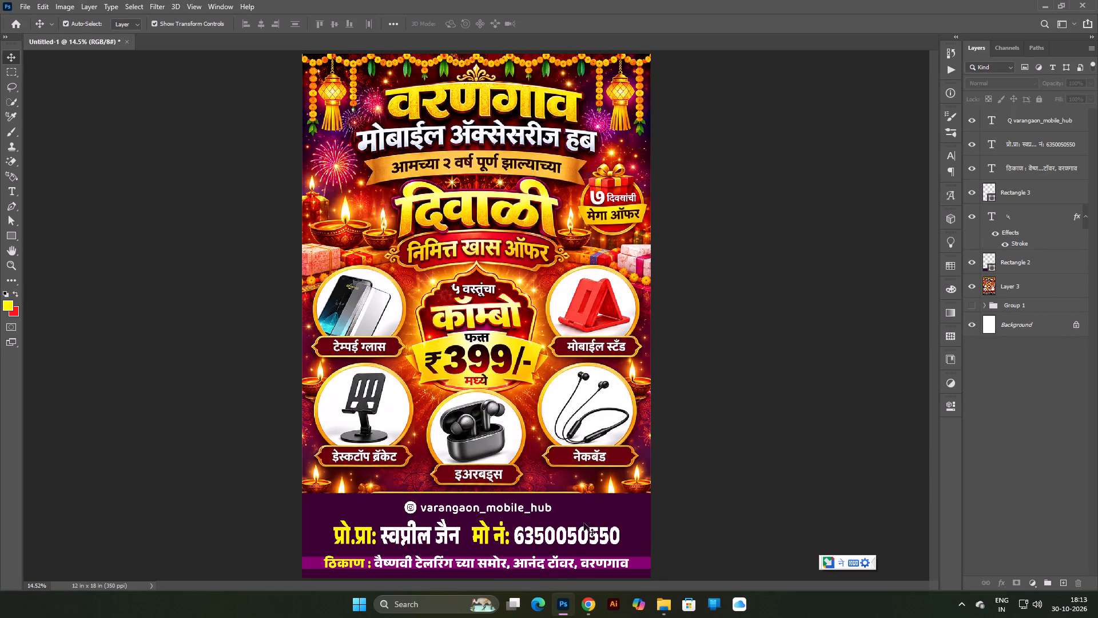
Nudge the varangaon_mobile_hub line slightly up in the footer.
{"action": "left_click", "coordinate": [519, 512]}
{"action": "key", "text": "Up"}
{"action": "key", "text": "Up"}
{"action": "left_click", "coordinate": [754, 482]}
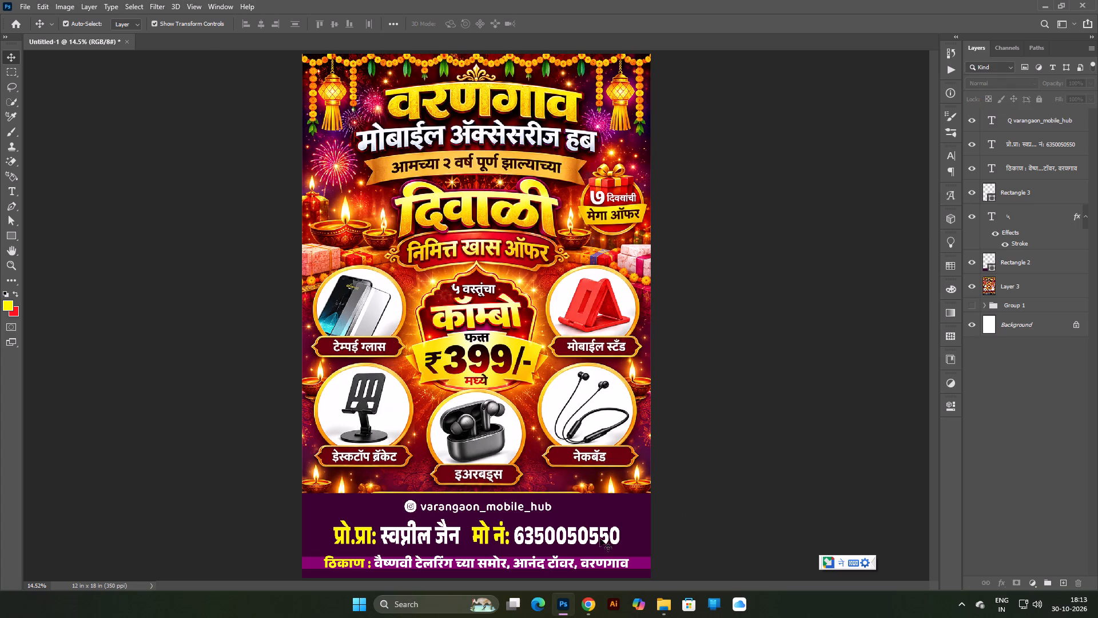
Nudge the proprietor and mobile number line slightly up in the footer.
{"action": "left_click", "coordinate": [584, 541]}
{"action": "key", "text": "Up"}
{"action": "key", "text": "Up"}
{"action": "left_click", "coordinate": [761, 485]}
Start a screen snip of the whole poster.
{"action": "scroll", "coordinate": [636, 443], "scroll_direction": "down", "scroll_amount": 4}
{"action": "scroll", "coordinate": [634, 437], "scroll_direction": "up", "scroll_amount": 4}
{"action": "key", "text": "ctrl+0"}
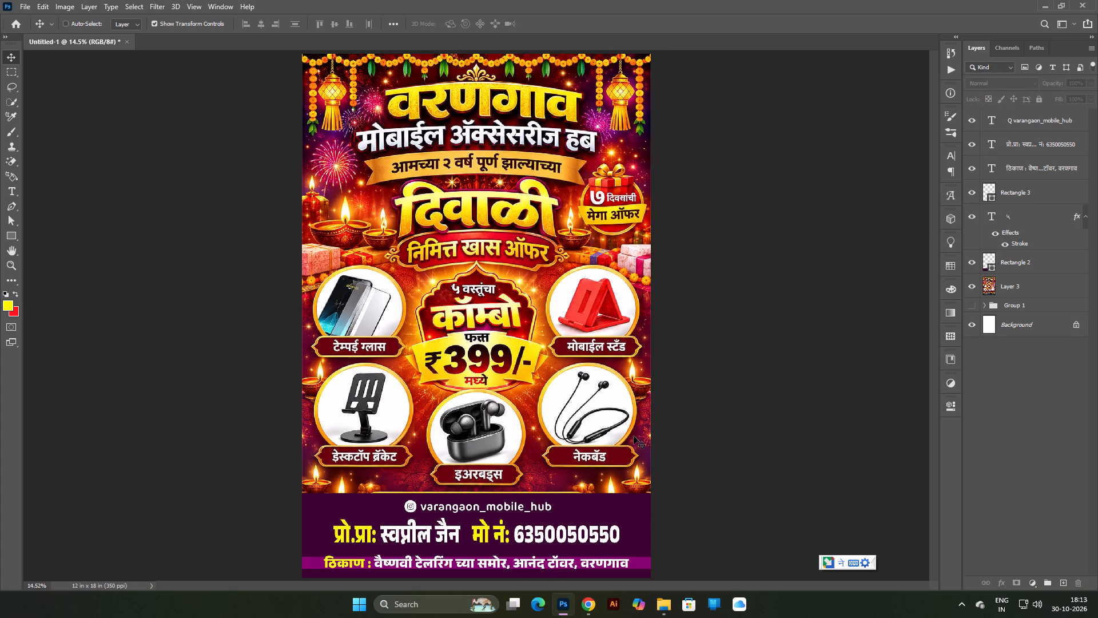
{"action": "scroll", "coordinate": [595, 435], "scroll_direction": "down", "scroll_amount": 2}
{"action": "key", "text": "shift+super+s"}
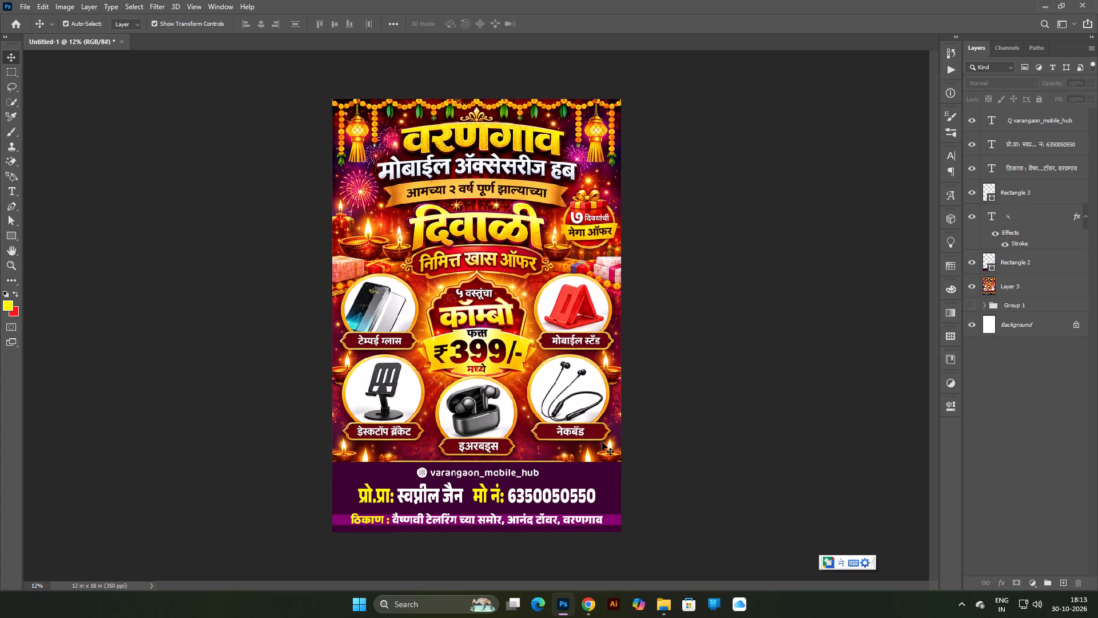
Capture the whole Diwali poster, from the garland header down to the address band, as a screen snip.
{"action": "left_click_drag", "start_coordinate": [318, 80], "coordinate": [318, 104]}
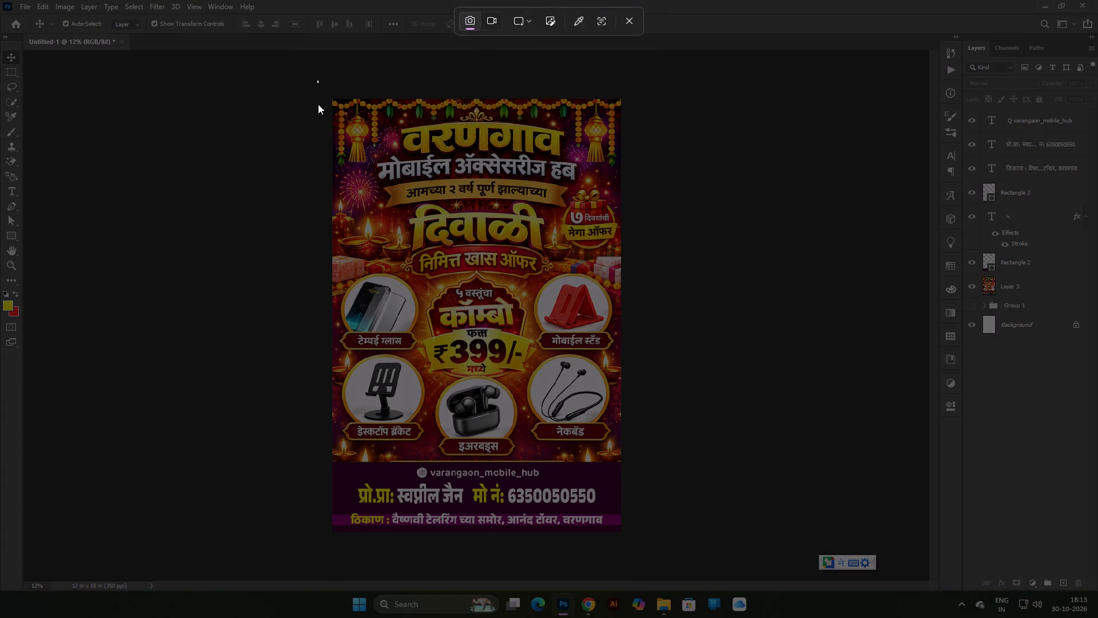
{"action": "left_click_drag", "start_coordinate": [318, 104], "coordinate": [631, 541]}
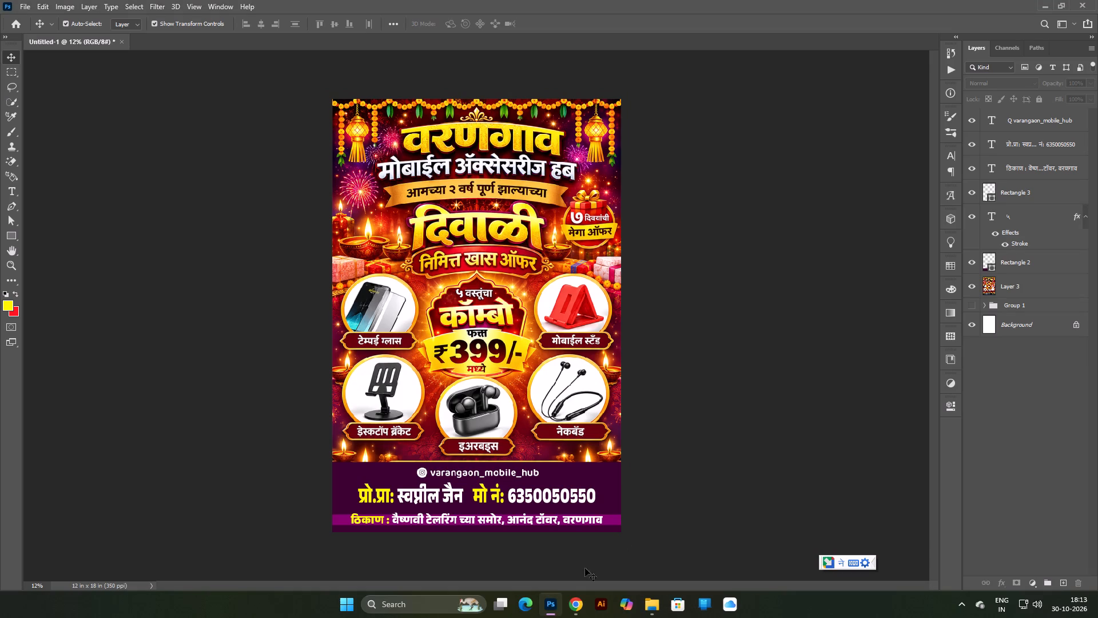
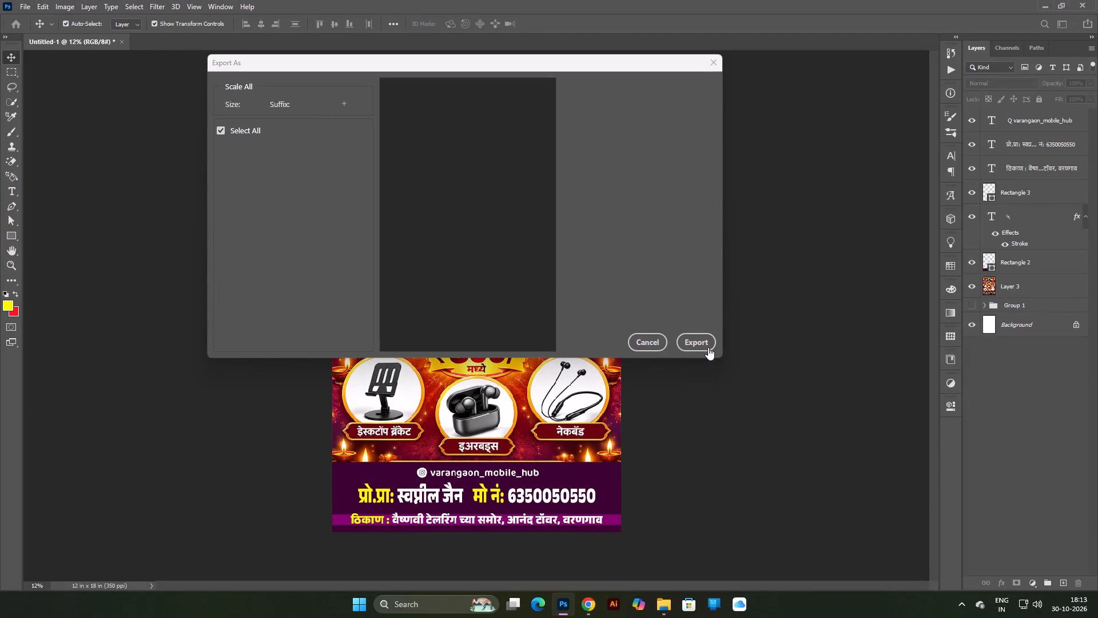
Dismiss the Export As dialog and start a Quick Export of the finished poster as PNG instead.
{"action": "left_click", "coordinate": [710, 58]}
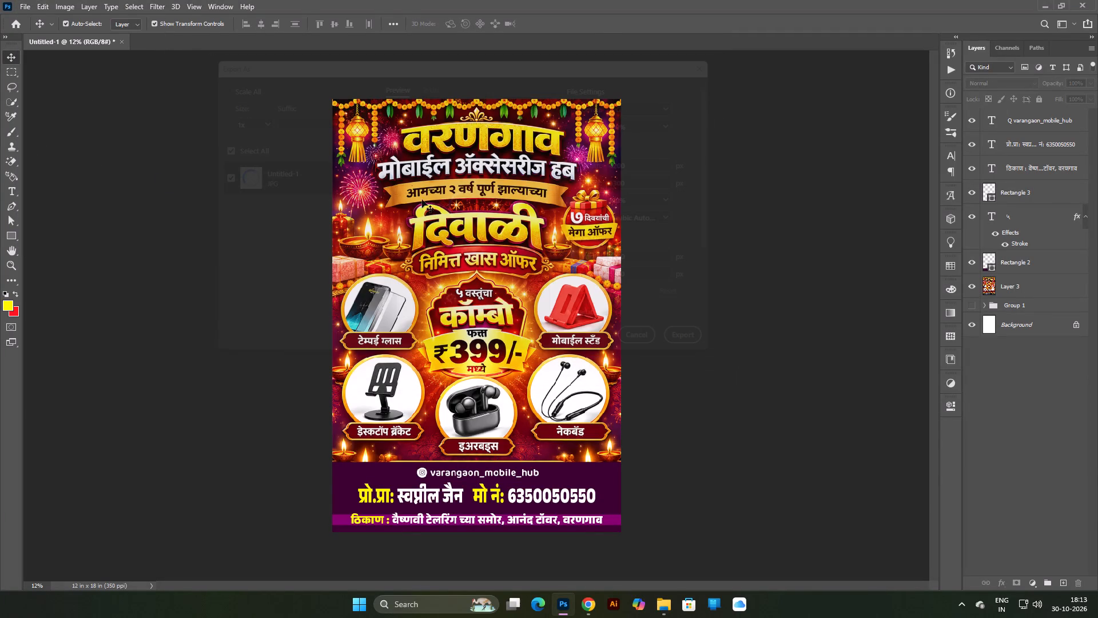
{"action": "left_click", "coordinate": [23, 4]}
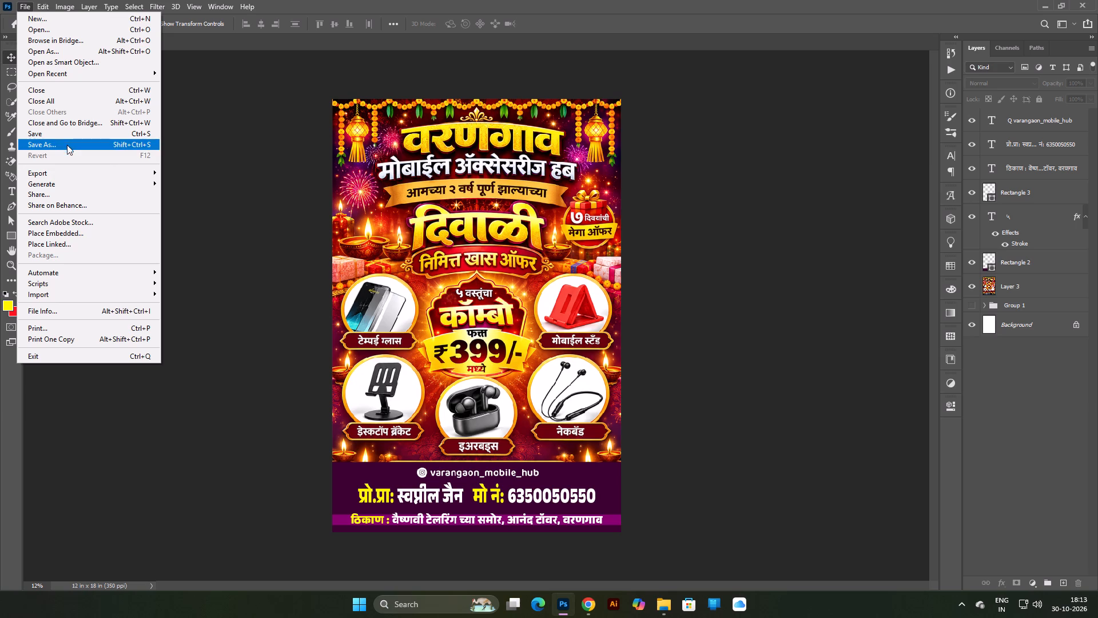
{"action": "left_click", "coordinate": [67, 177]}
{"action": "left_click", "coordinate": [202, 189]}
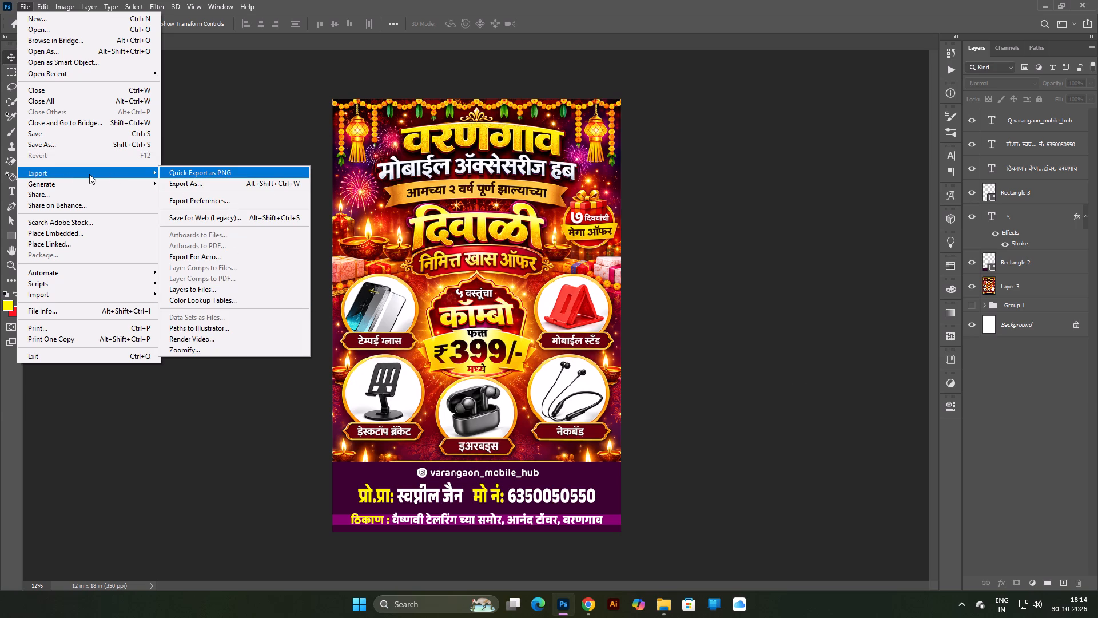
{"action": "left_click", "coordinate": [217, 174]}
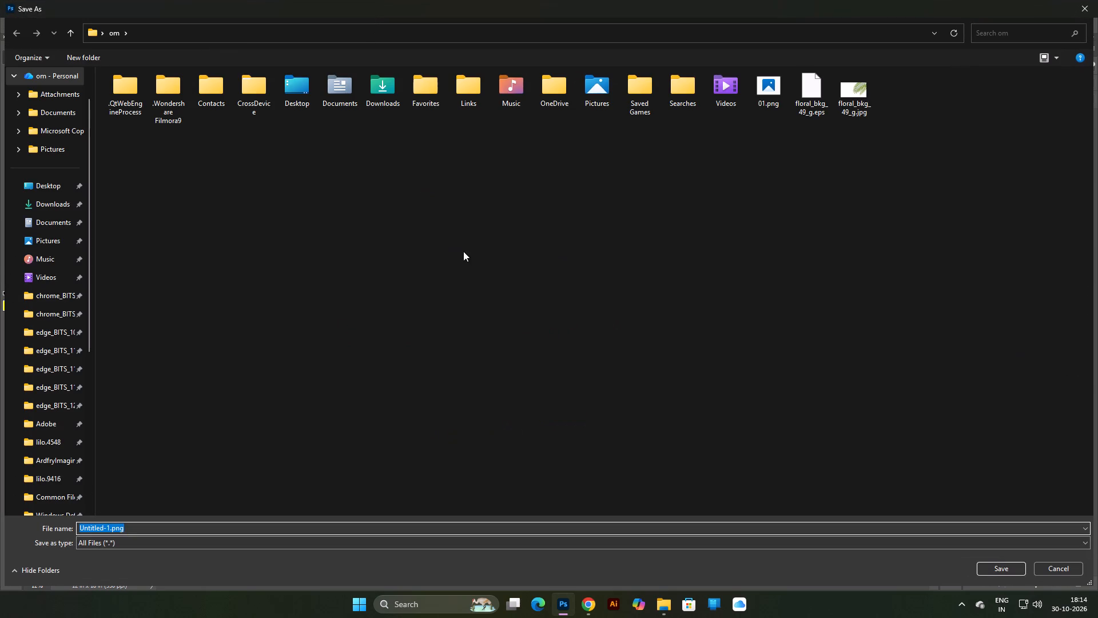
Save the PNG copy of the poster to the Desktop with the file name 12 x 18.
{"action": "left_click", "coordinate": [47, 183]}
{"action": "left_click_drag", "start_coordinate": [195, 531], "coordinate": [0, 542]}
{"action": "type", "text": "12 x 18"}
{"action": "key", "text": "Return"}
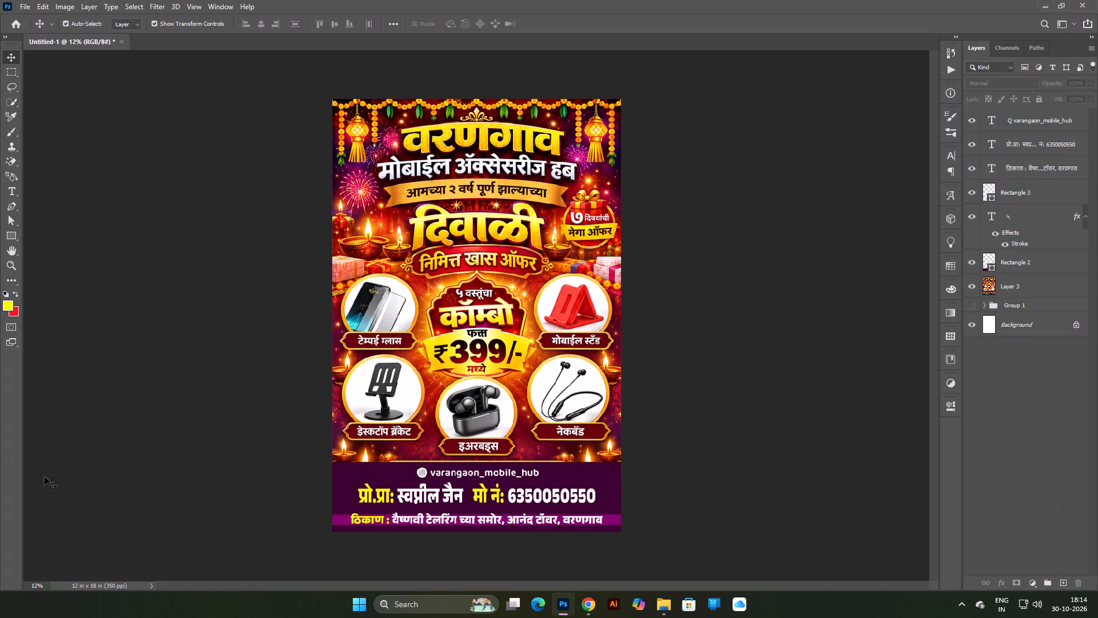